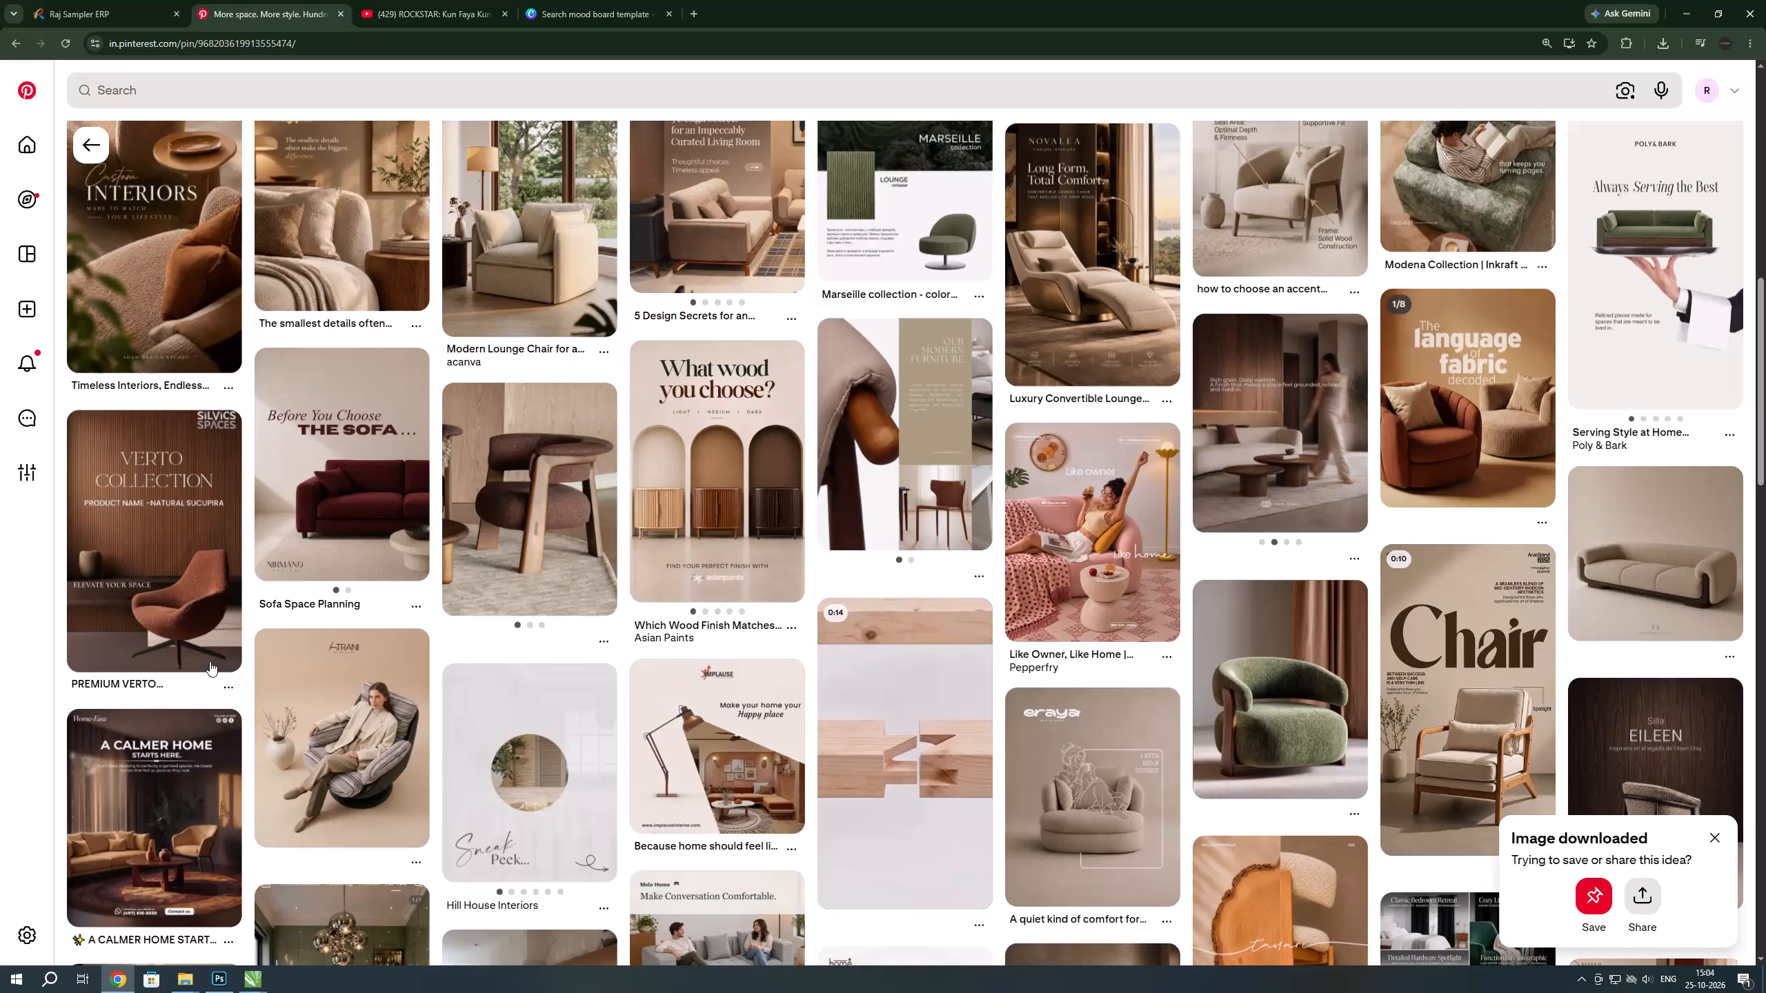
Open the Asian Paints "Which Wood Finish Matches Your Style?" pin and browse the related furniture posters.
scroll(325, 745, "up", 2)
scroll(328, 740, "down", 1)
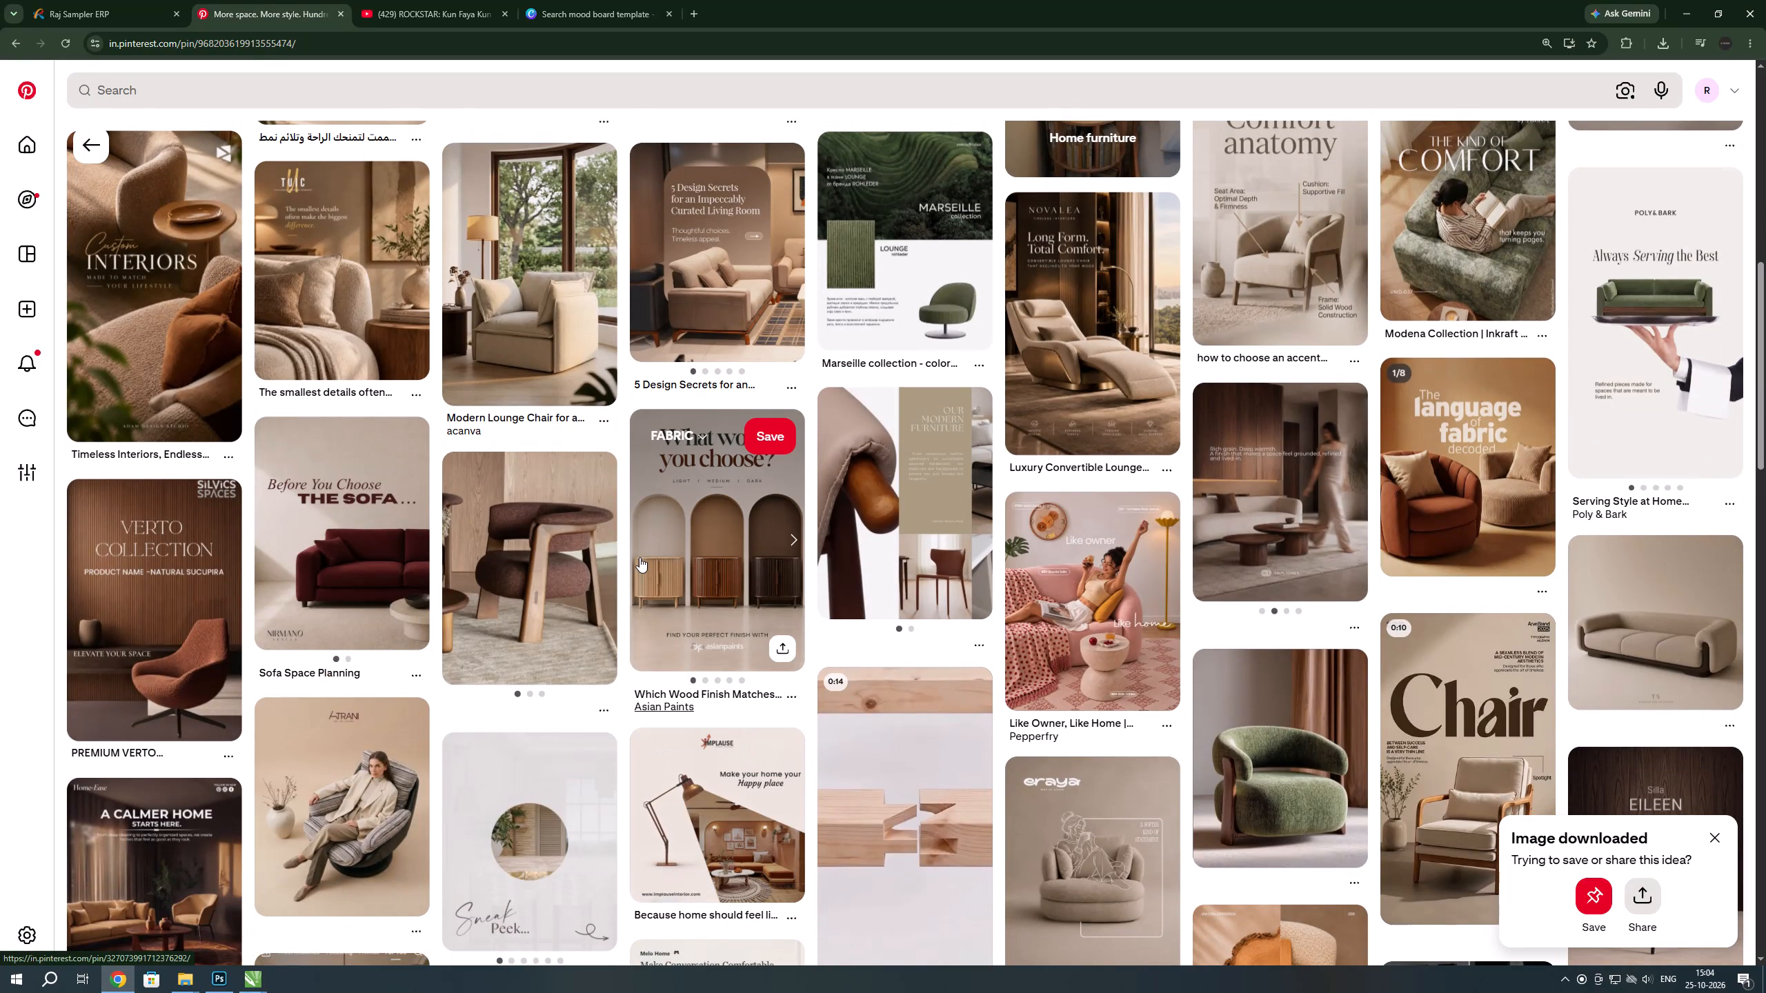
left_click(683, 562)
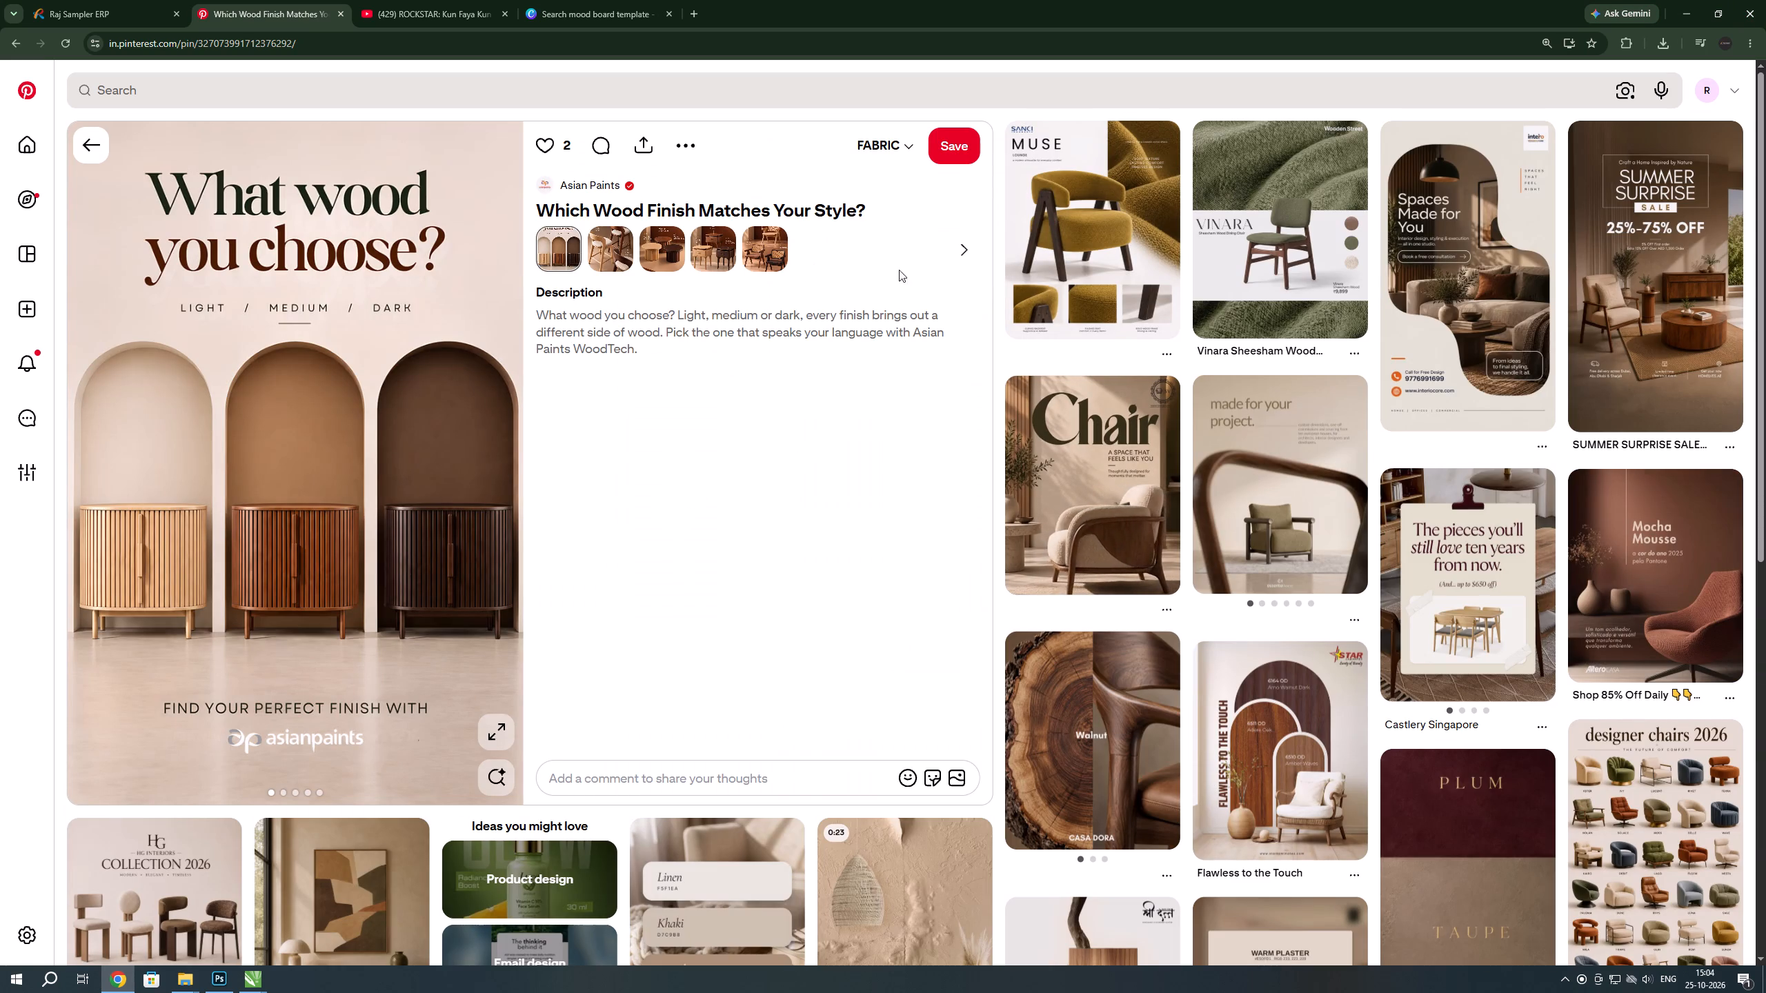
scroll(1168, 341, "down", 1)
scroll(1117, 462, "down", 1)
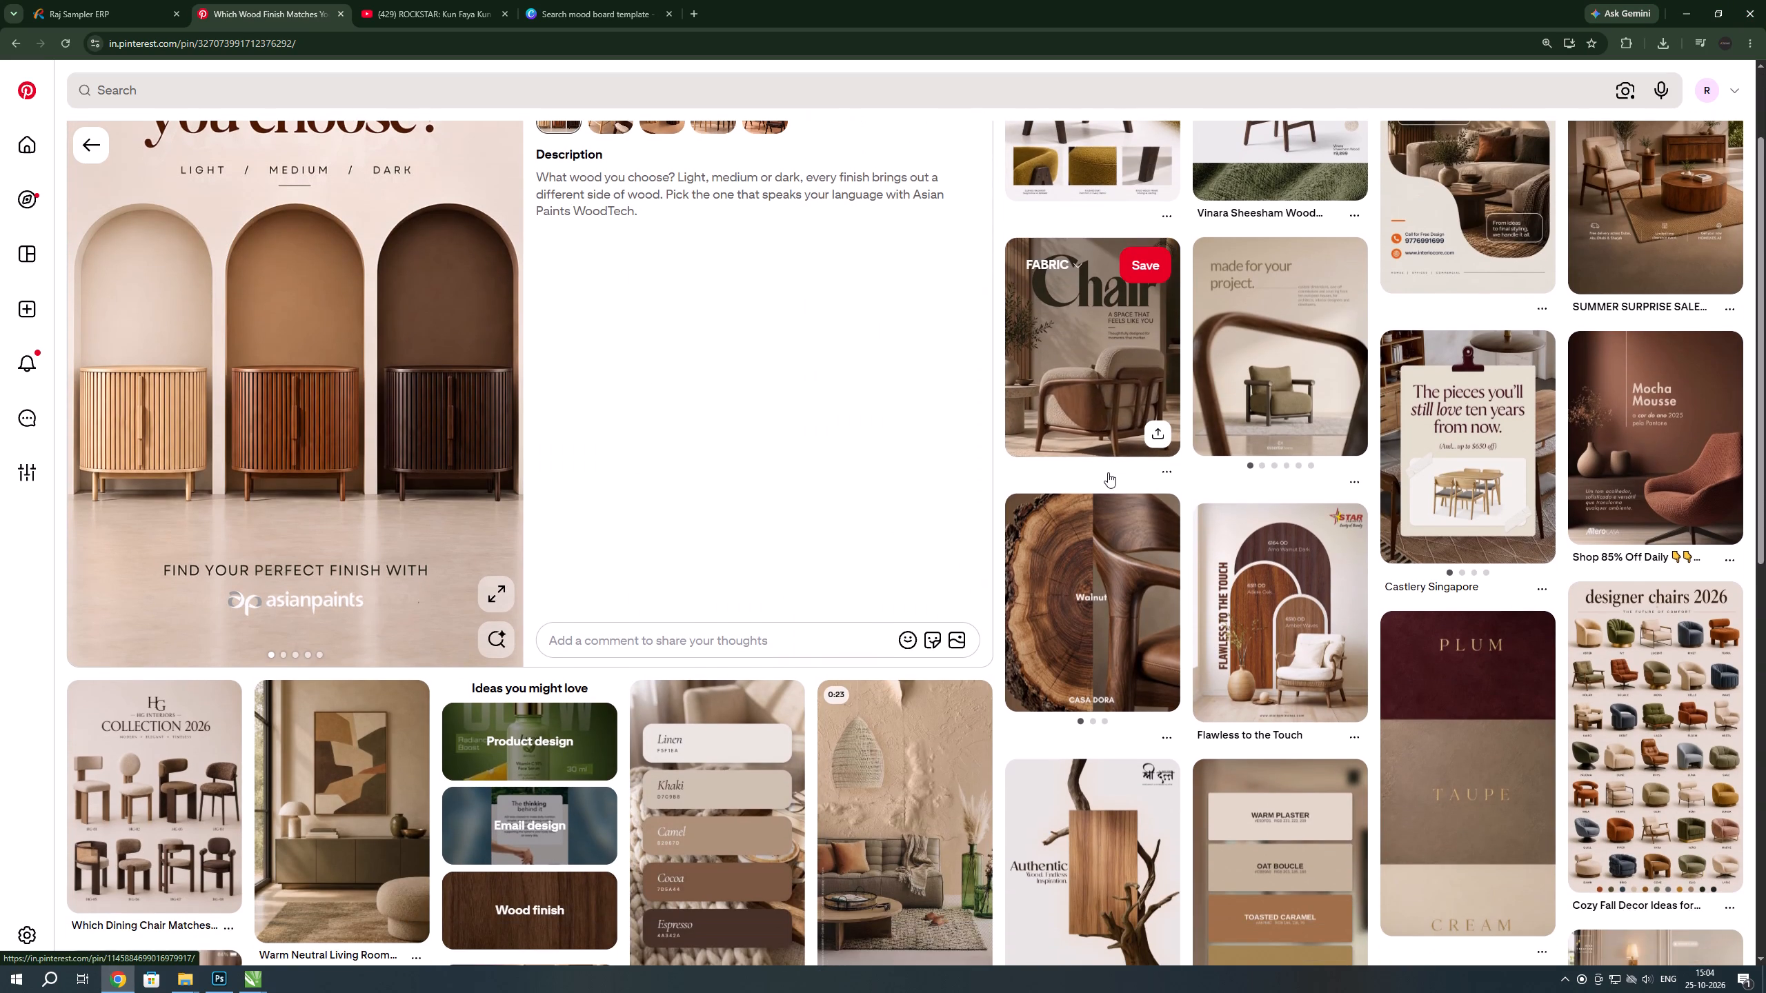
scroll(1108, 472, "down", 1)
Open the Mocha Mousse chair pin and download its image as a JPEG to the Downloads folder.
left_click(1670, 386)
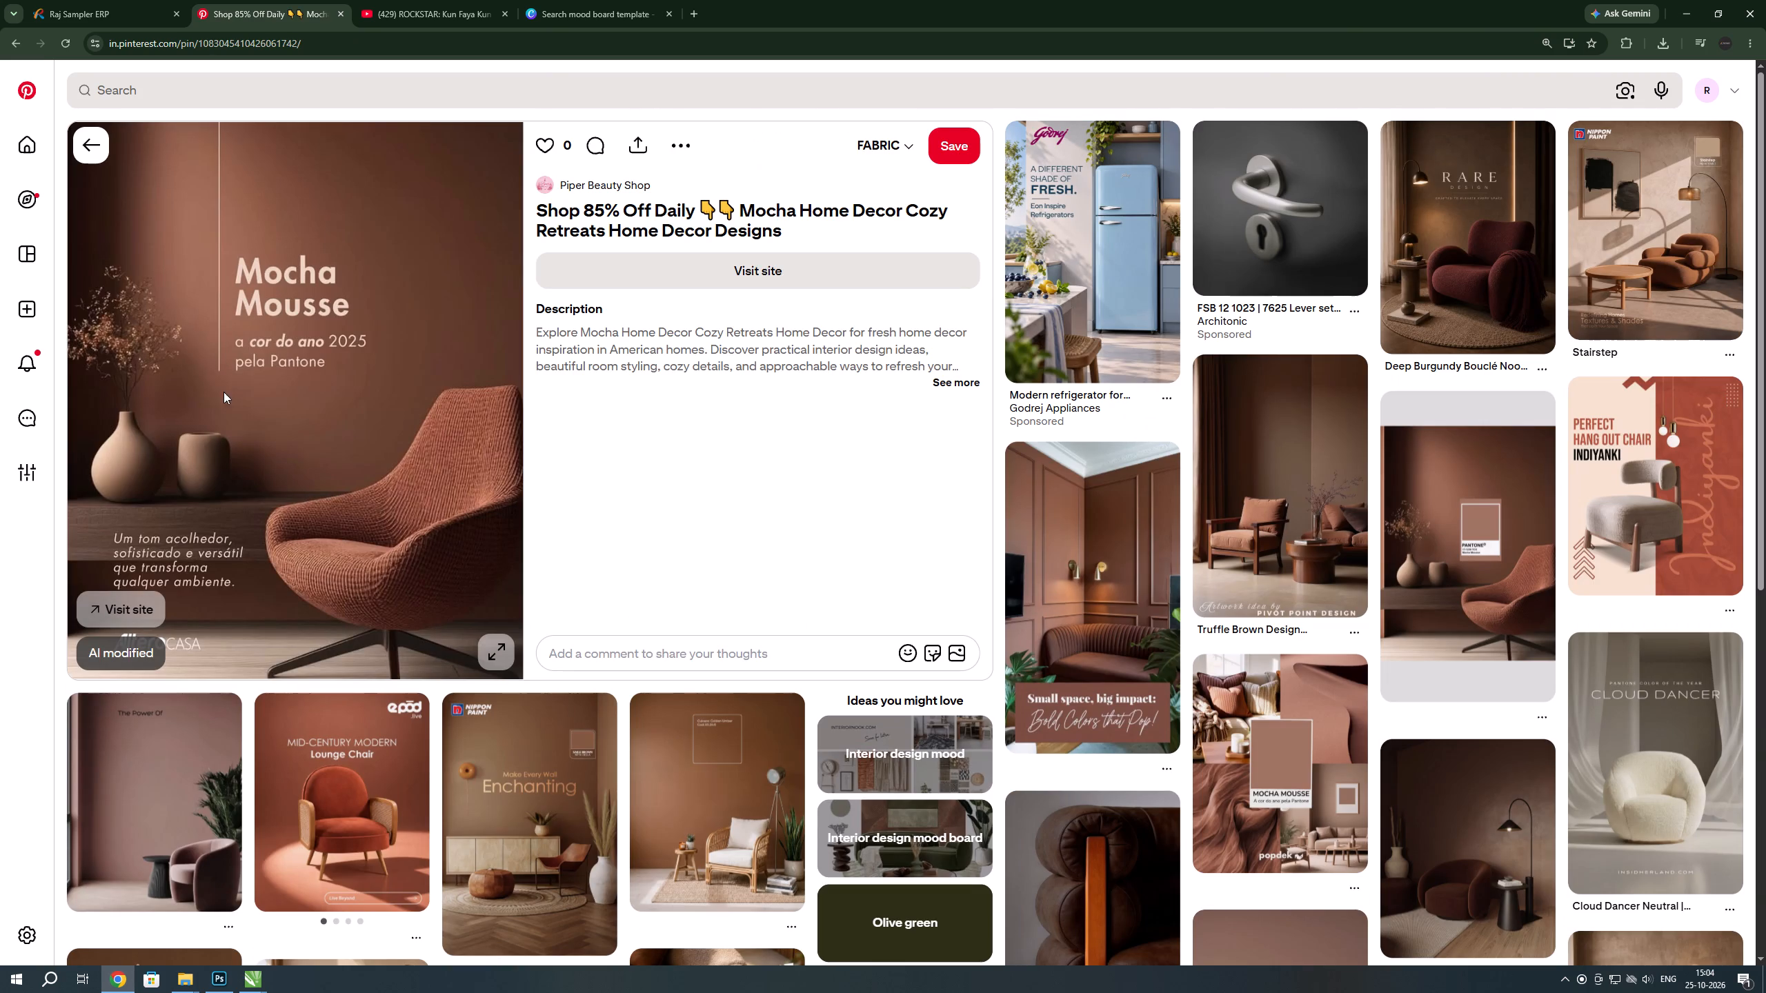
left_click(686, 150)
left_click(631, 276)
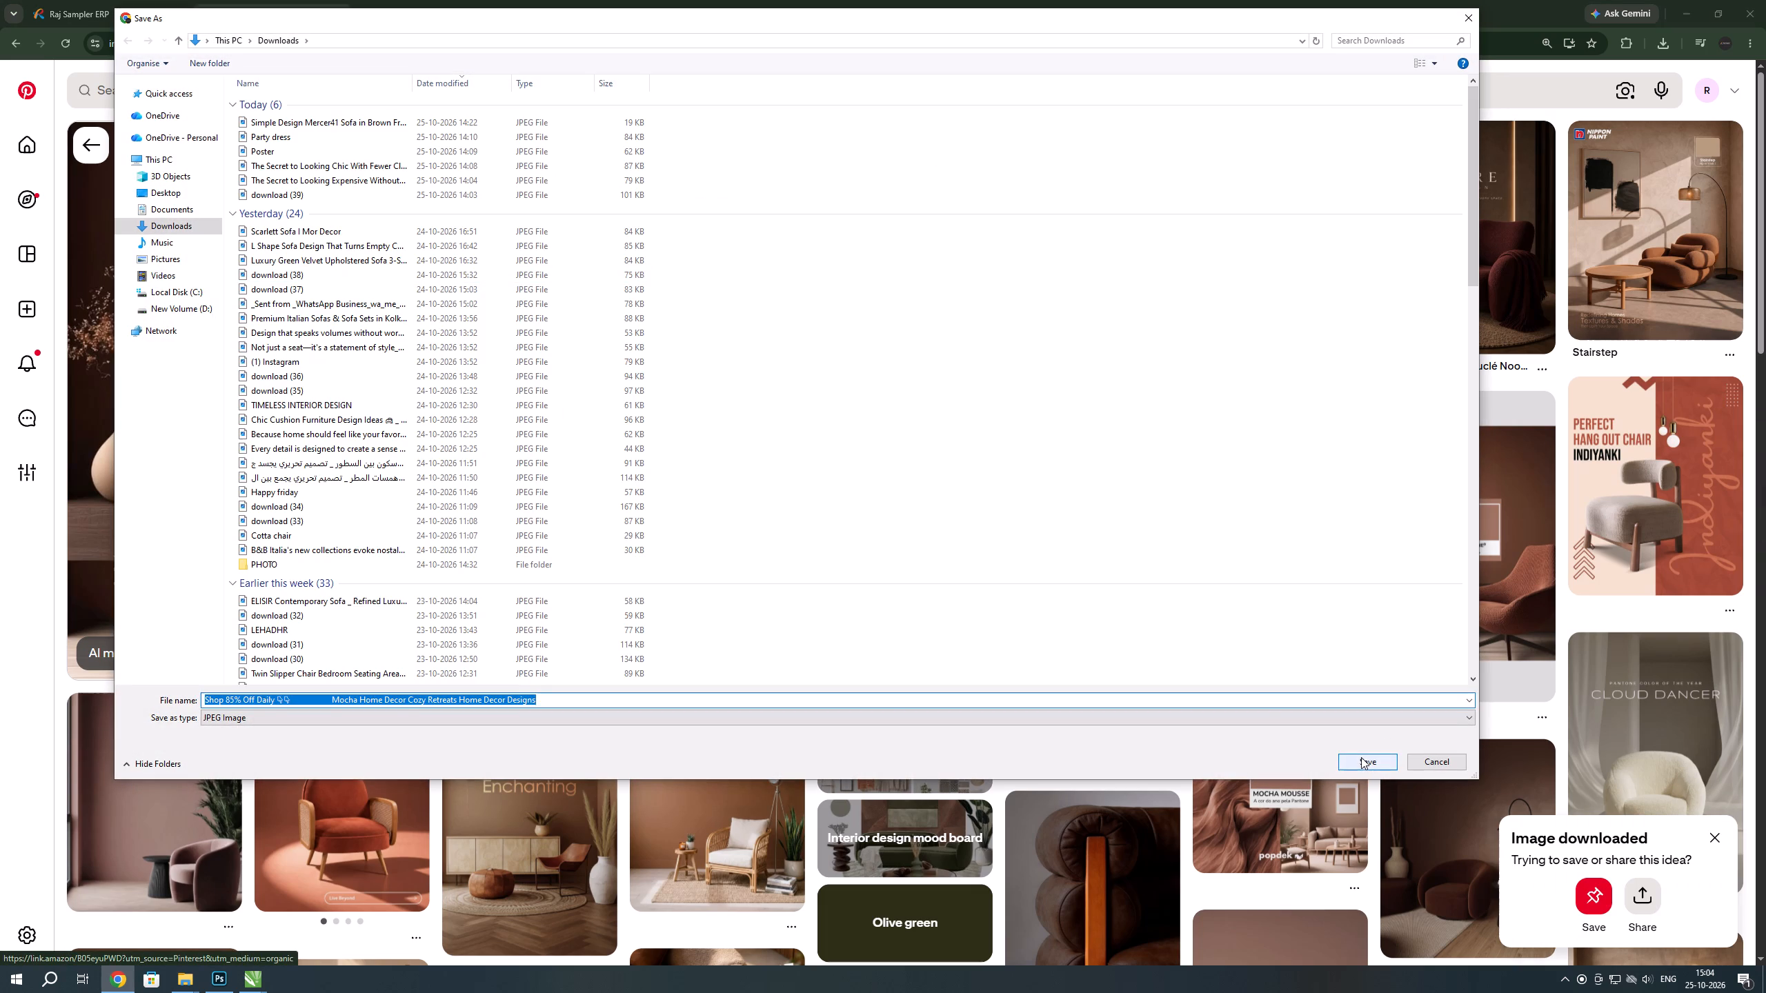
left_click(1361, 757)
left_click(709, 519)
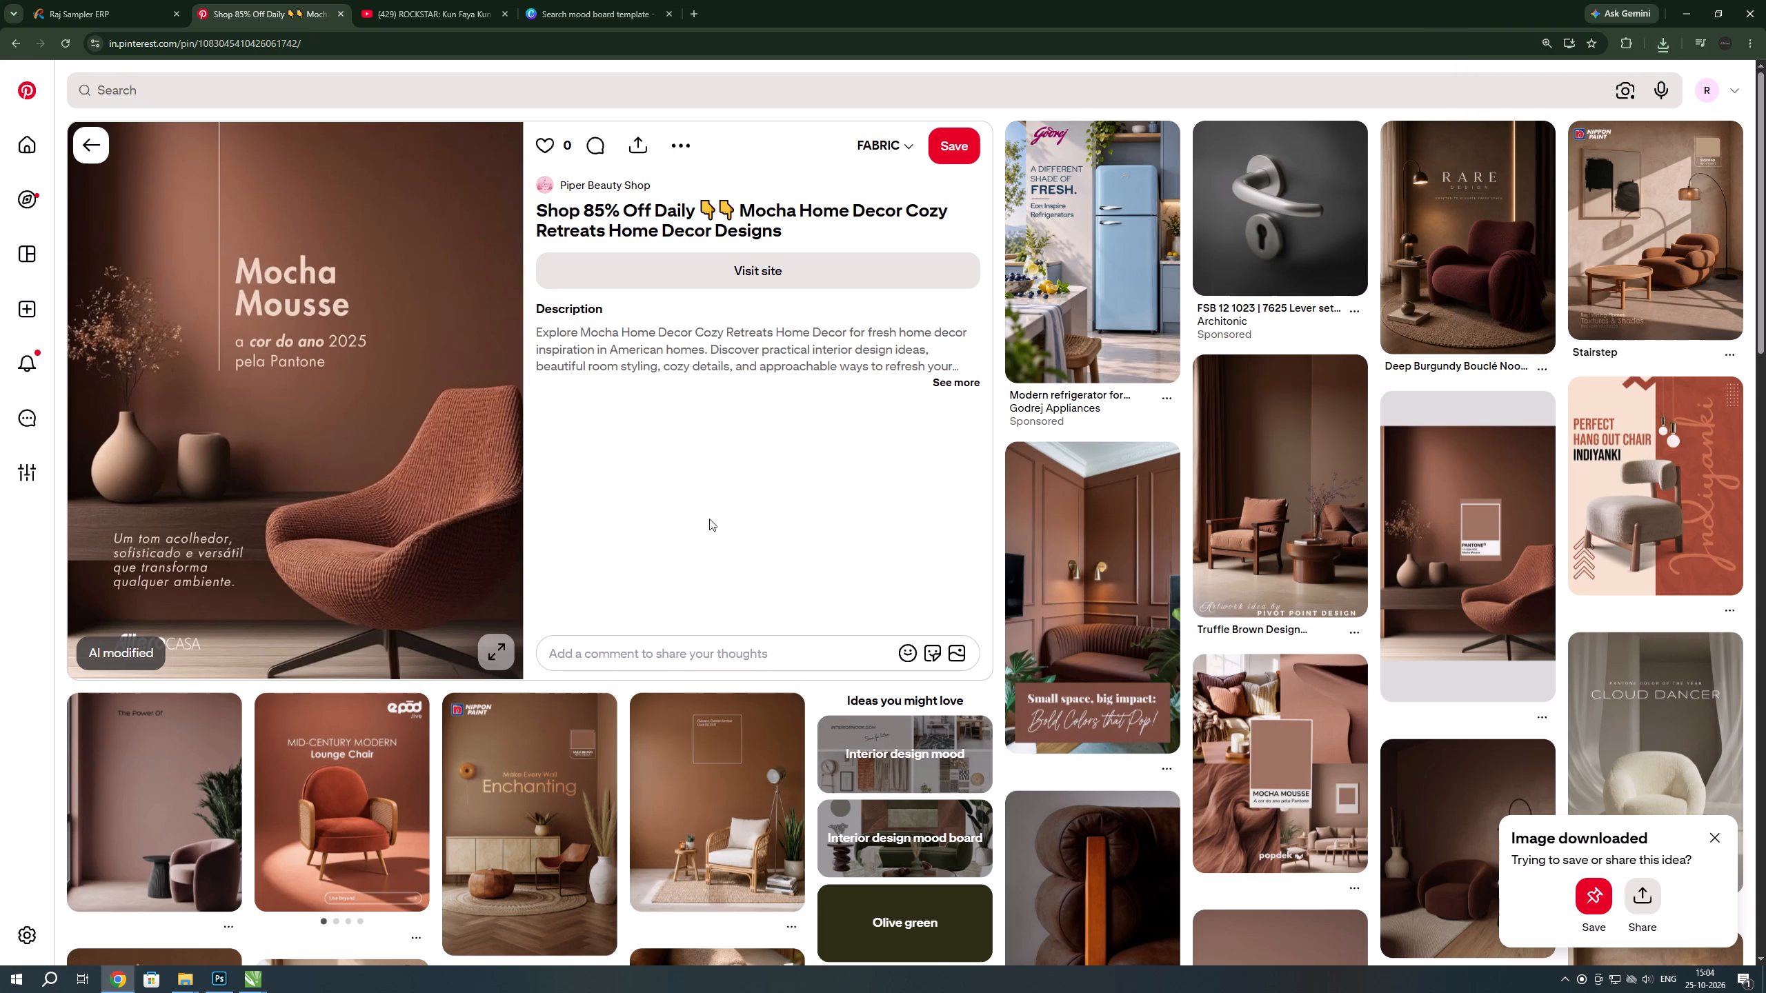
Switch to YouTube and look through the songs recommended beside the Kun Faya Kun video.
scroll(835, 519, "down", 5)
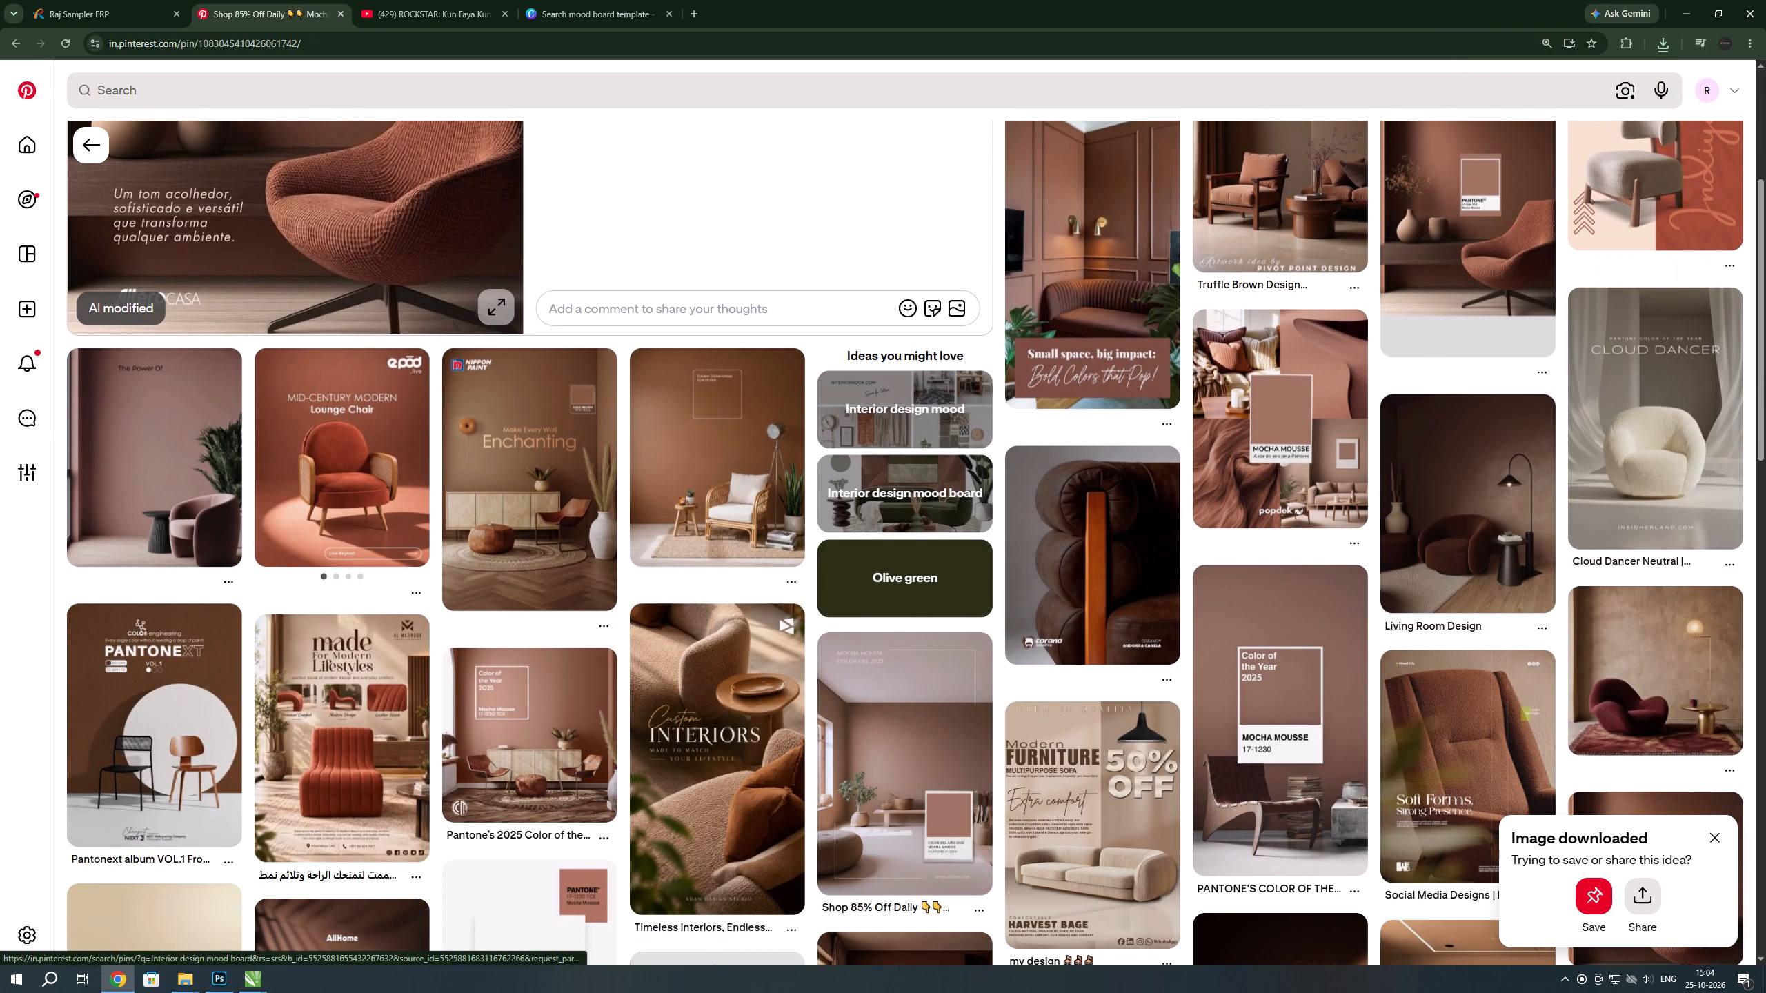
left_click(412, 18)
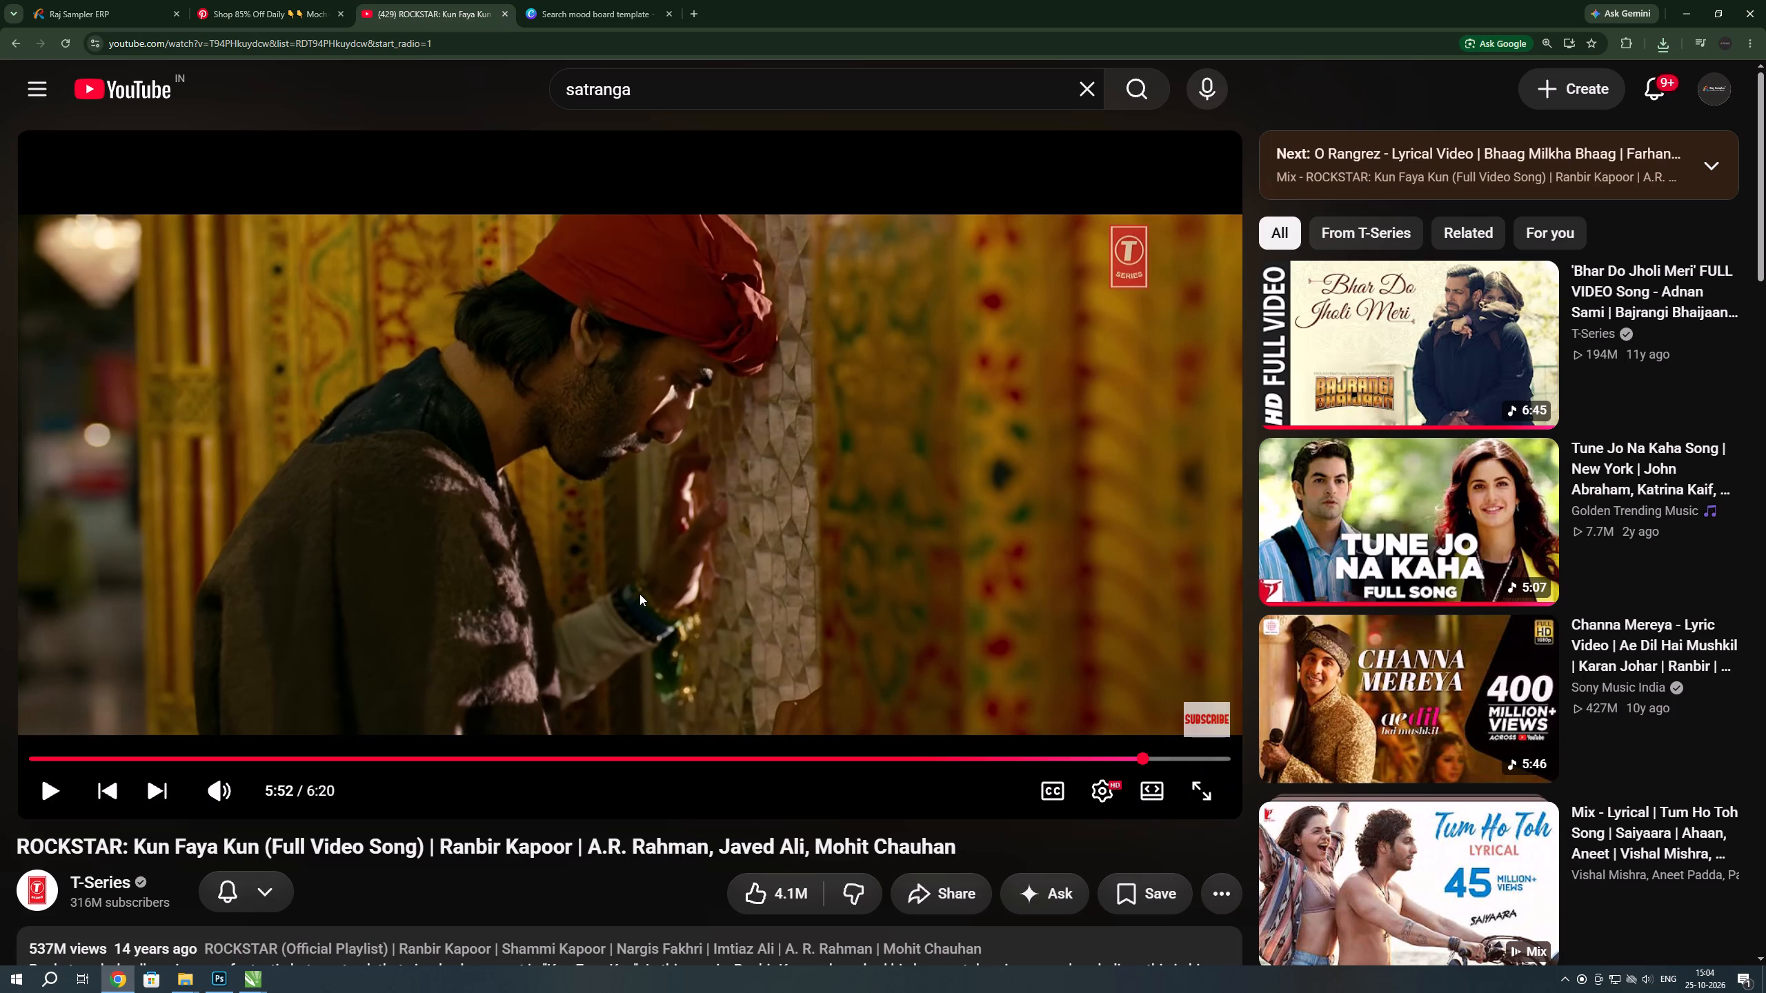
scroll(1092, 541, "down", 4)
scroll(1375, 601, "down", 2)
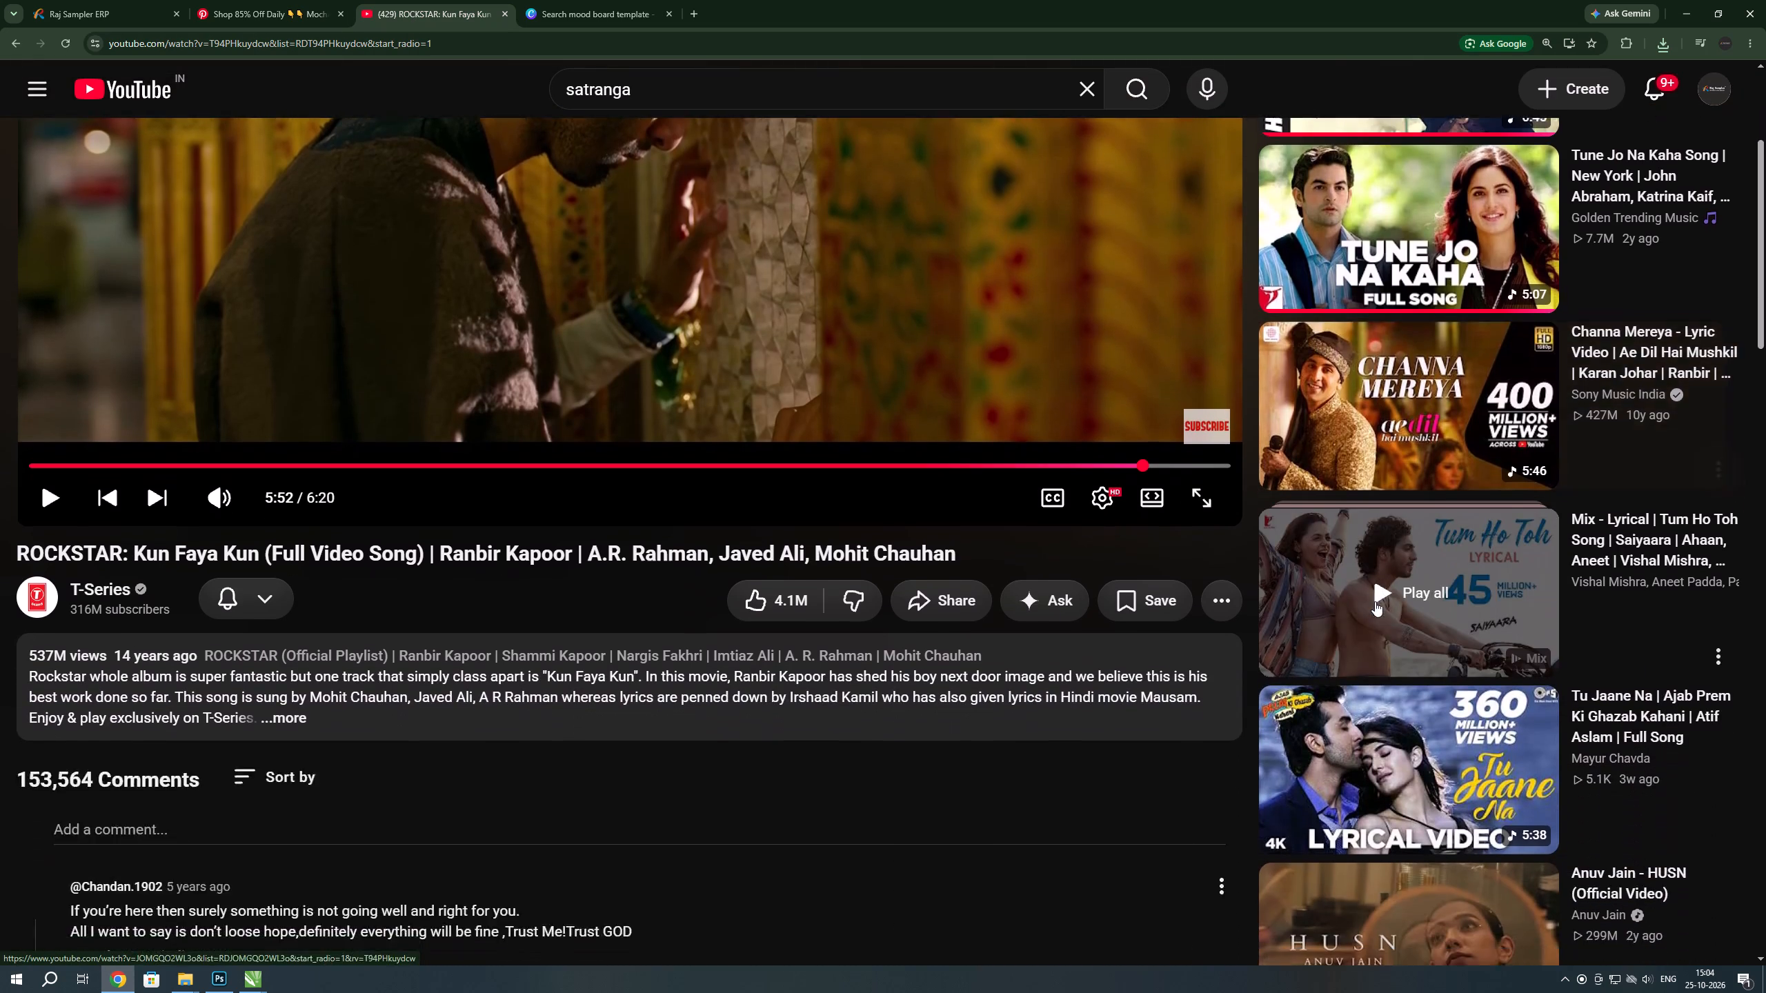
scroll(1375, 601, "down", 11)
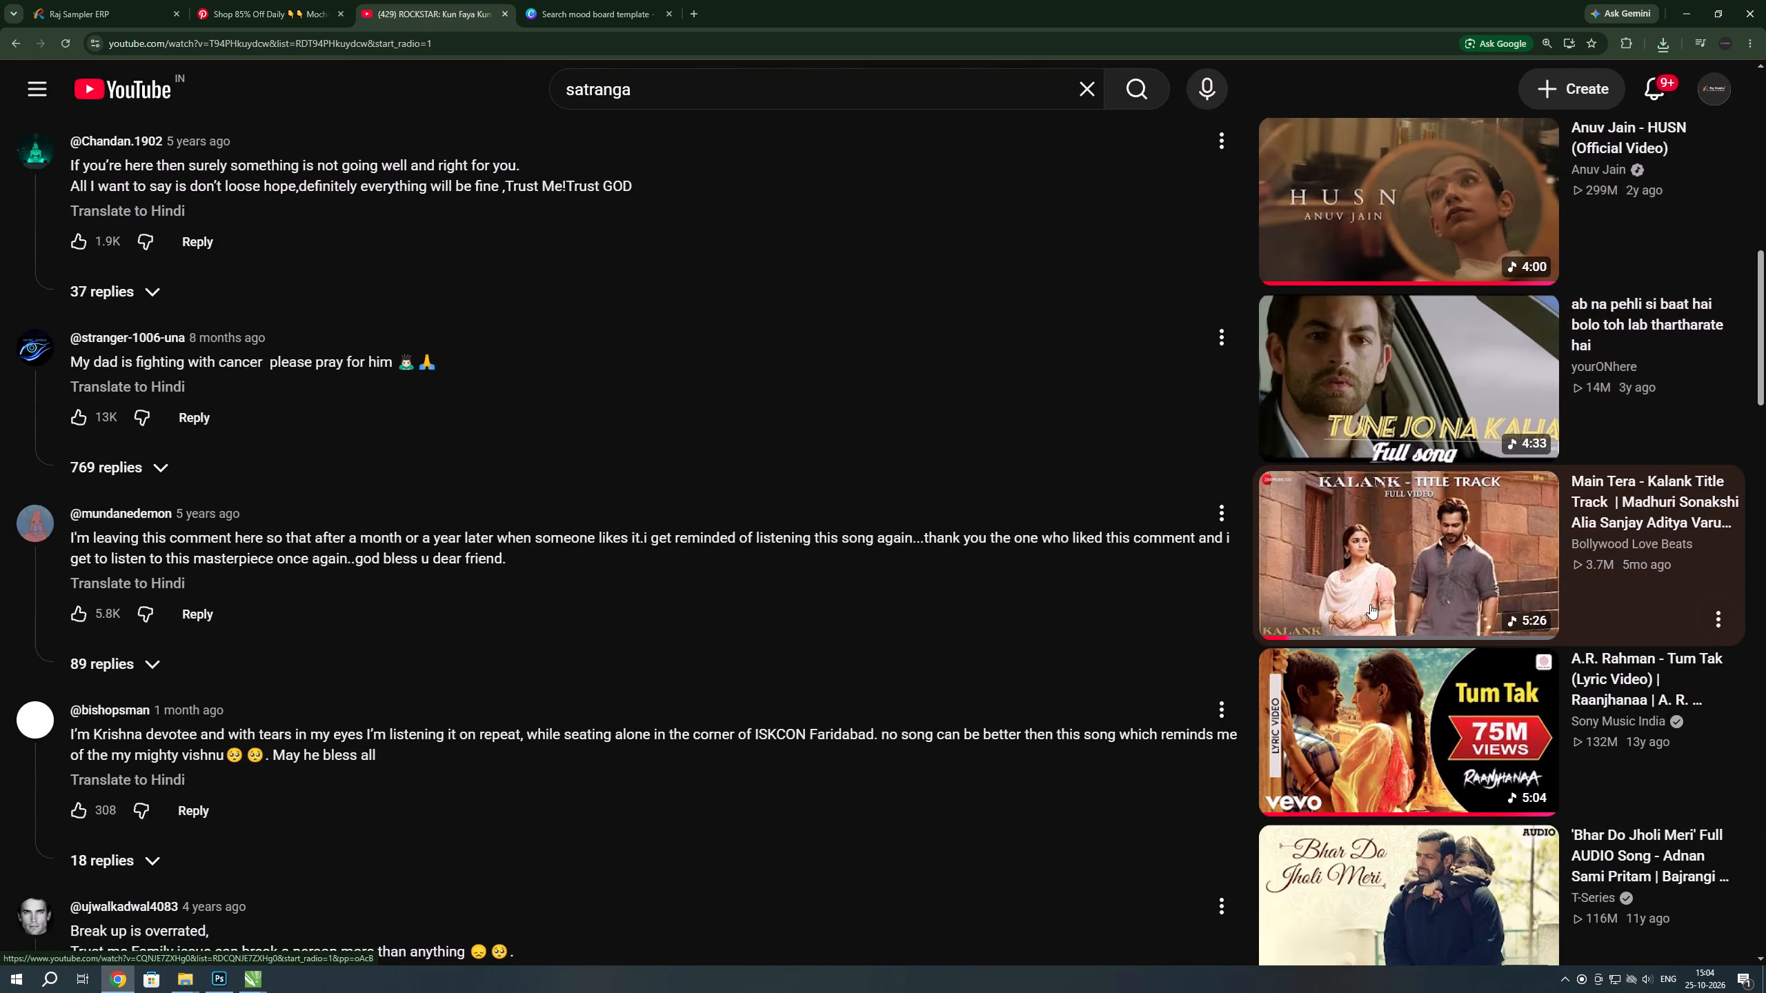
scroll(1370, 604, "down", 11)
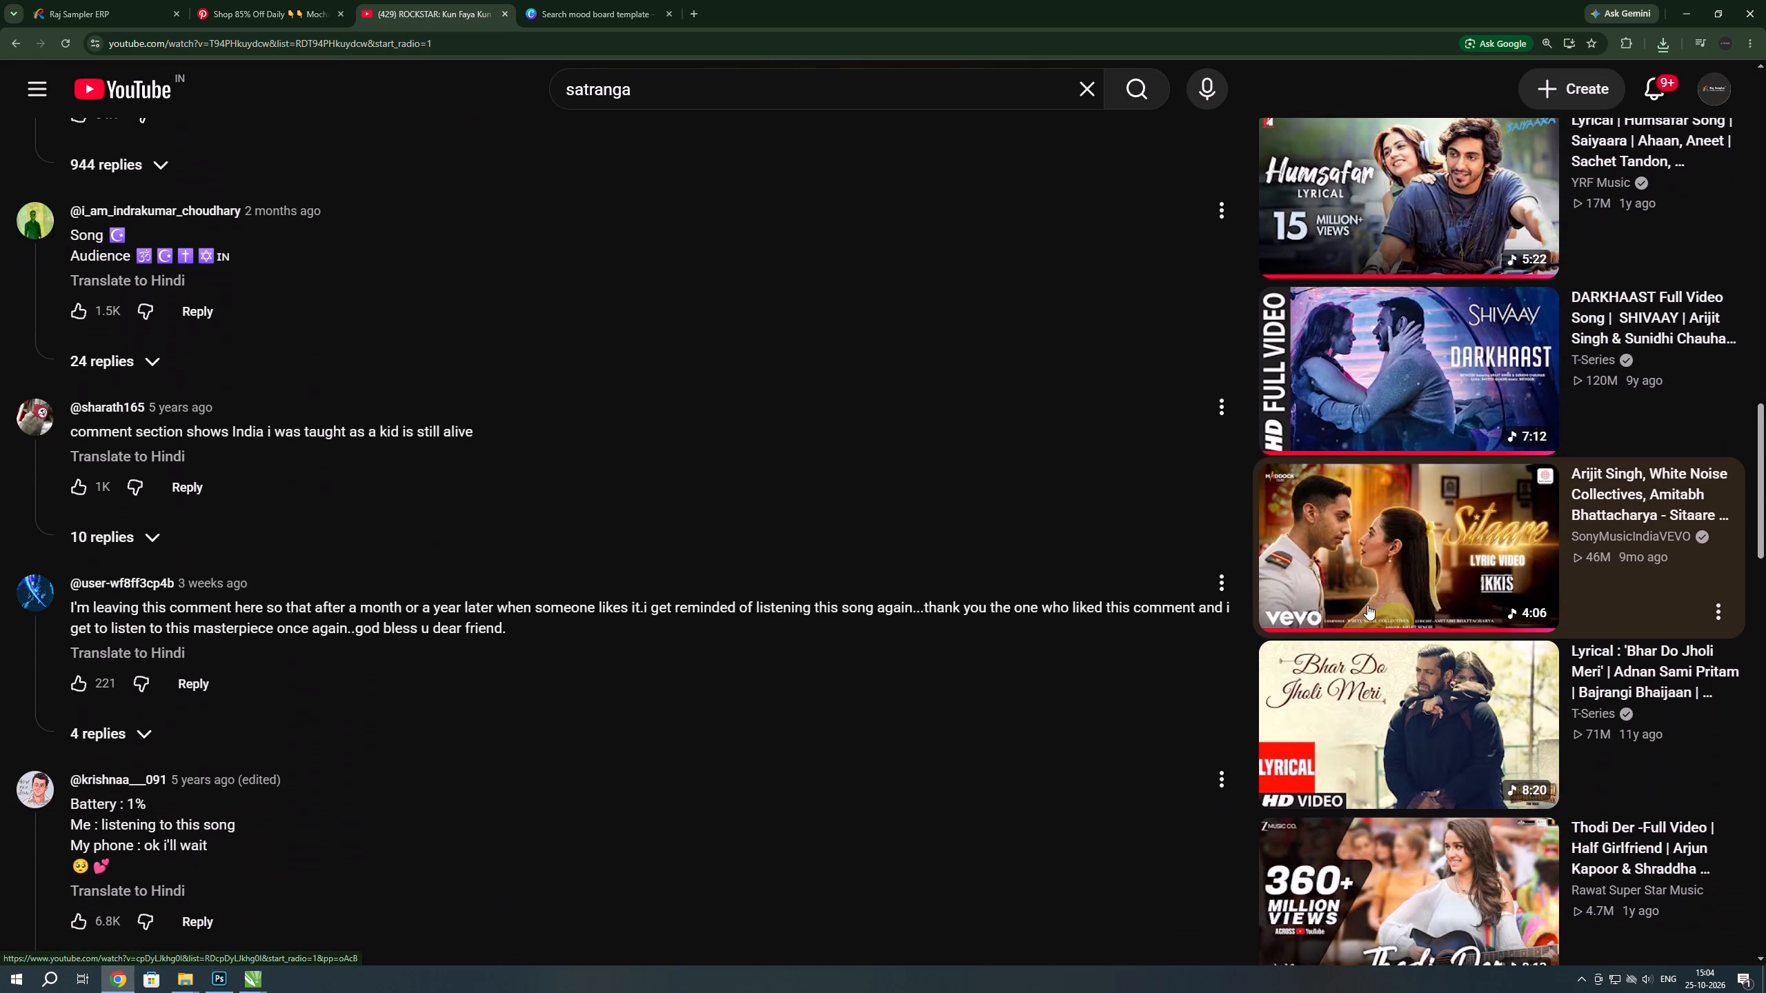
scroll(1311, 469, "down", 1)
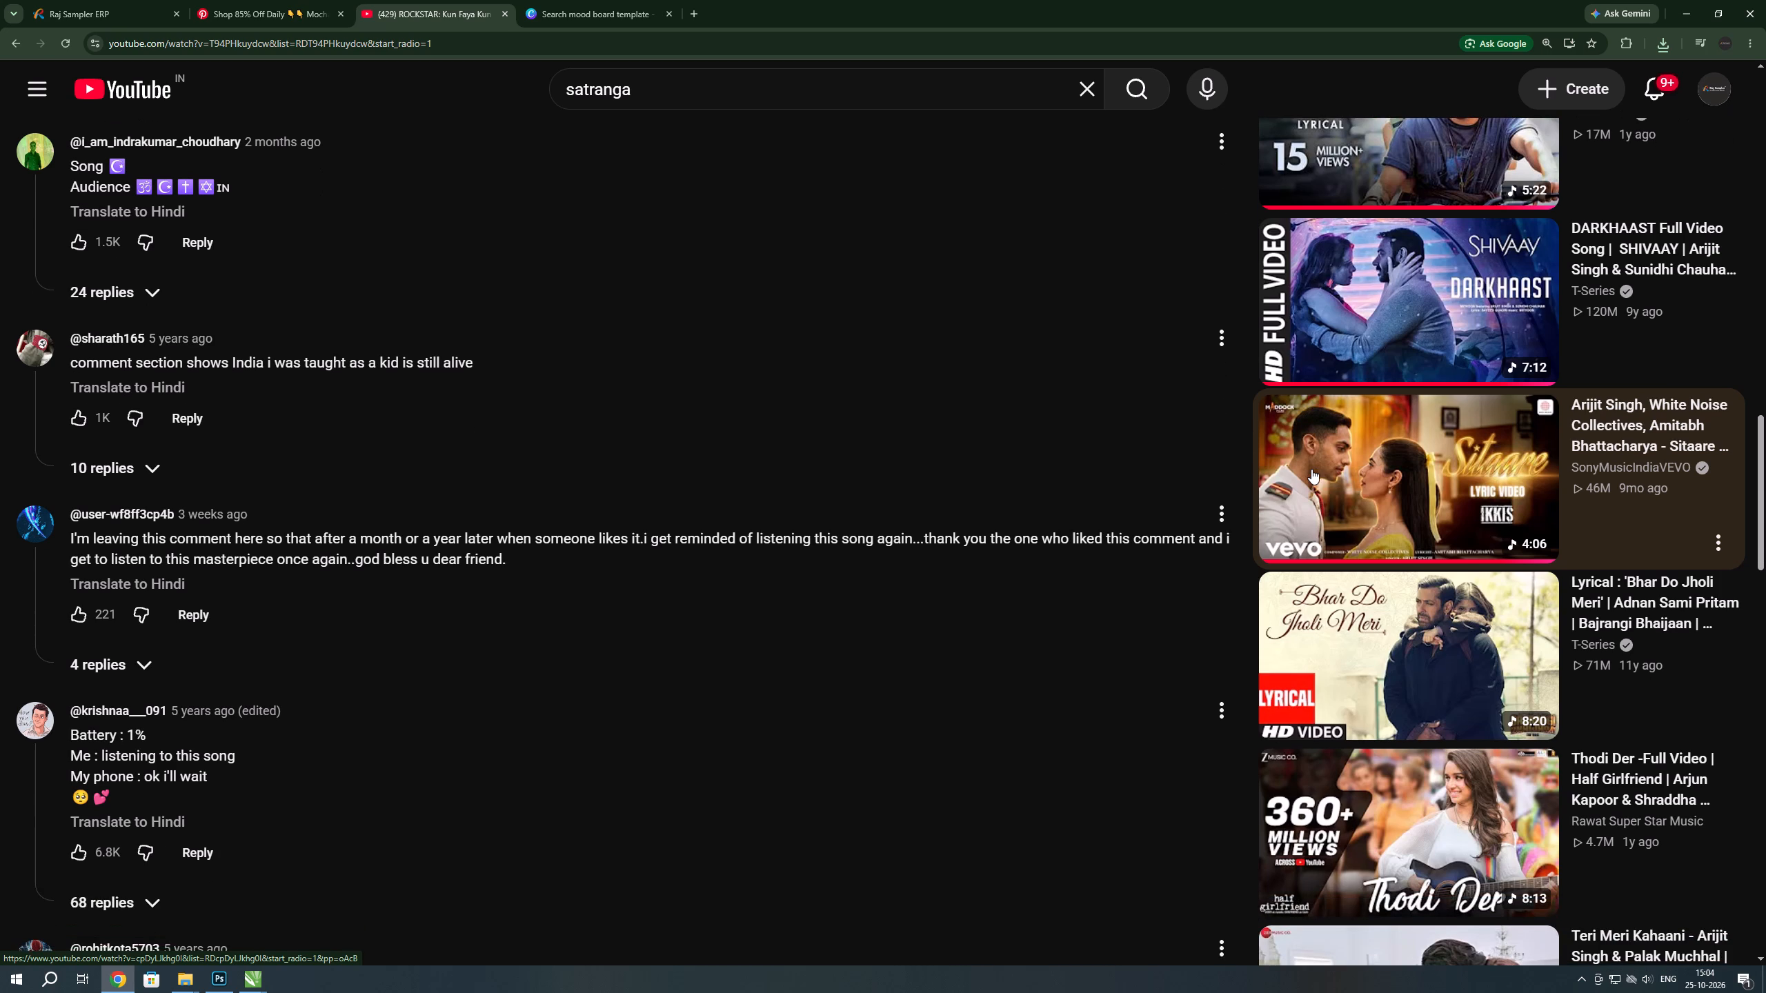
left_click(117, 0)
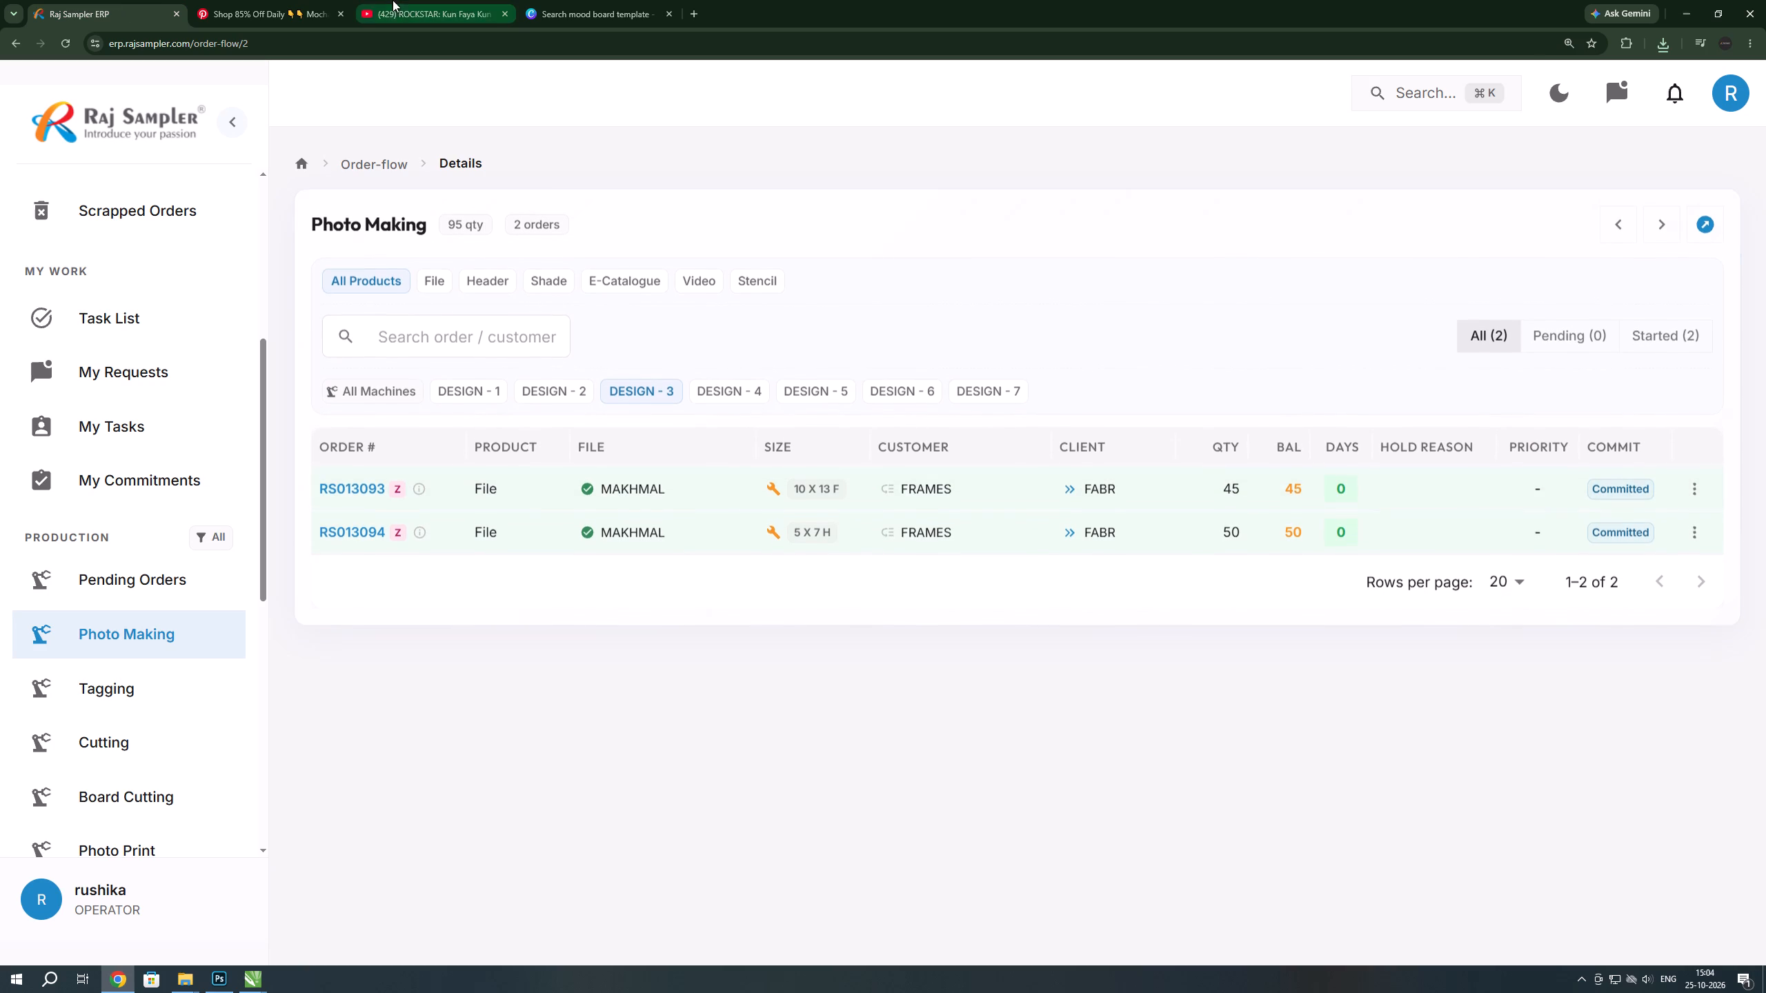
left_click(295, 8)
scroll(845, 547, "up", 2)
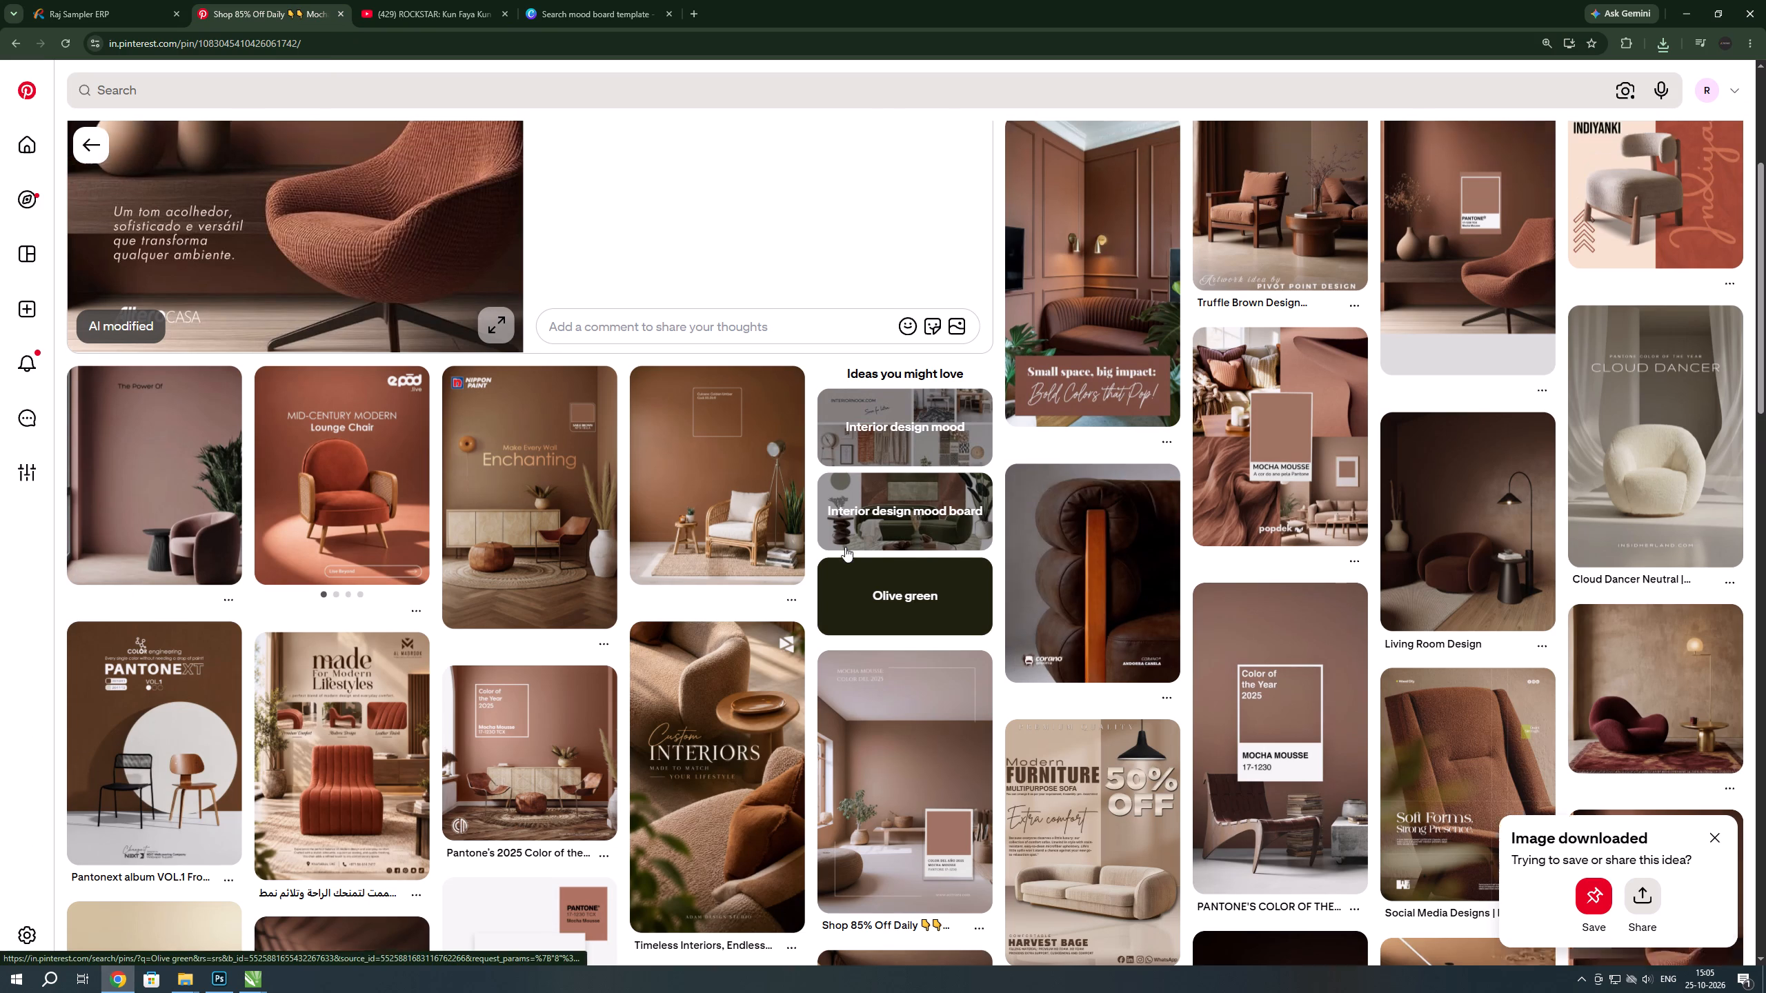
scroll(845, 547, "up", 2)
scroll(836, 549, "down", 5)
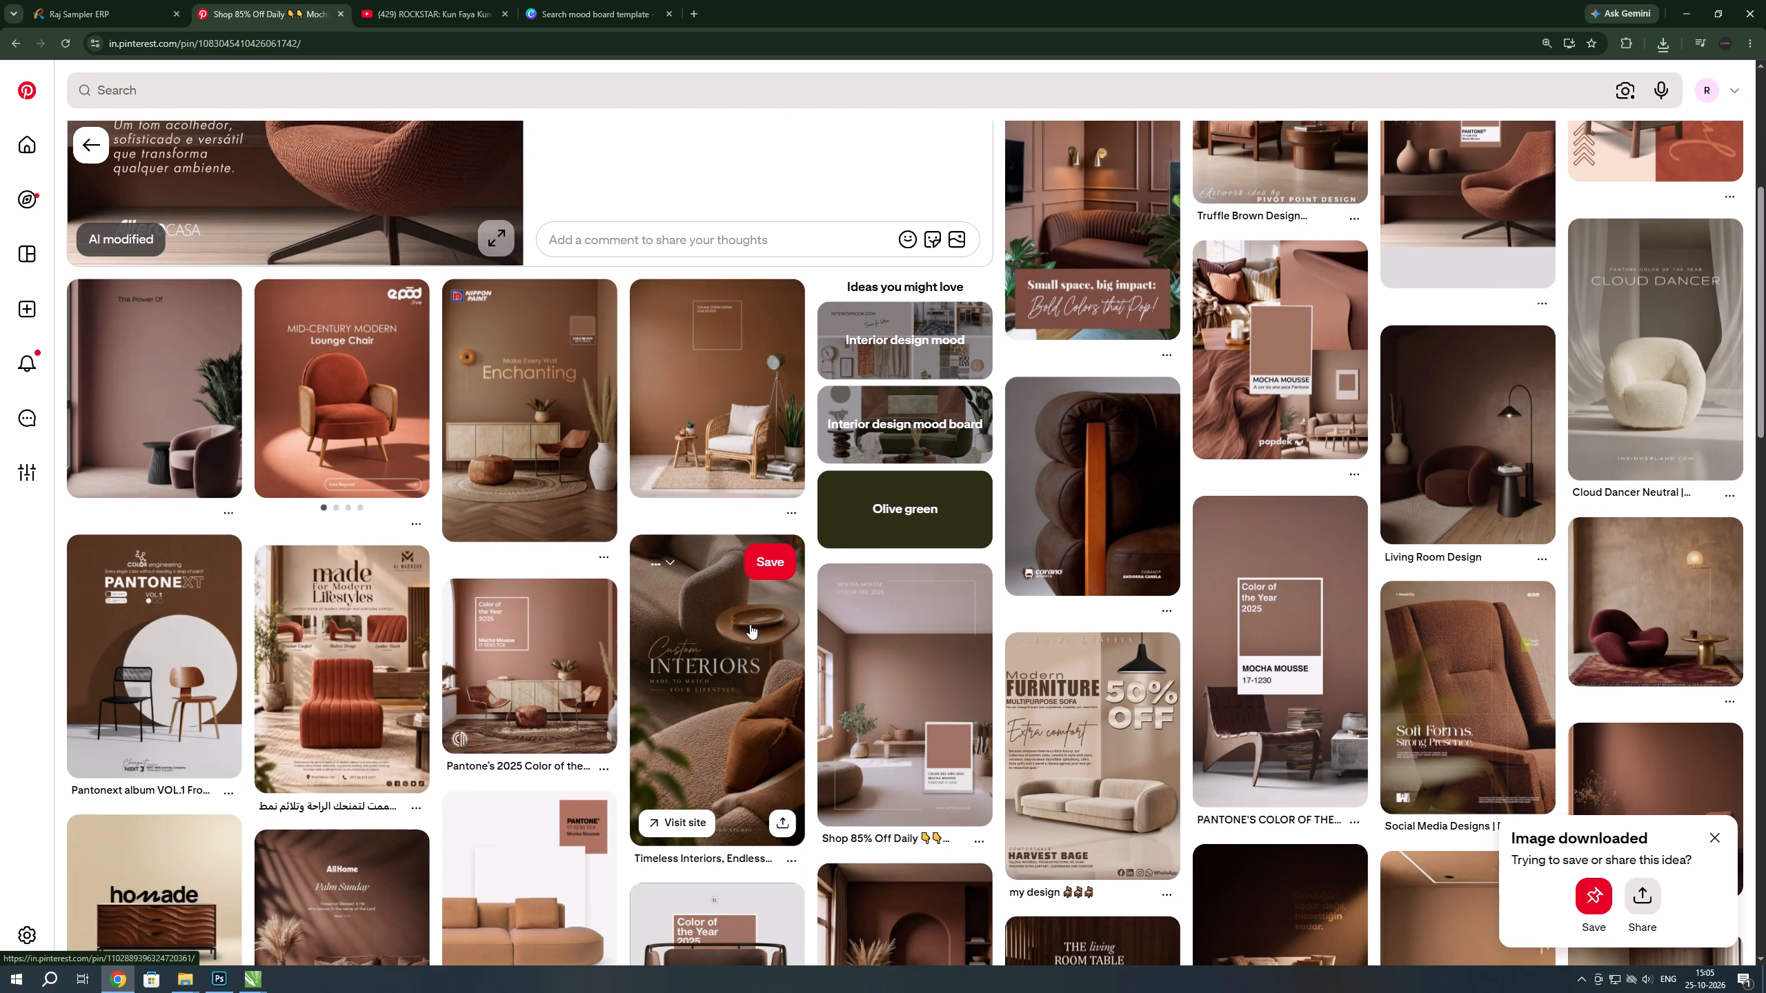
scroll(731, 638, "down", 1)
Play the "Thodi Der - Full Video" recommendation on YouTube, skipping its ad, and return to Pinterest.
left_click(414, 5)
left_click(1380, 788)
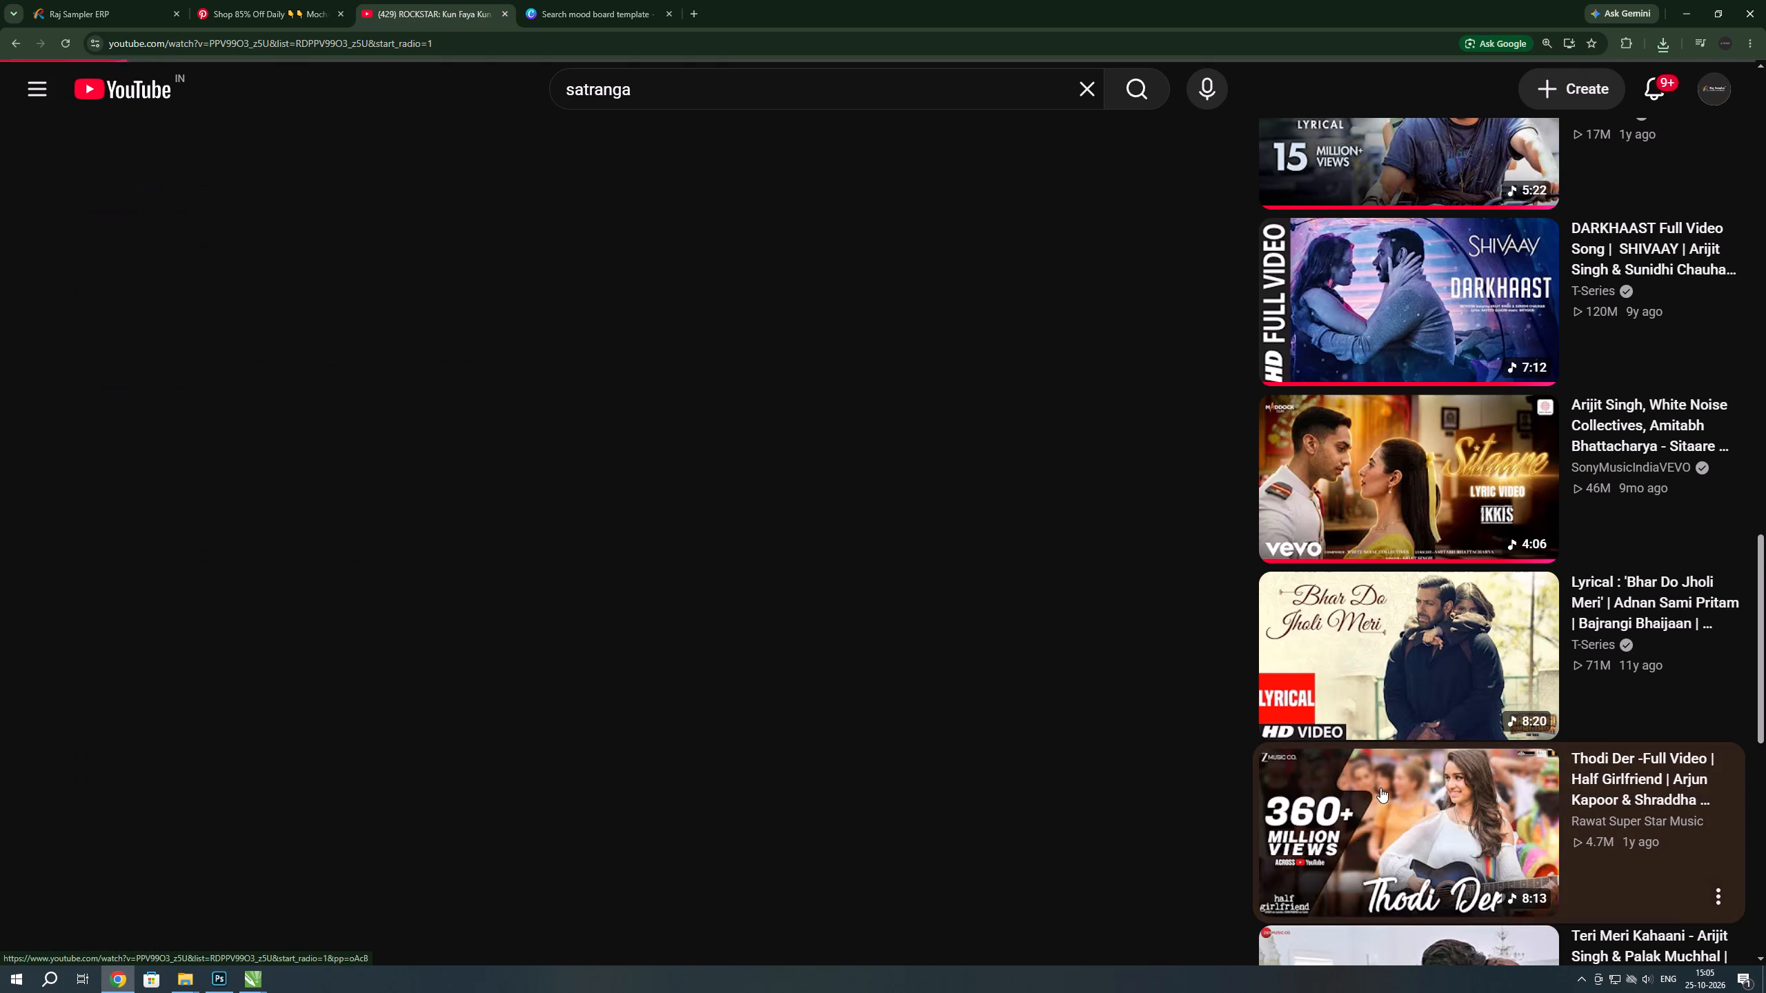
left_click(244, 0)
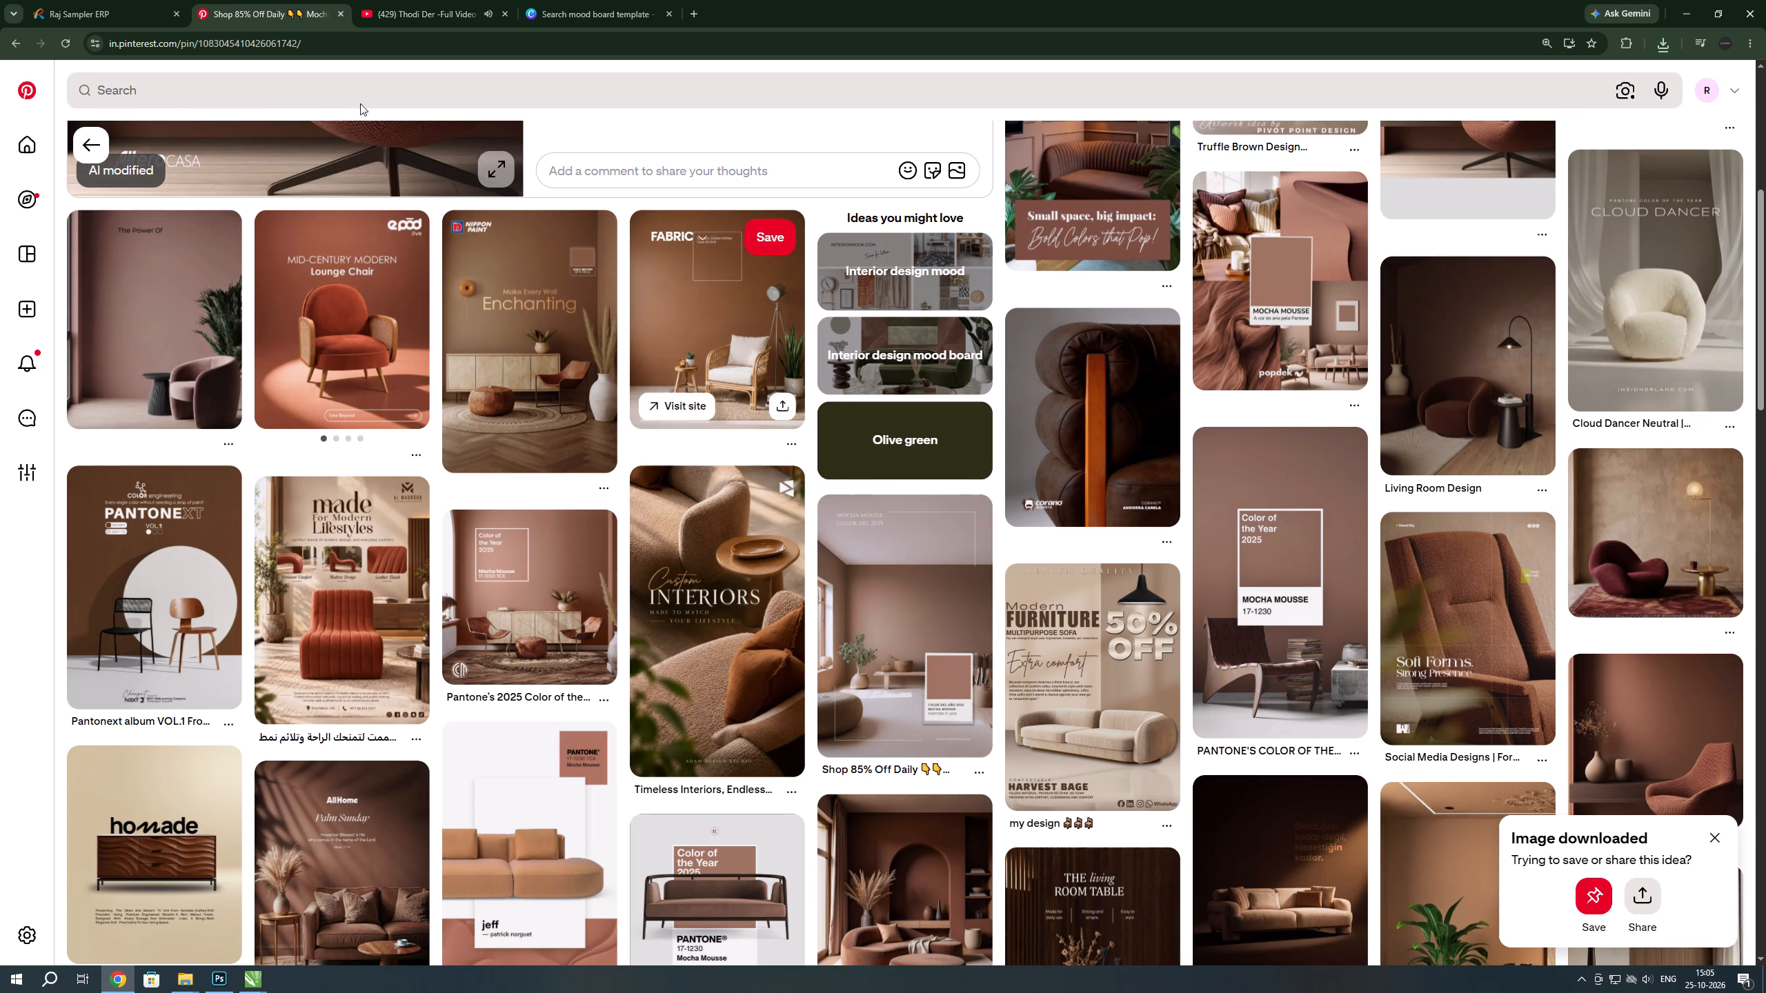
left_click(394, 10)
left_click(266, 6)
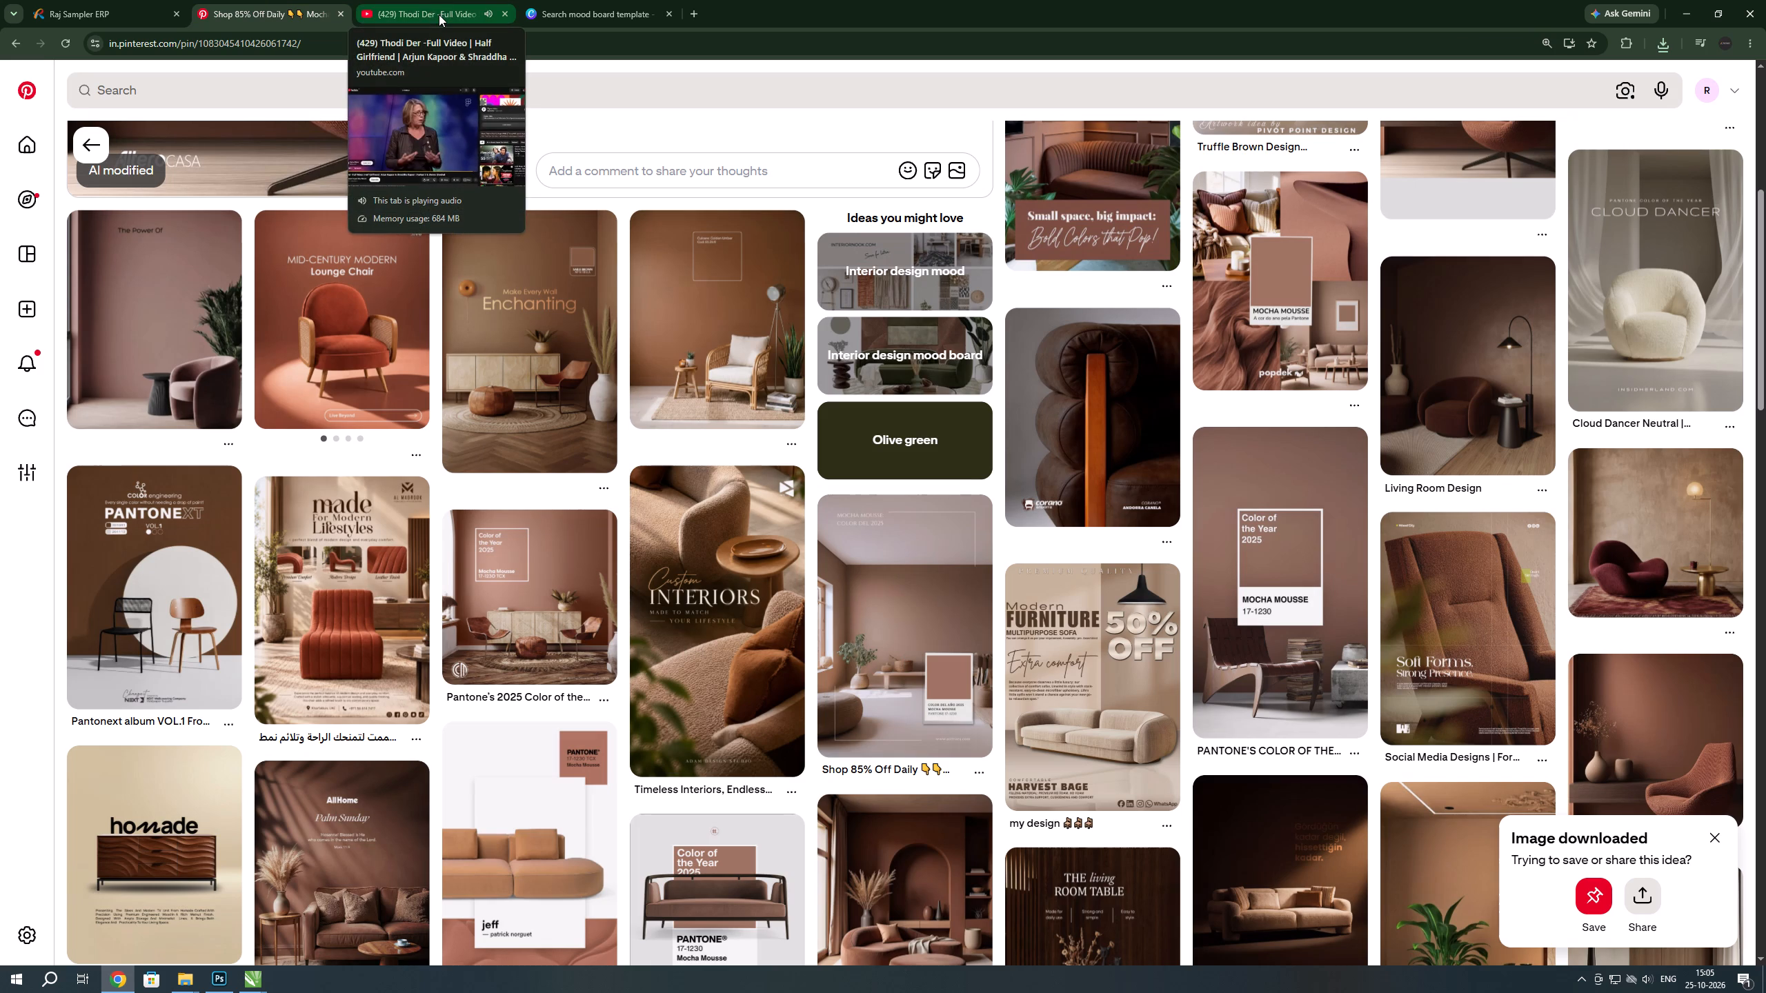
left_click(439, 14)
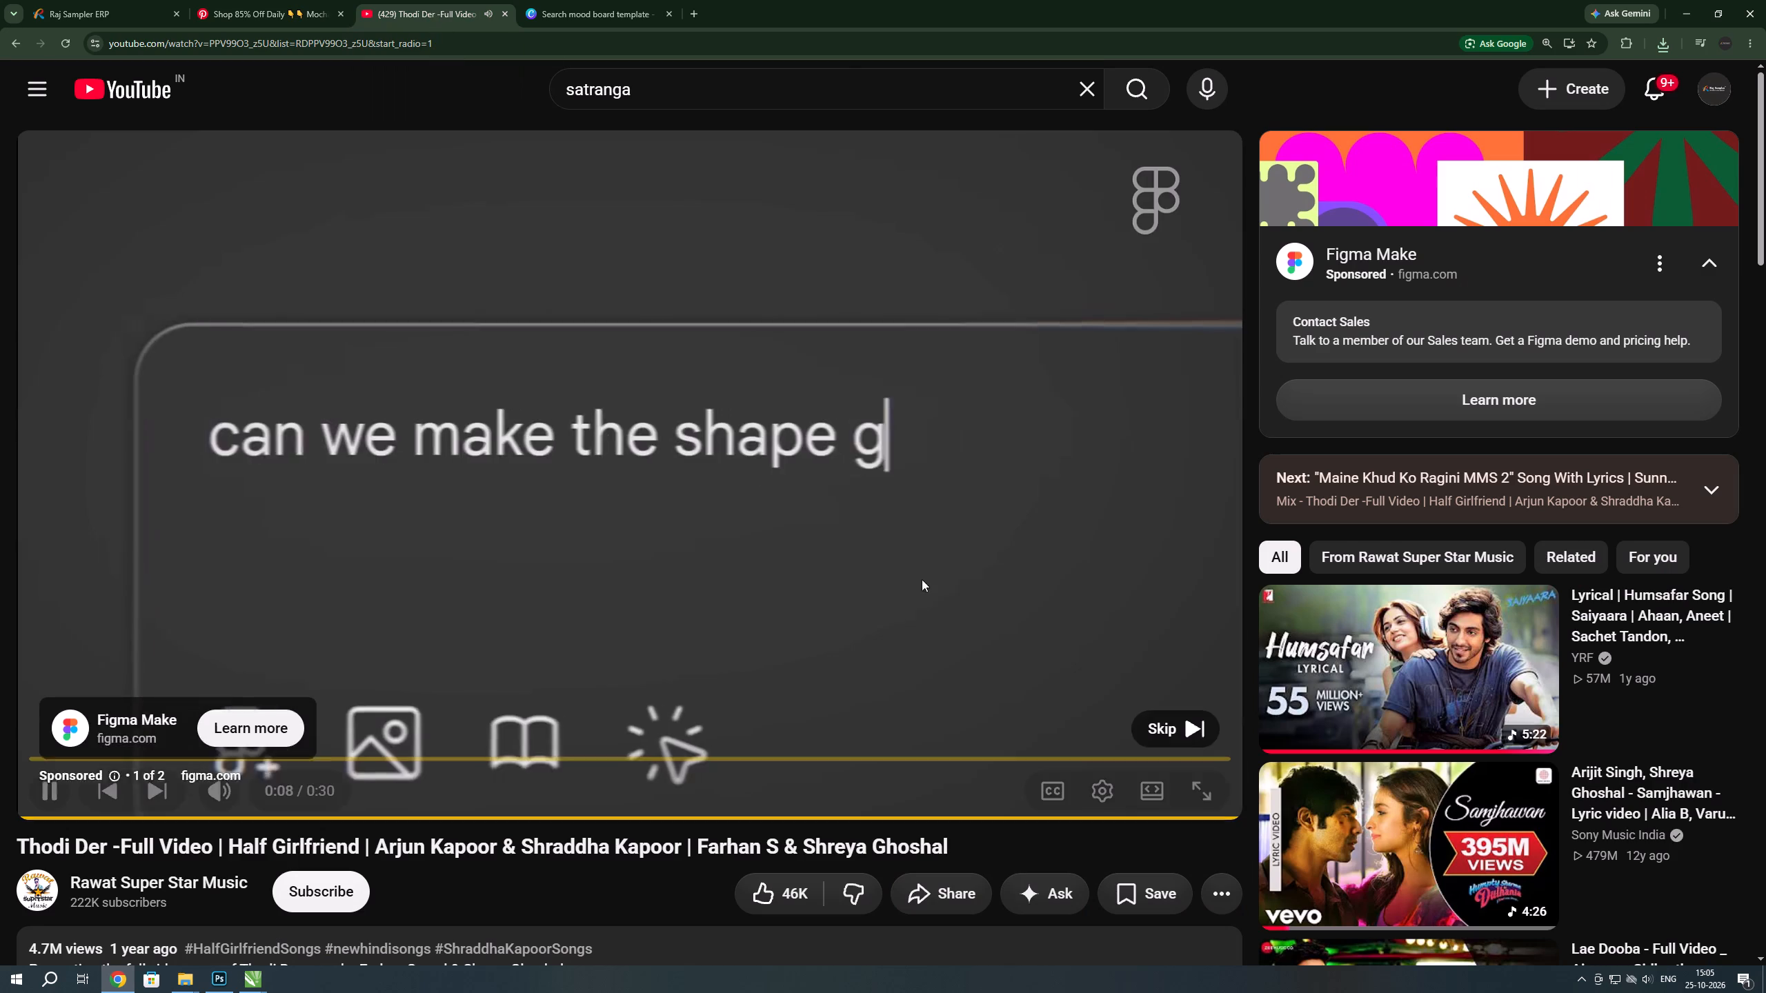
left_click(1169, 739)
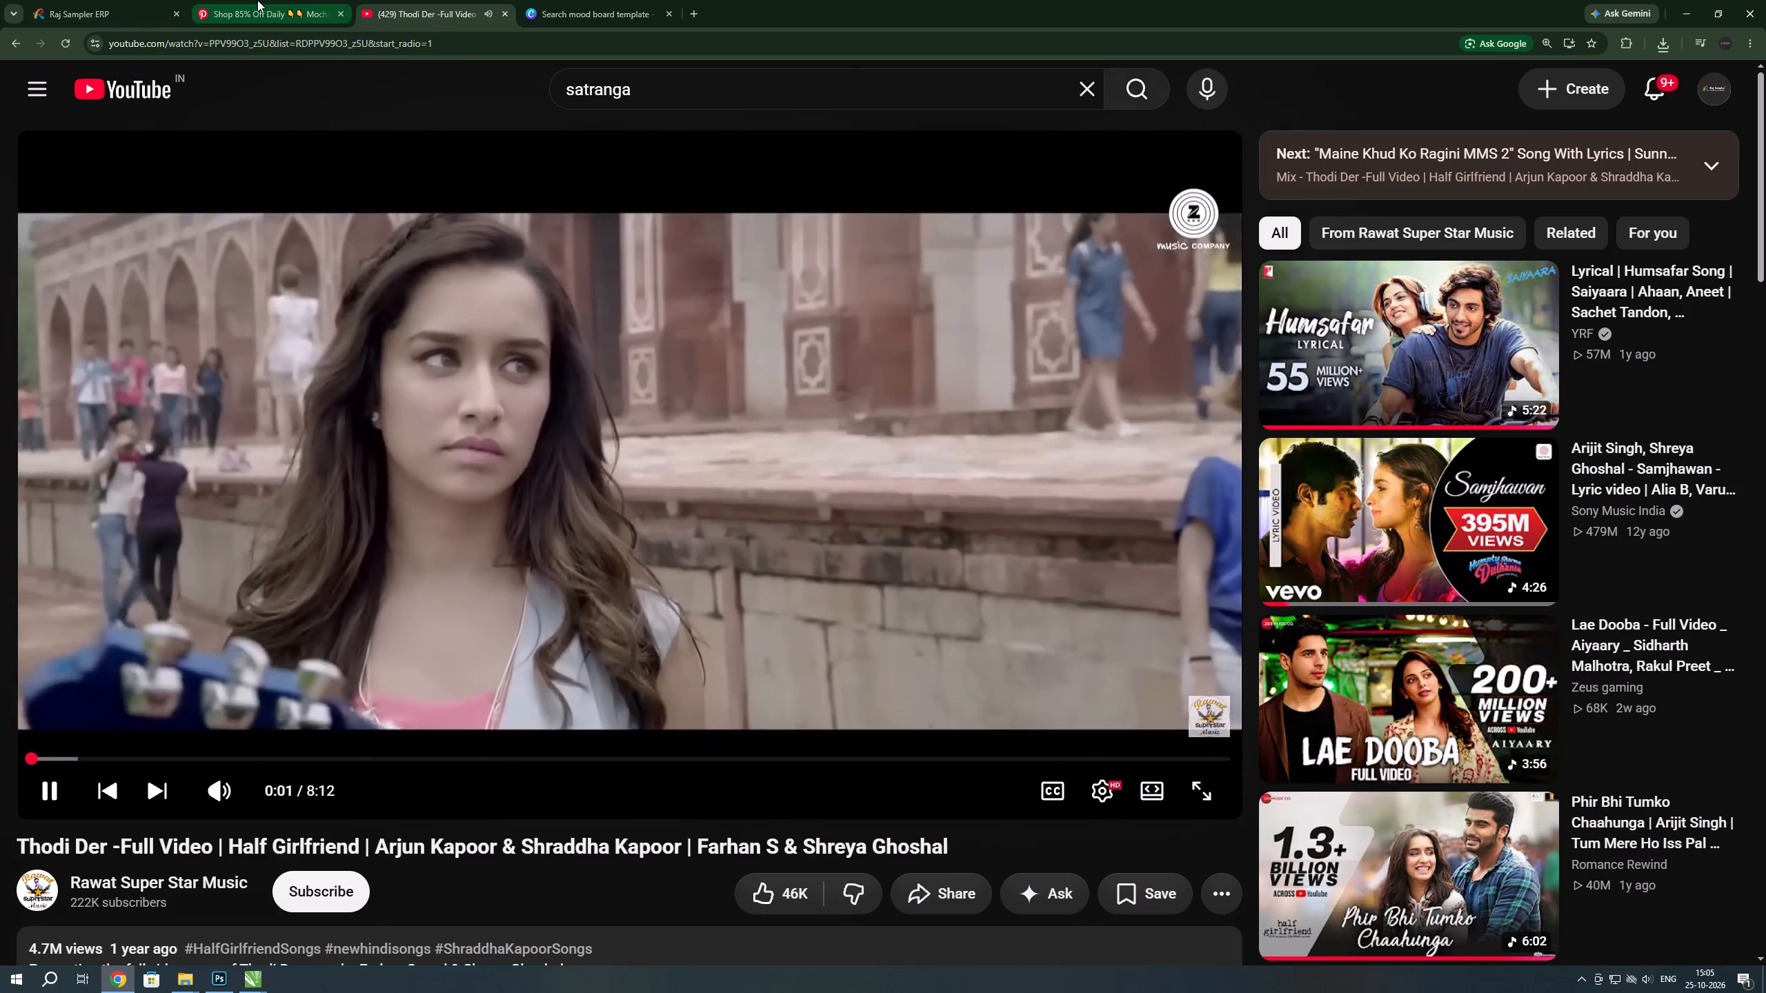
left_click(257, 0)
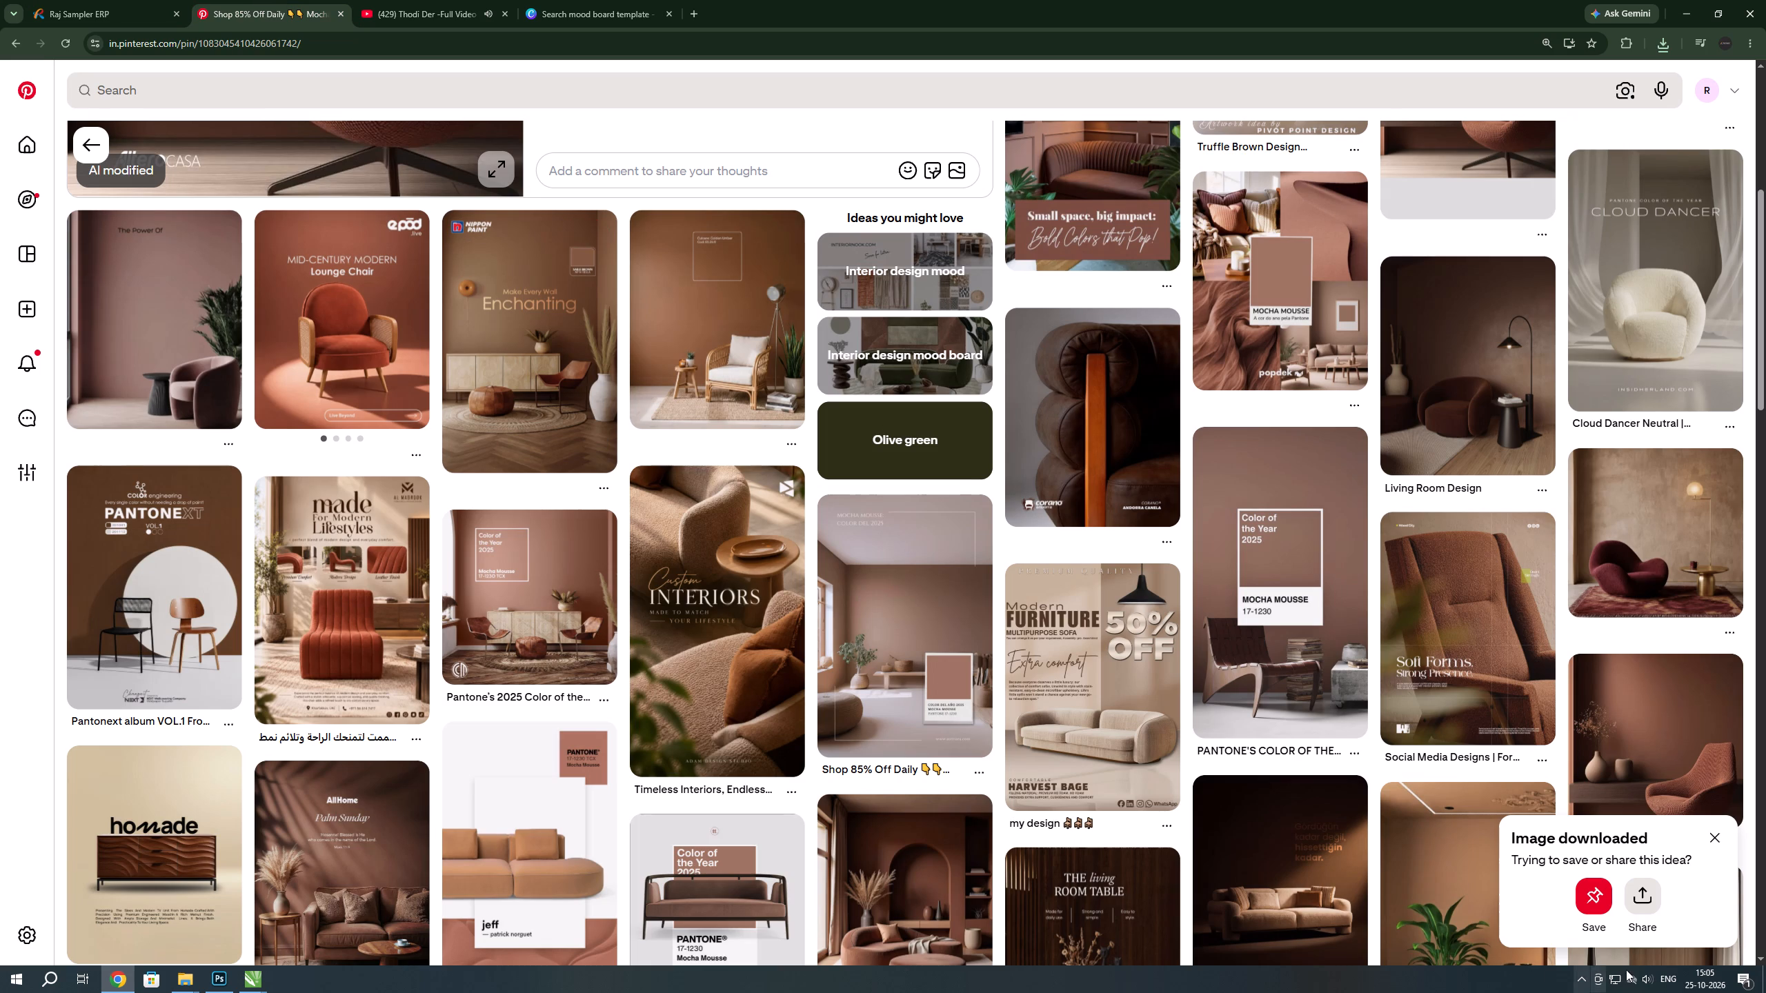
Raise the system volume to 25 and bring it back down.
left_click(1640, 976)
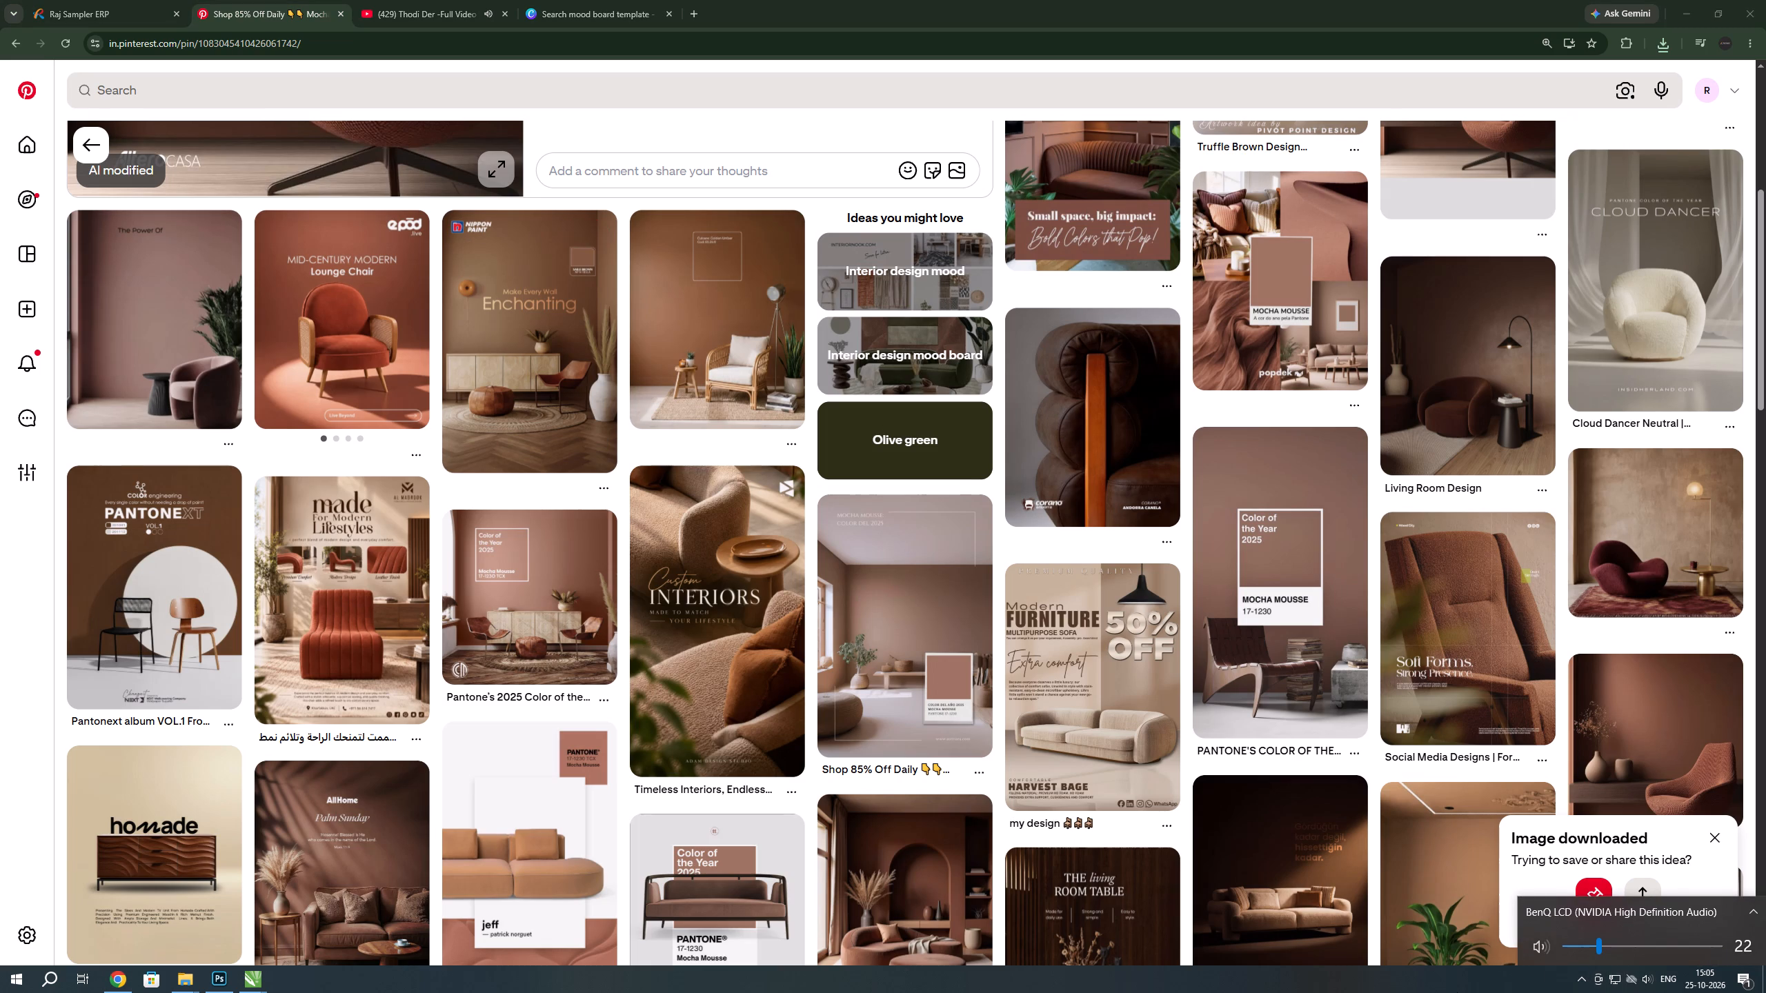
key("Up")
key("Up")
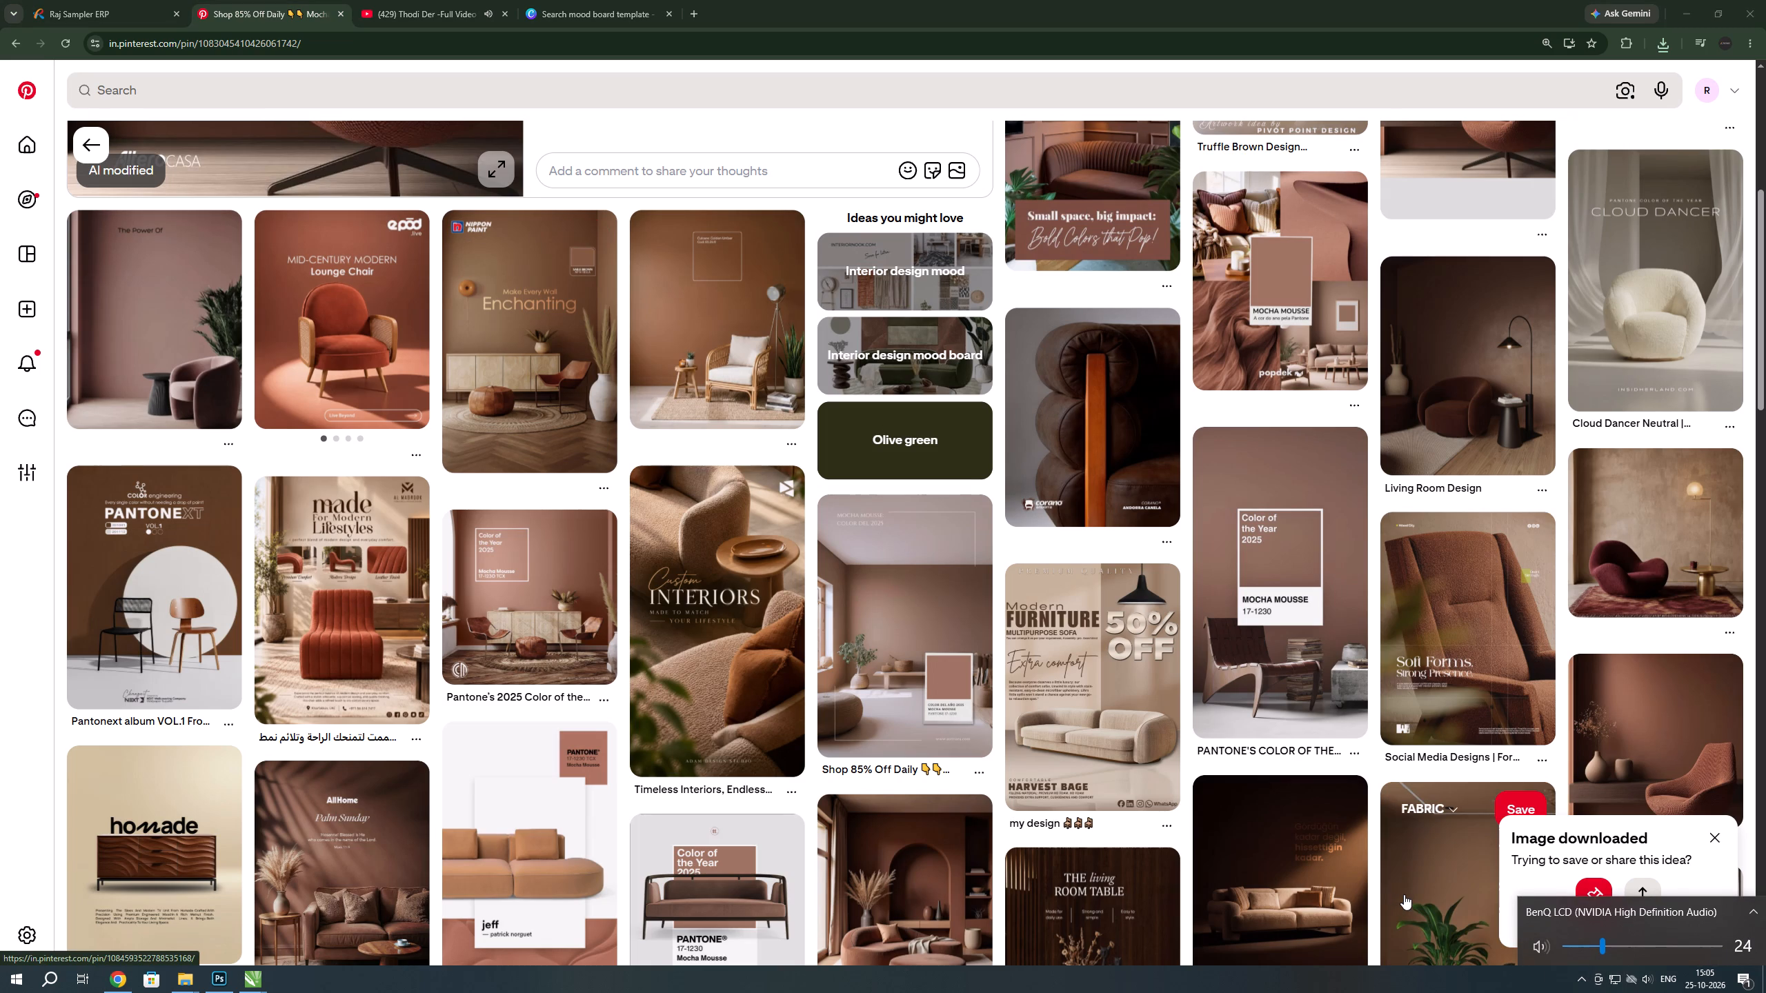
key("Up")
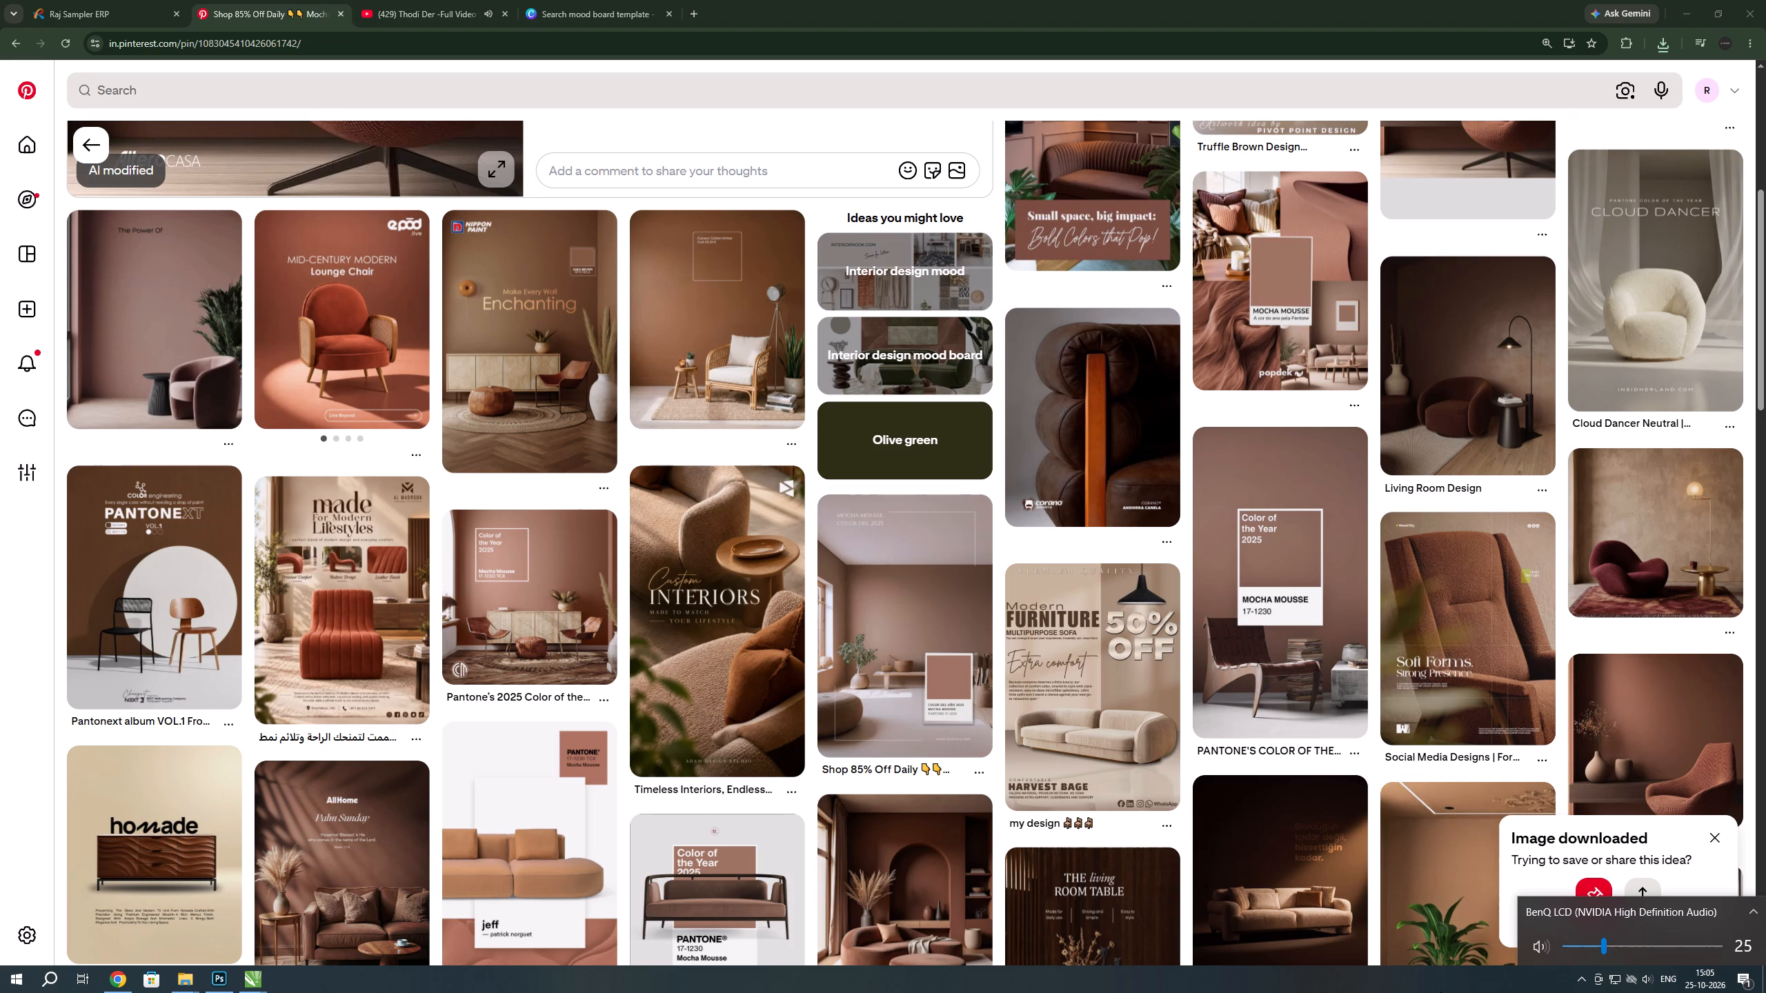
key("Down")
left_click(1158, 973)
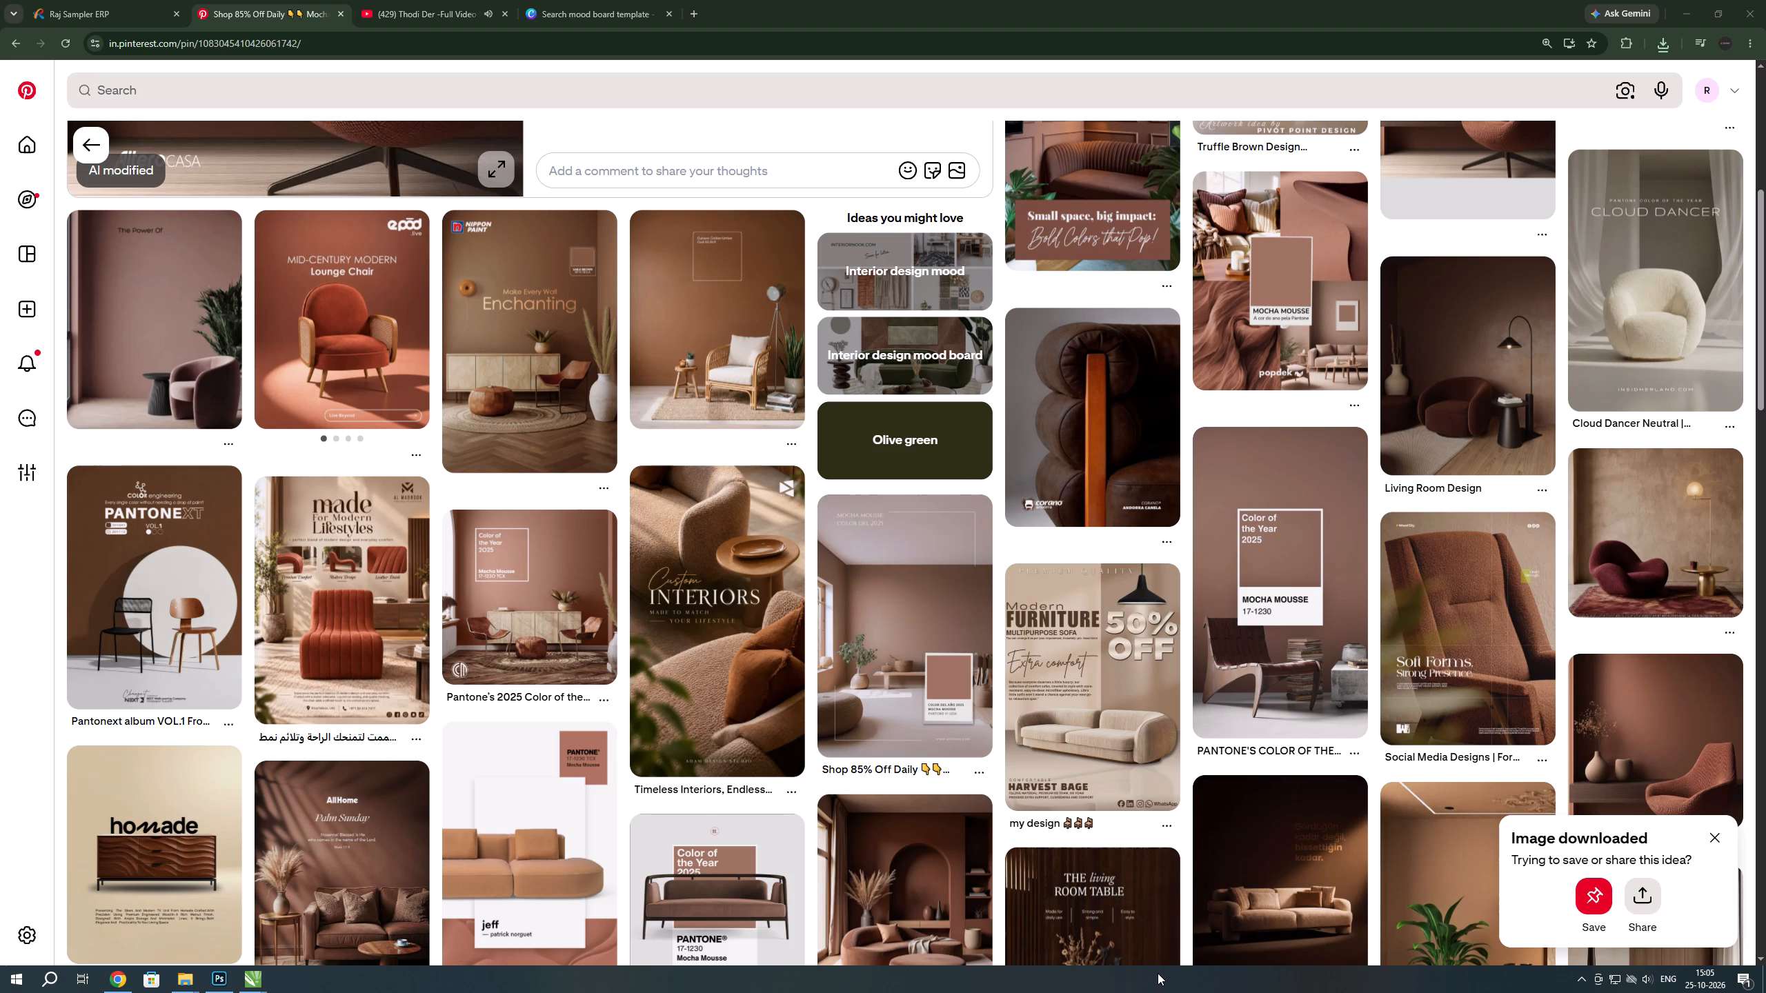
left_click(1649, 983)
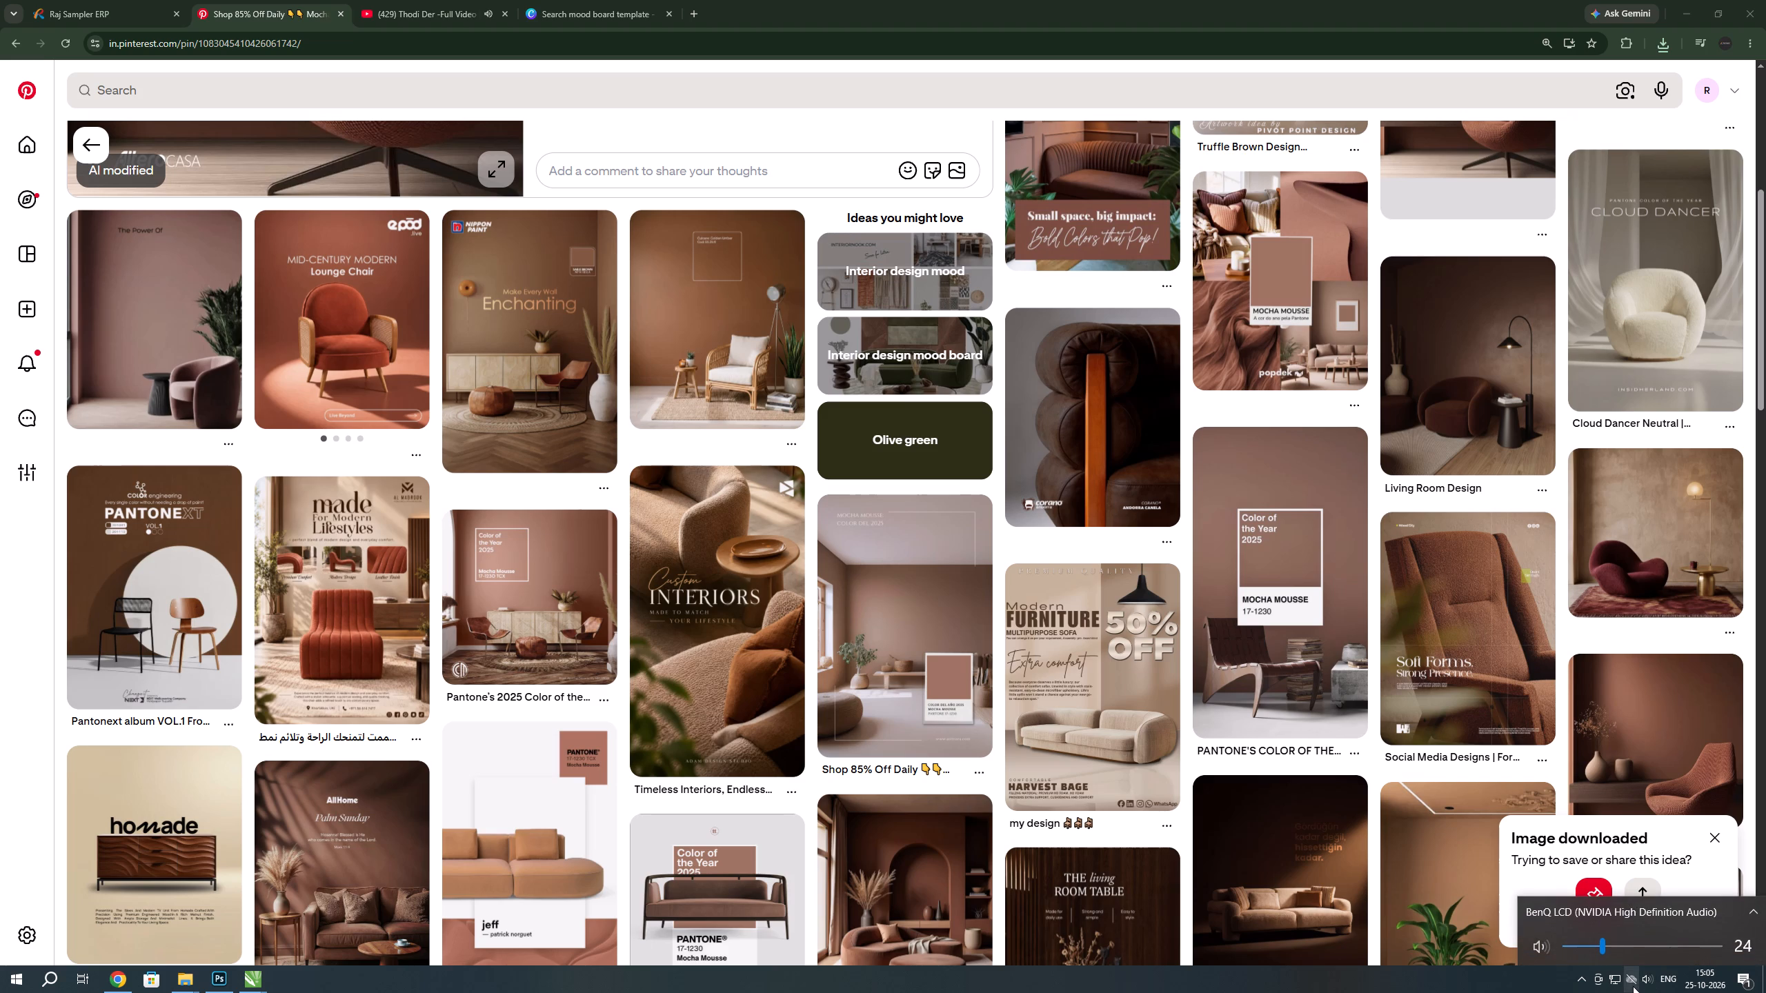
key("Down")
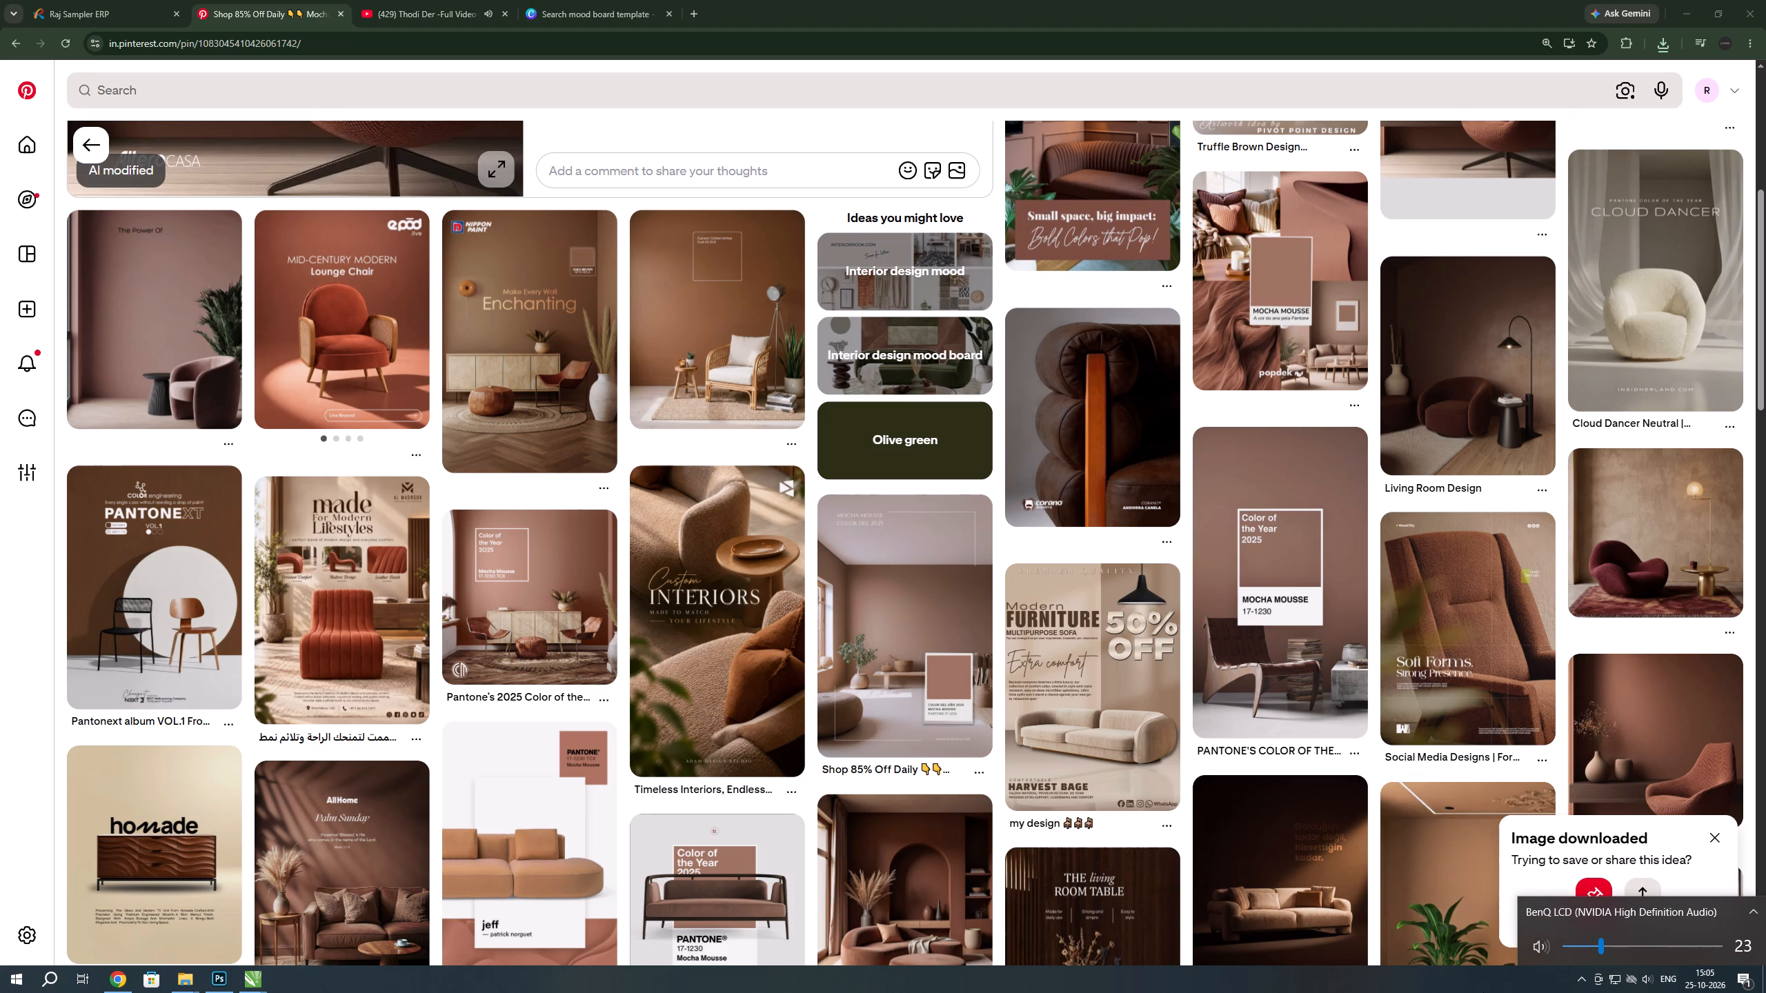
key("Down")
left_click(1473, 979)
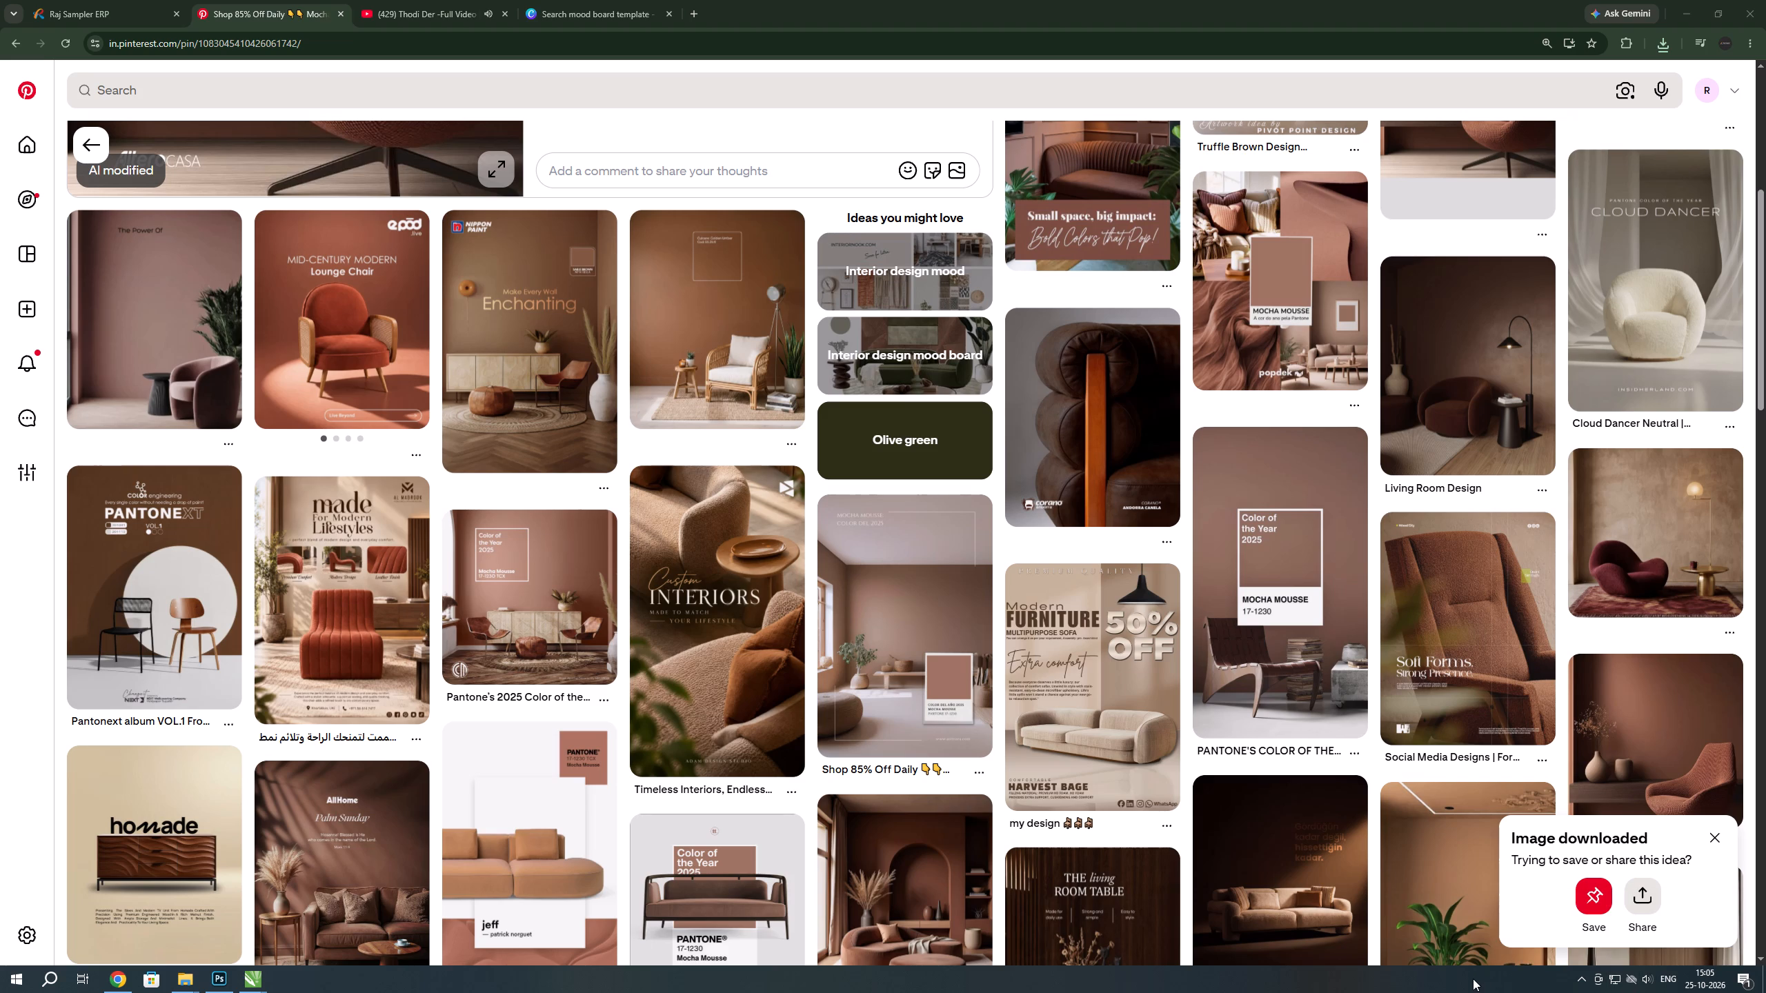
Browse pins related to the Mocha Mousse chair, viewing the arched-alcove living room and "Natural Warmth and Soft Geometry" pins in detail.
scroll(615, 498, "down", 2)
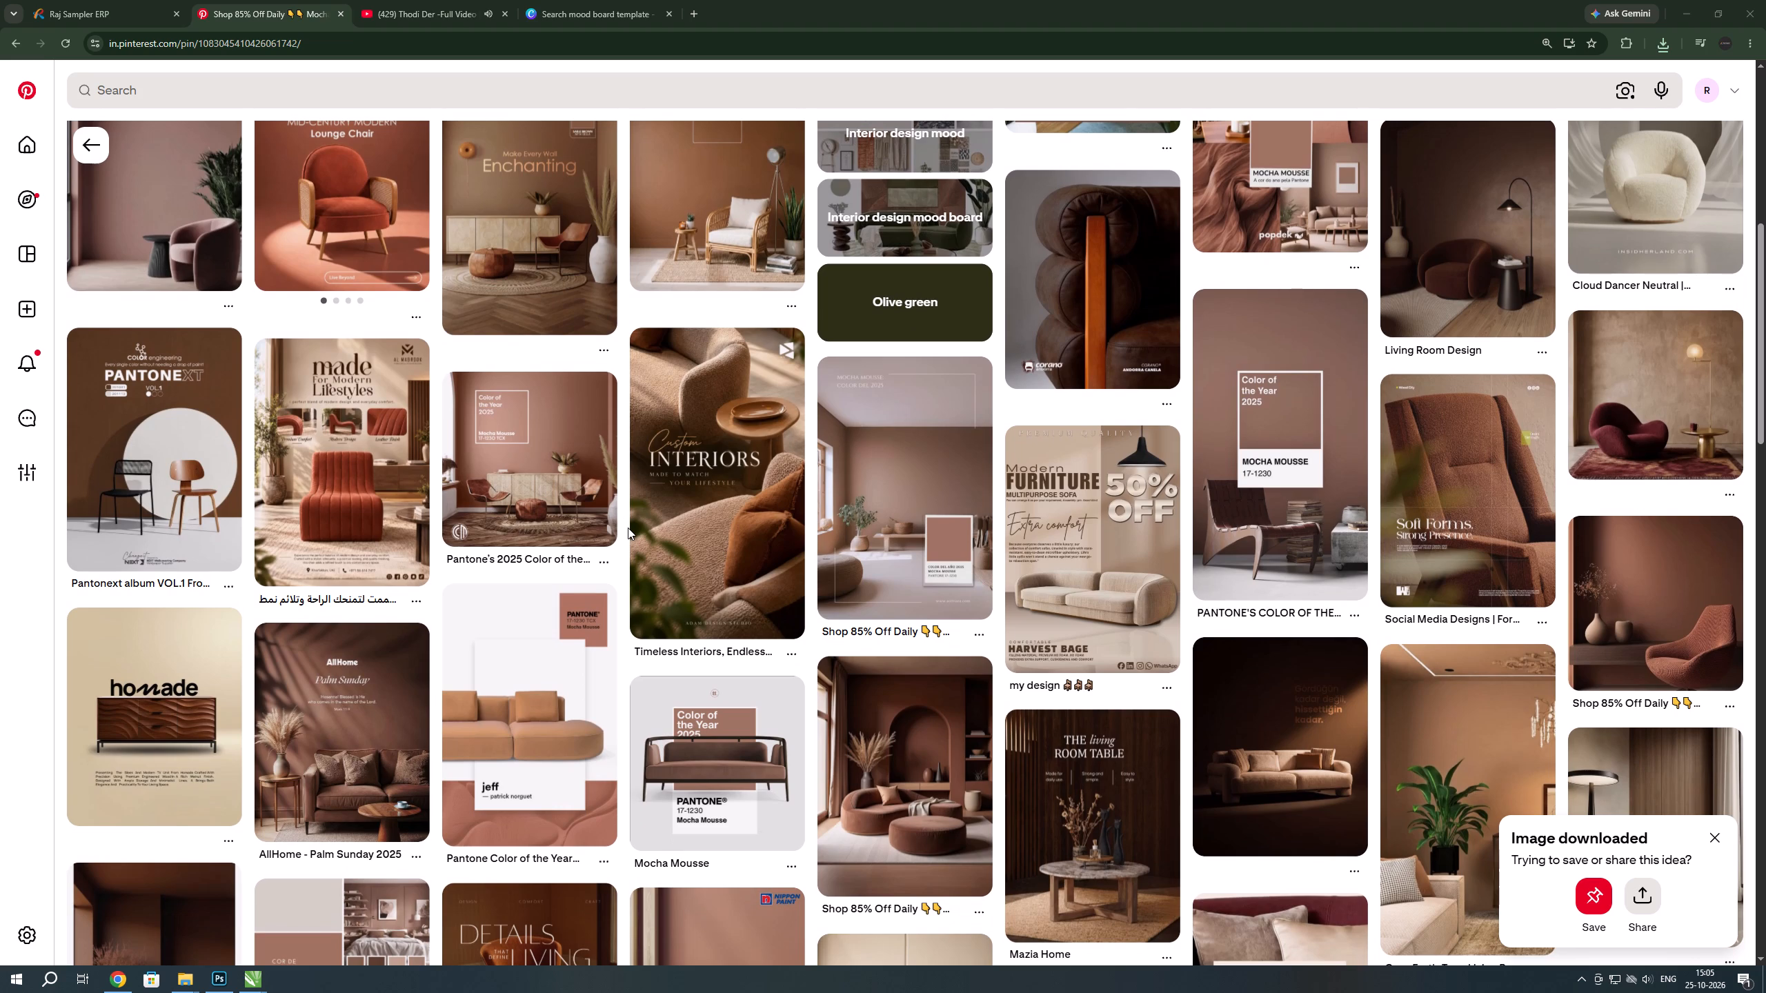
scroll(765, 548, "down", 4)
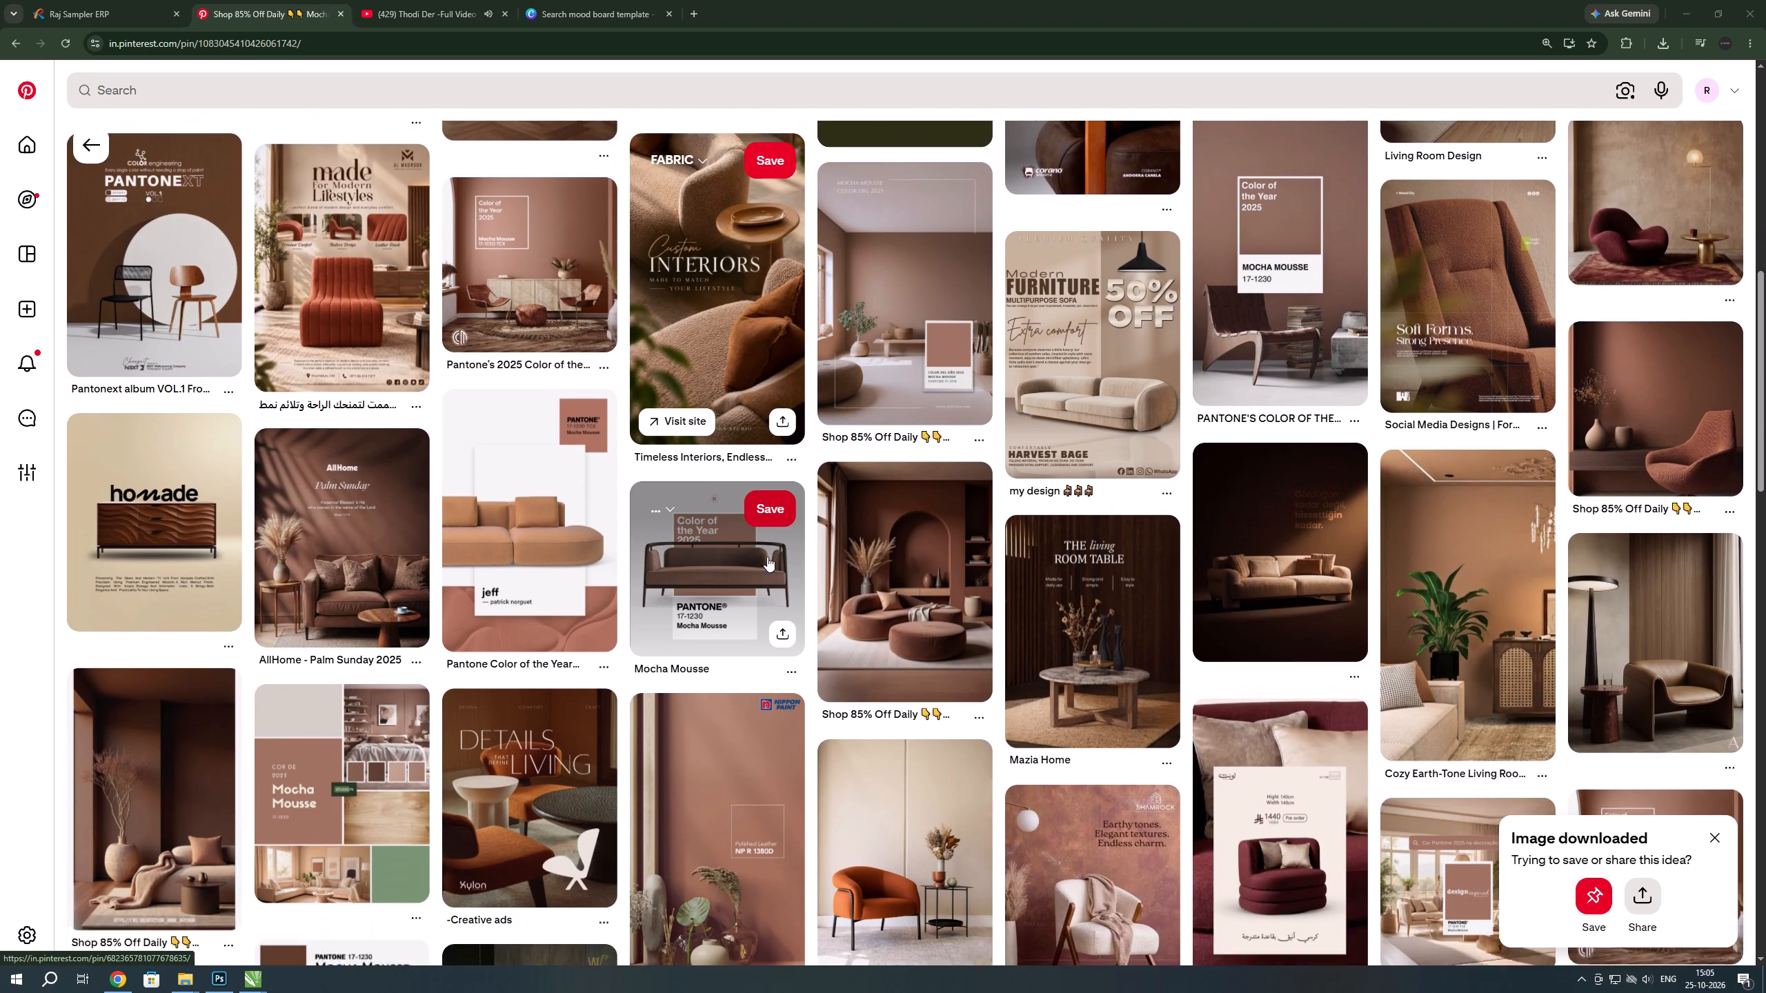
left_click(914, 512)
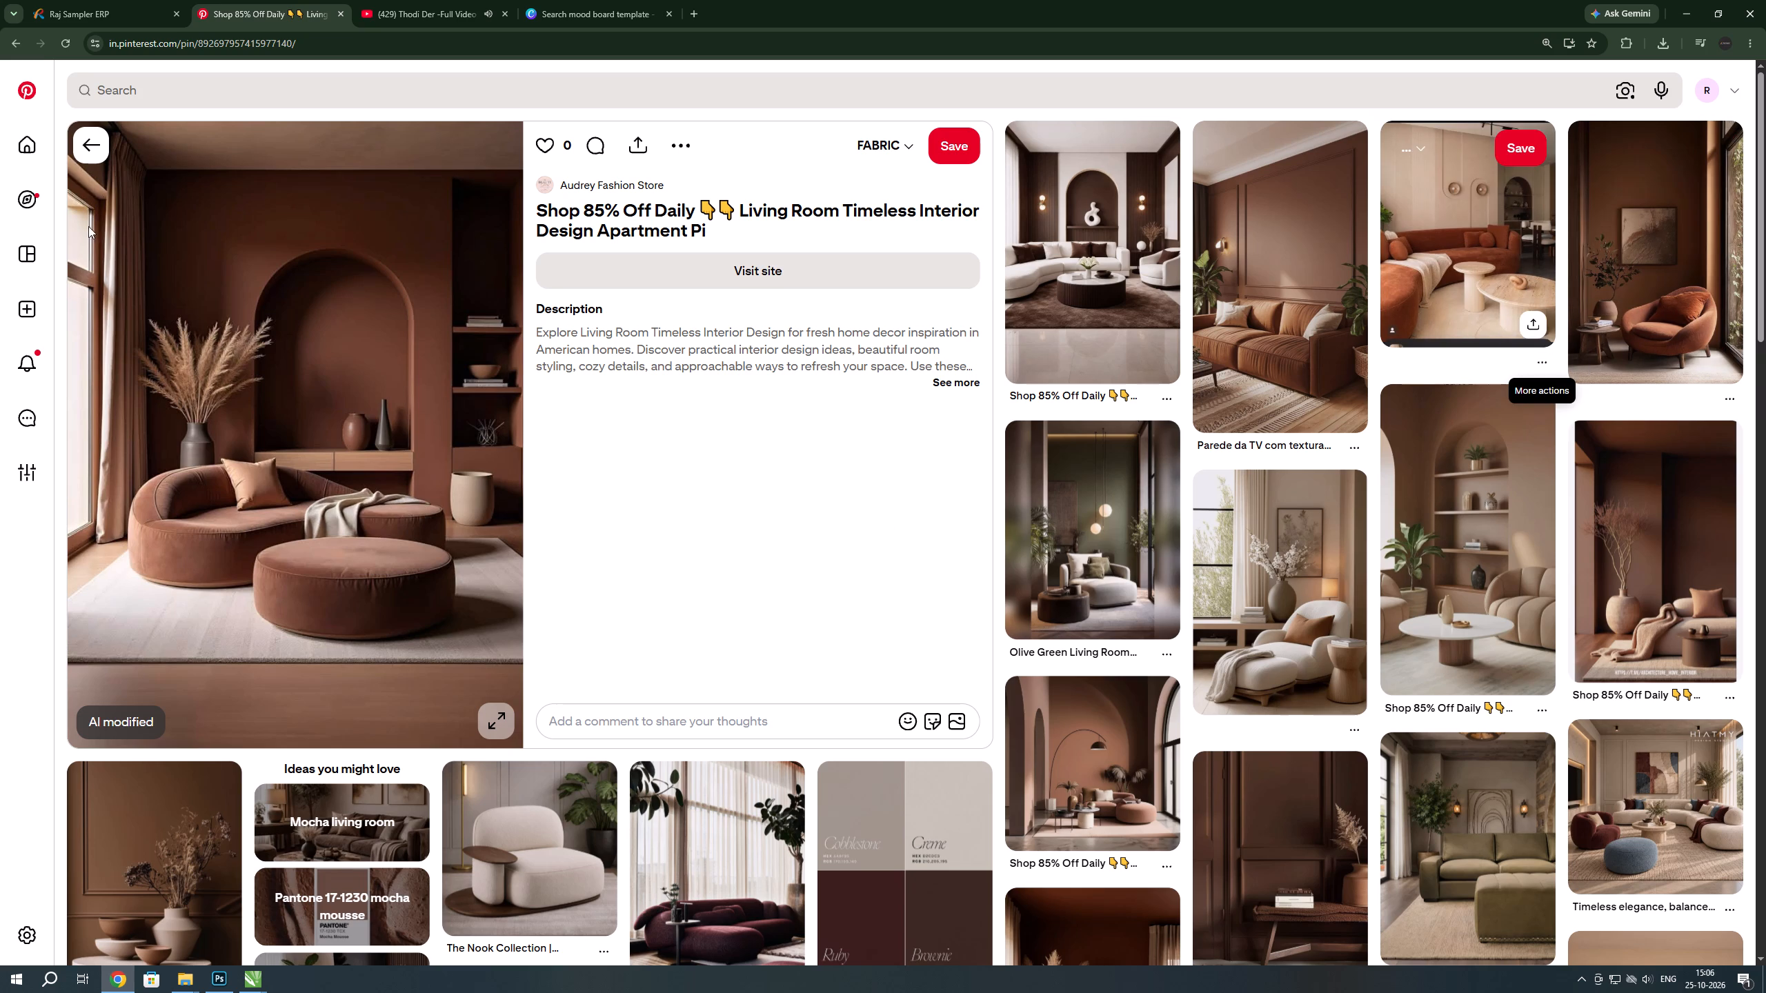
left_click(90, 161)
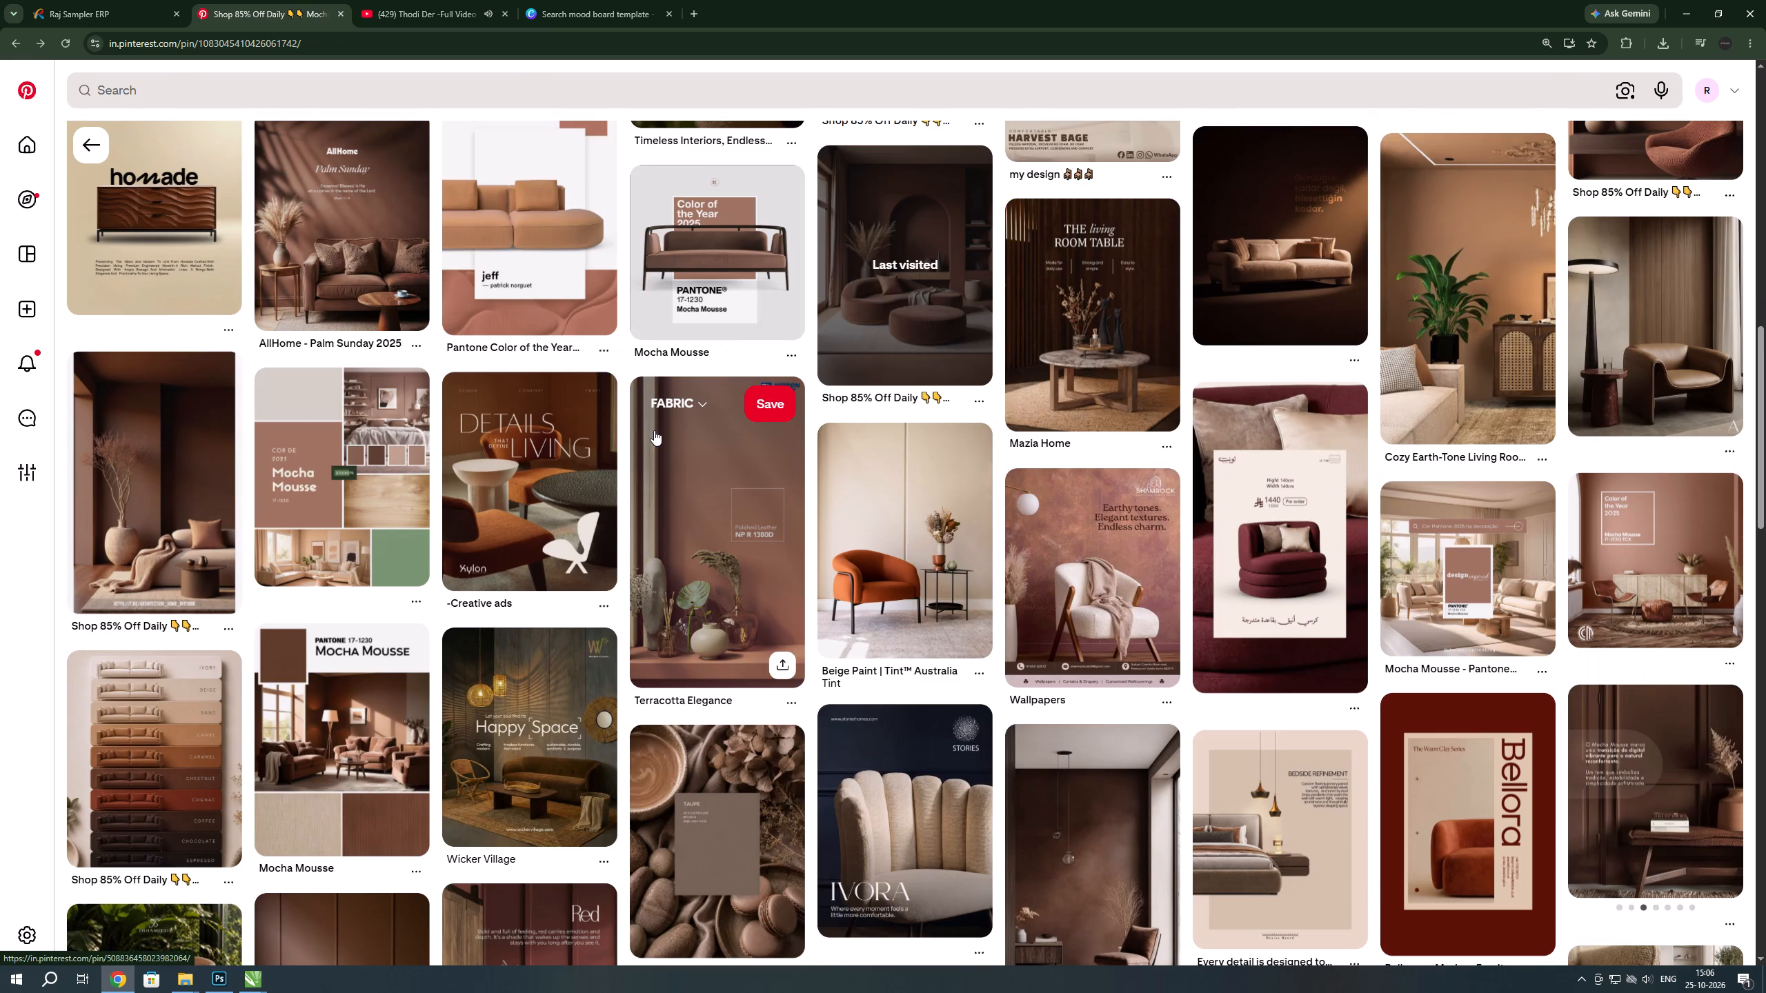
left_click(177, 529)
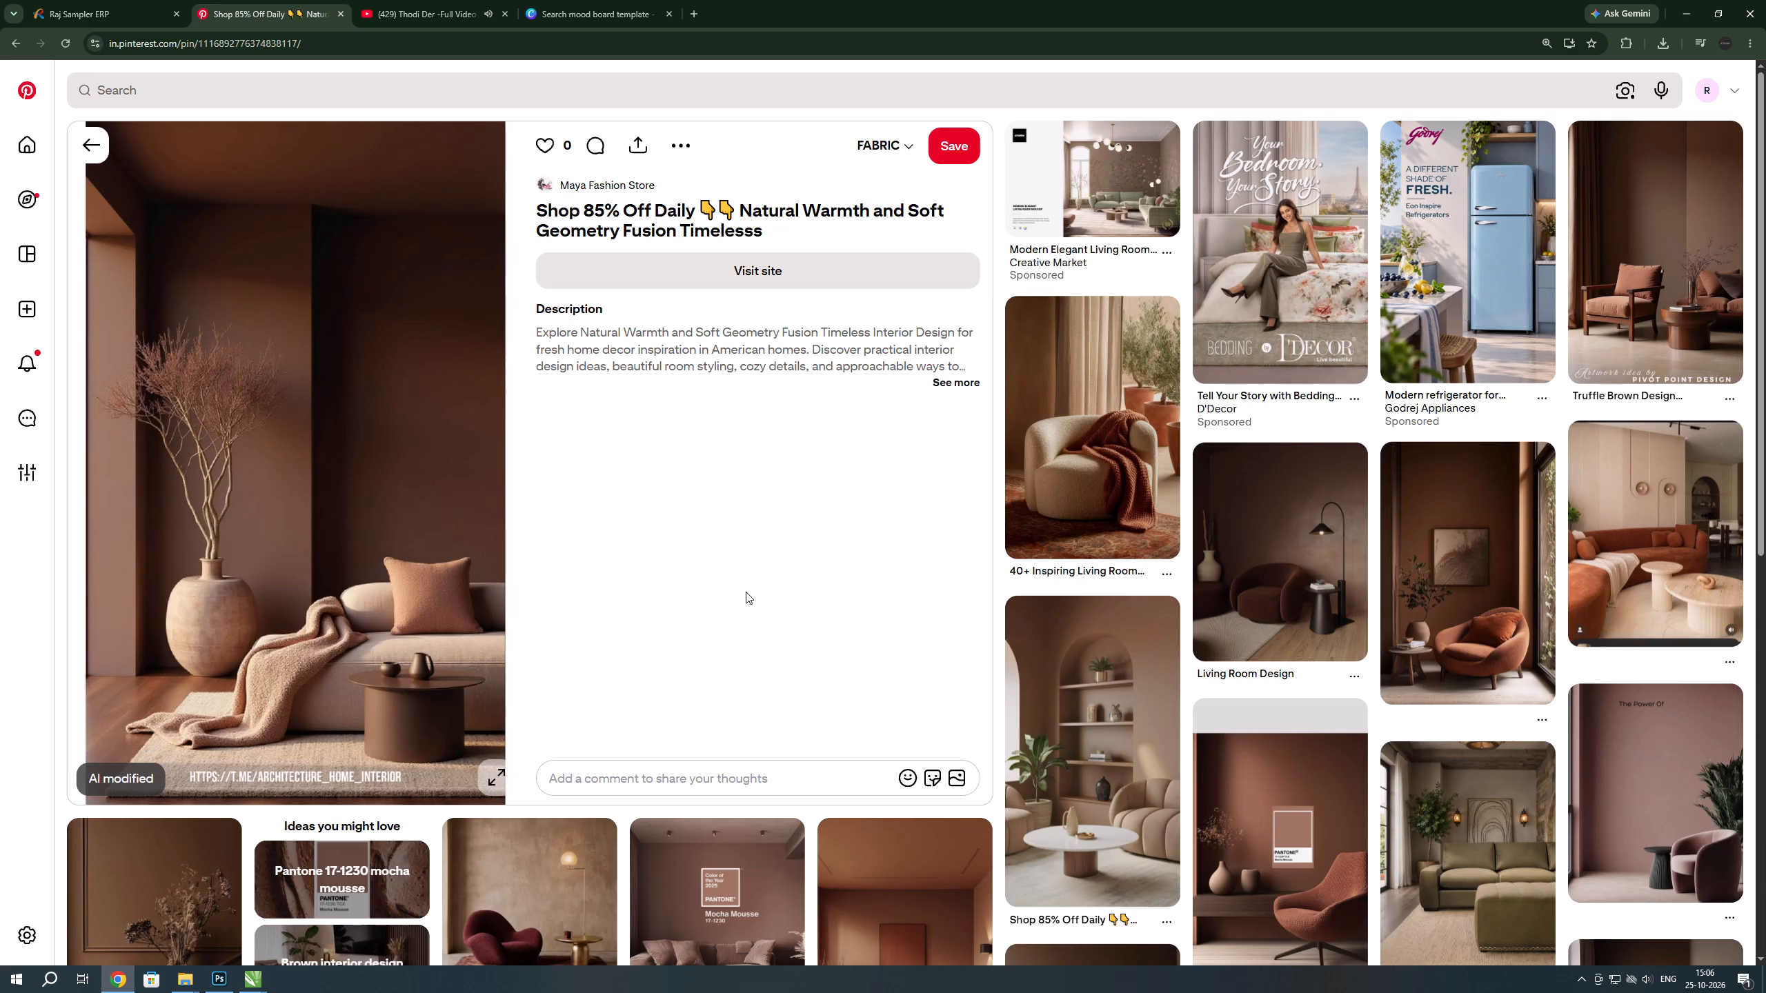
left_click(95, 140)
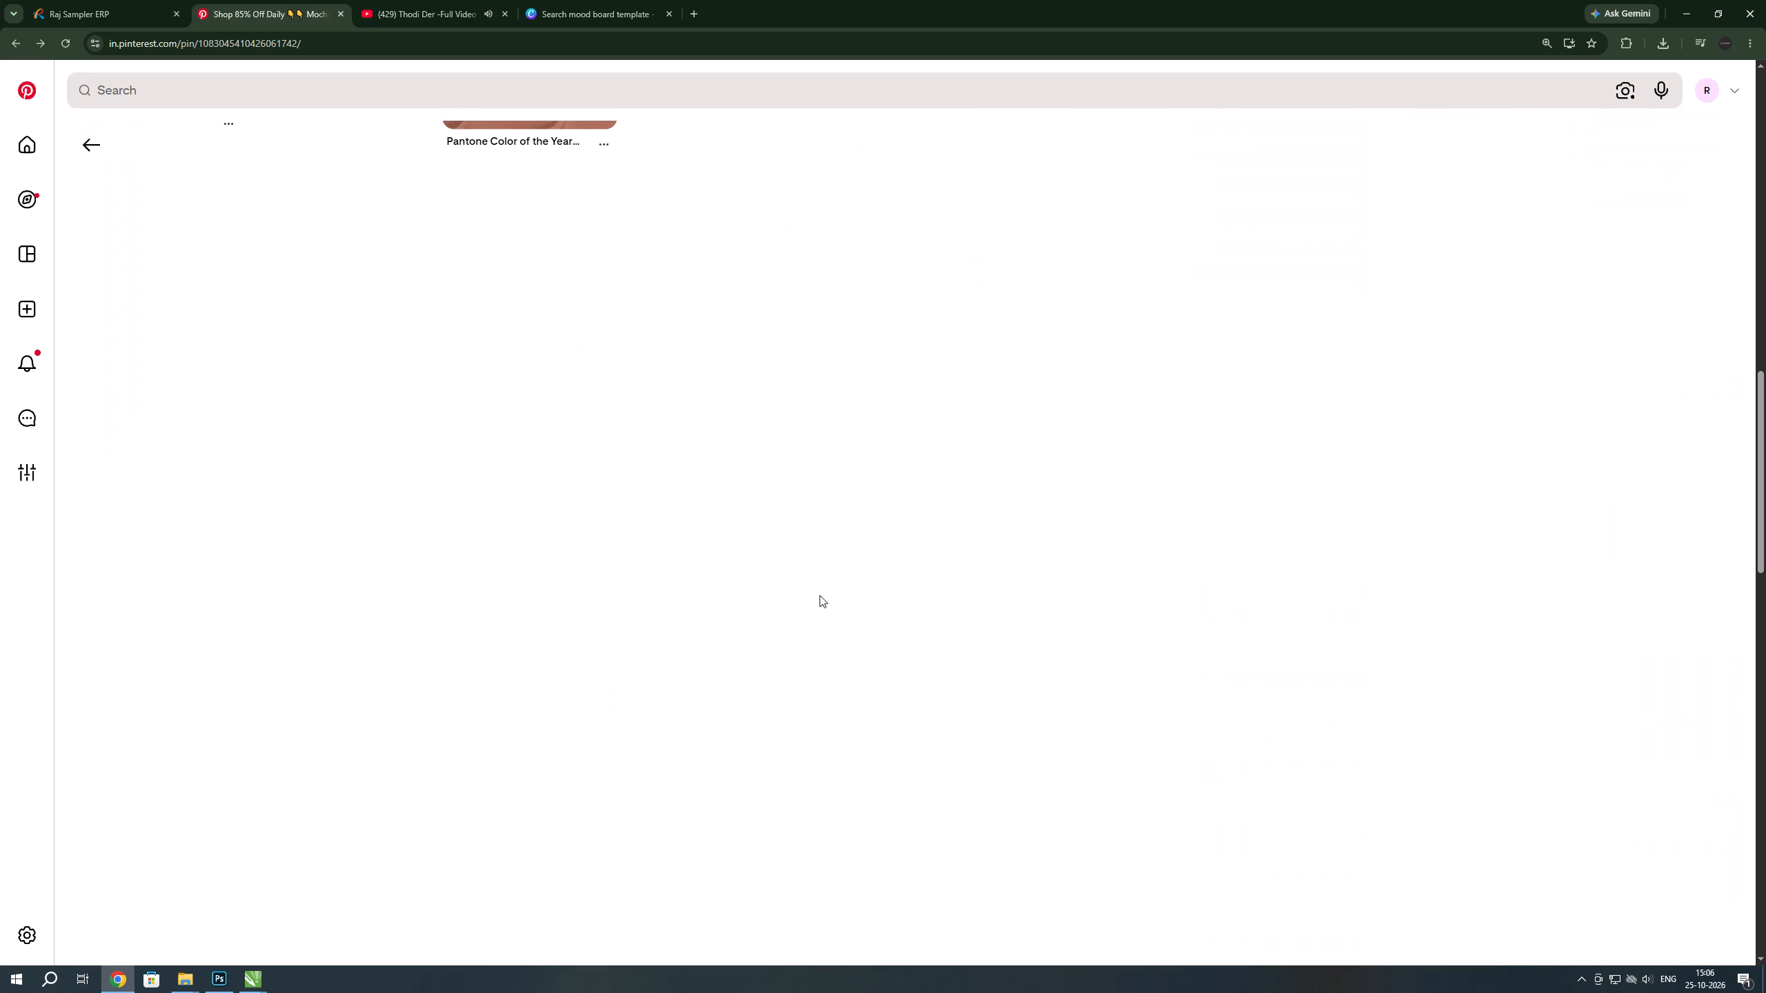
Look through the pins related to the Mocha Mousse chair for furniture, interior and colour palette references.
scroll(820, 595, "down", 1)
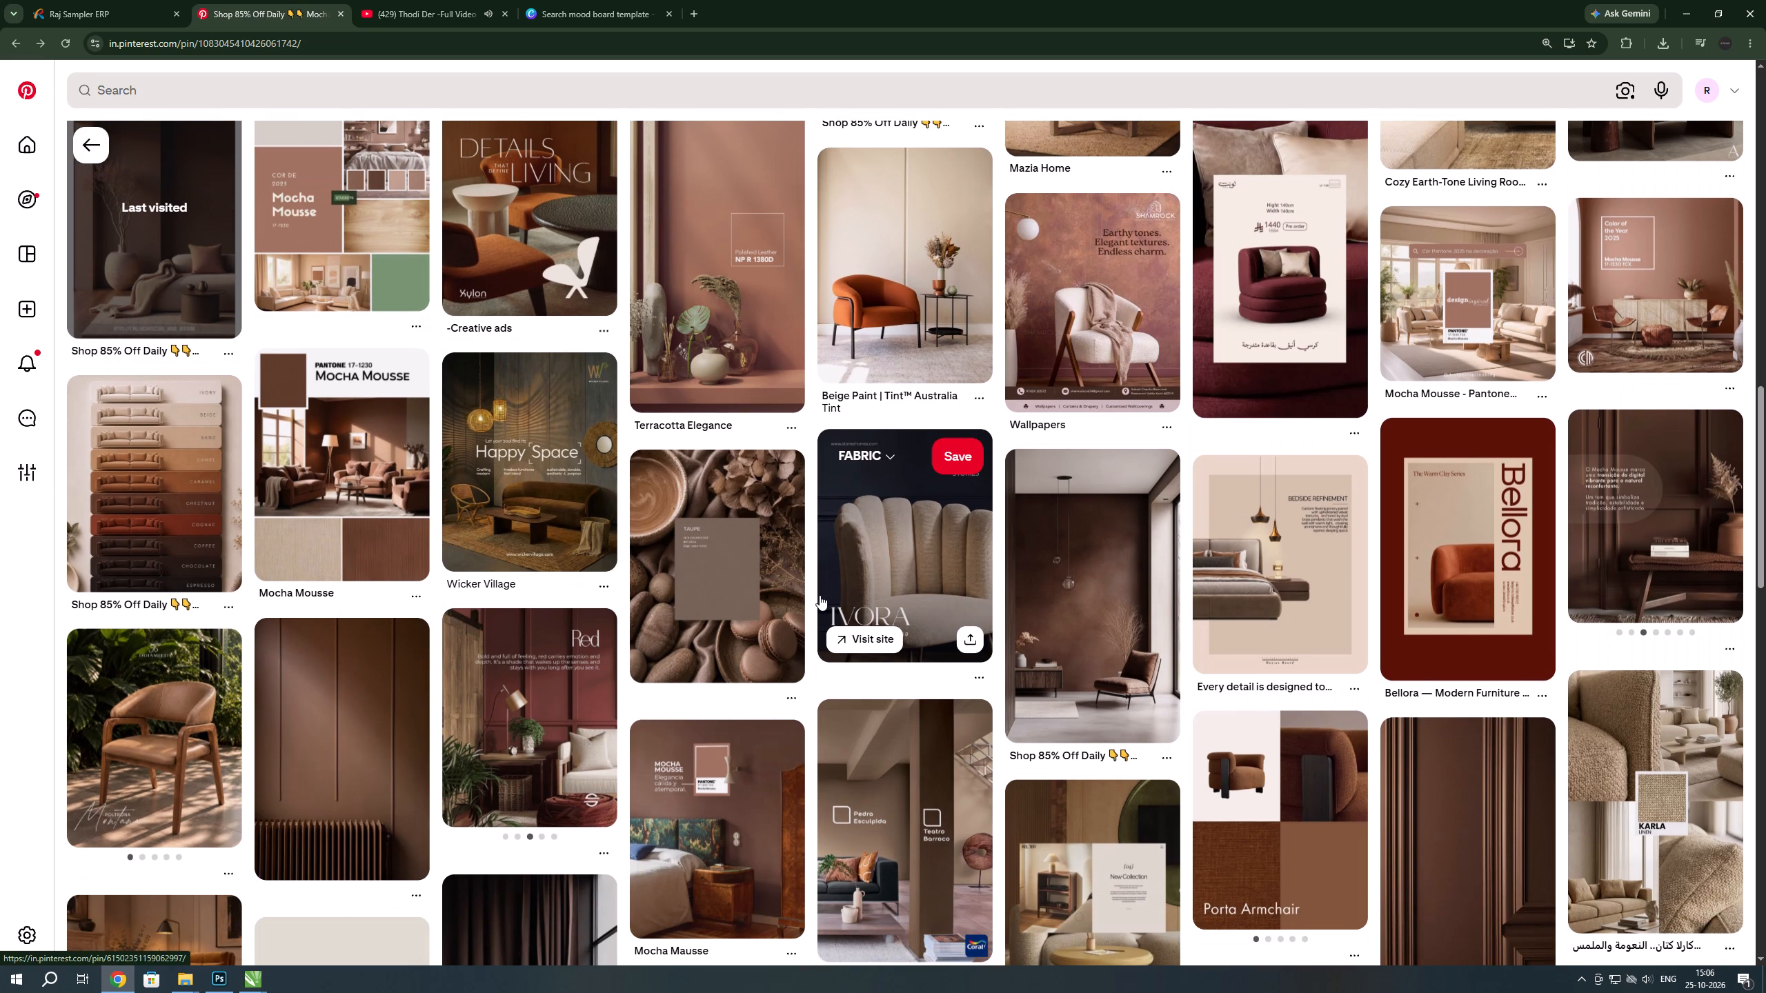
scroll(820, 595, "down", 2)
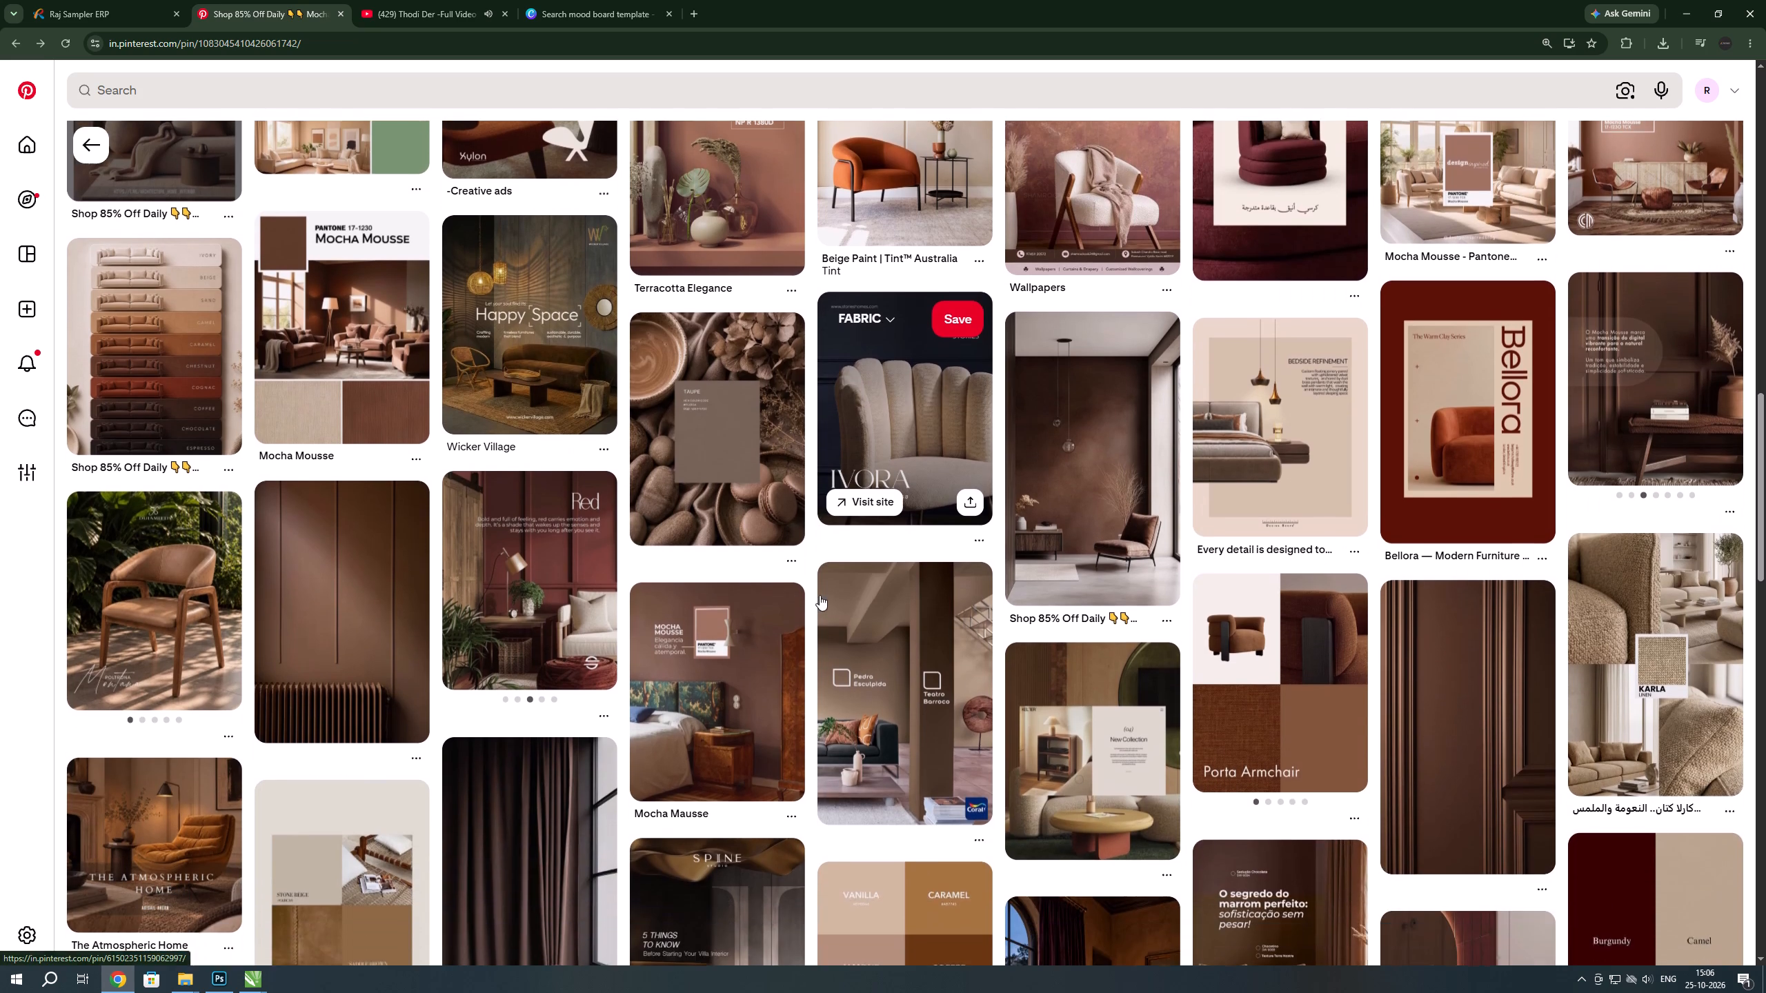
scroll(820, 595, "down", 3)
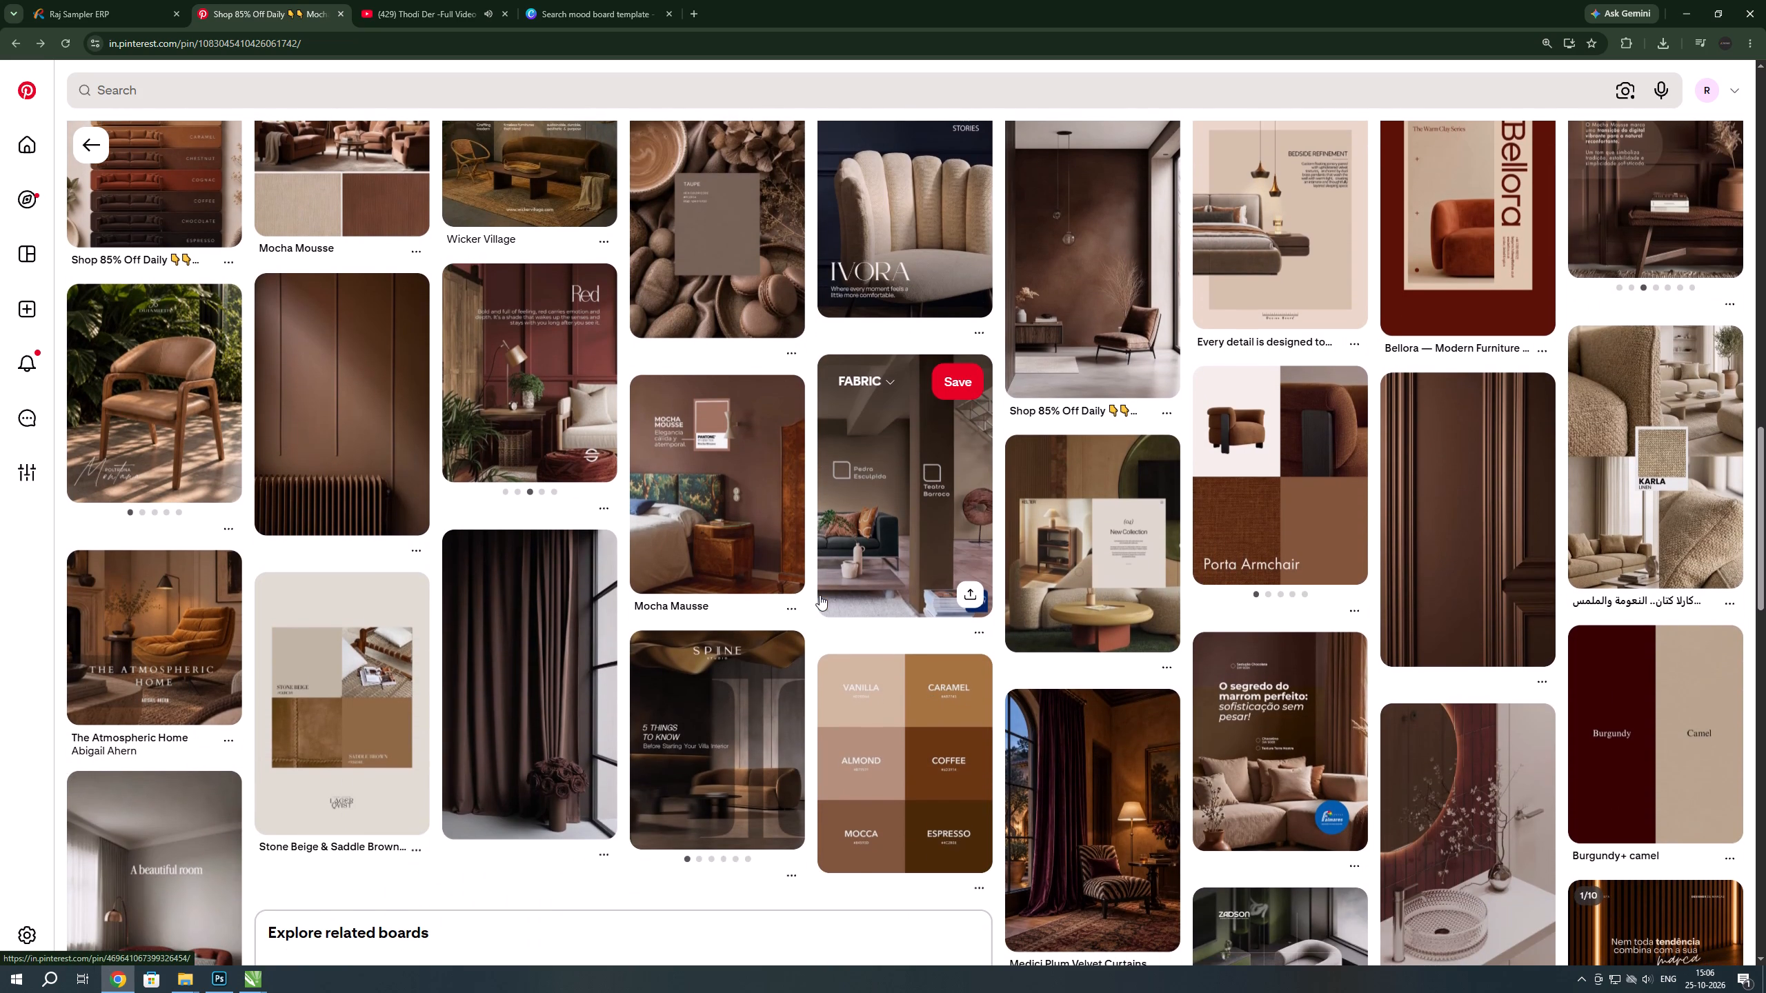
scroll(820, 595, "down", 4)
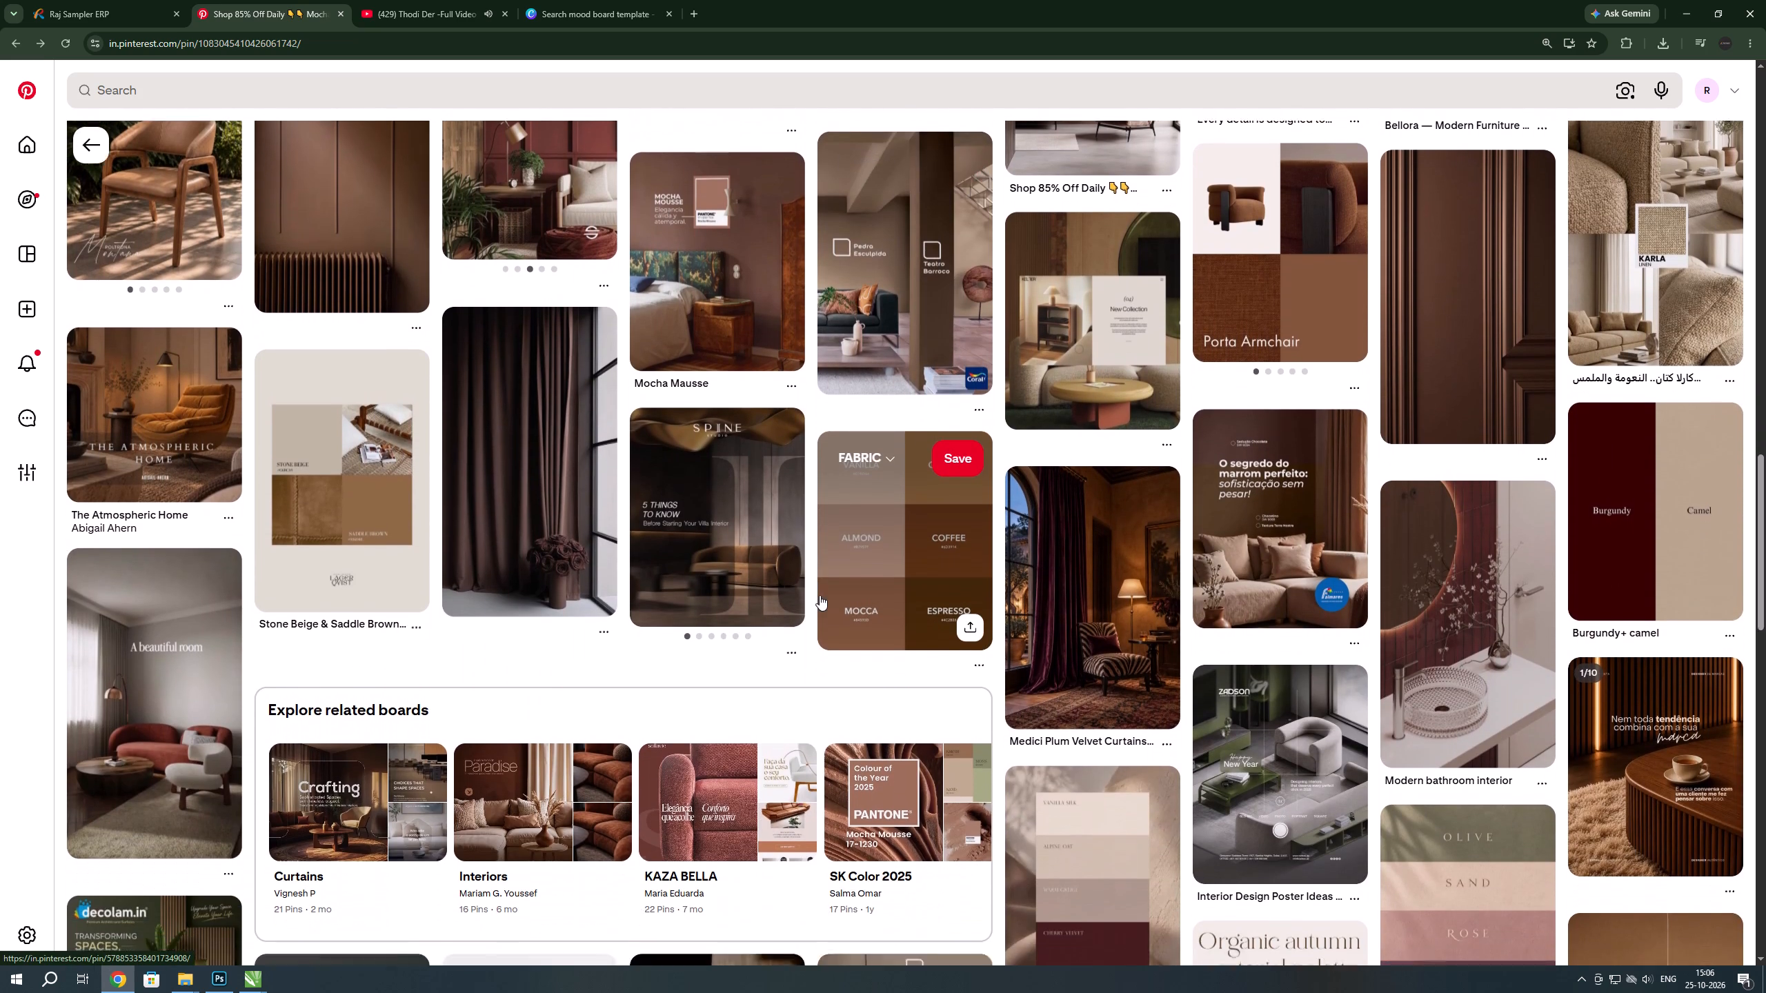
scroll(820, 595, "down", 5)
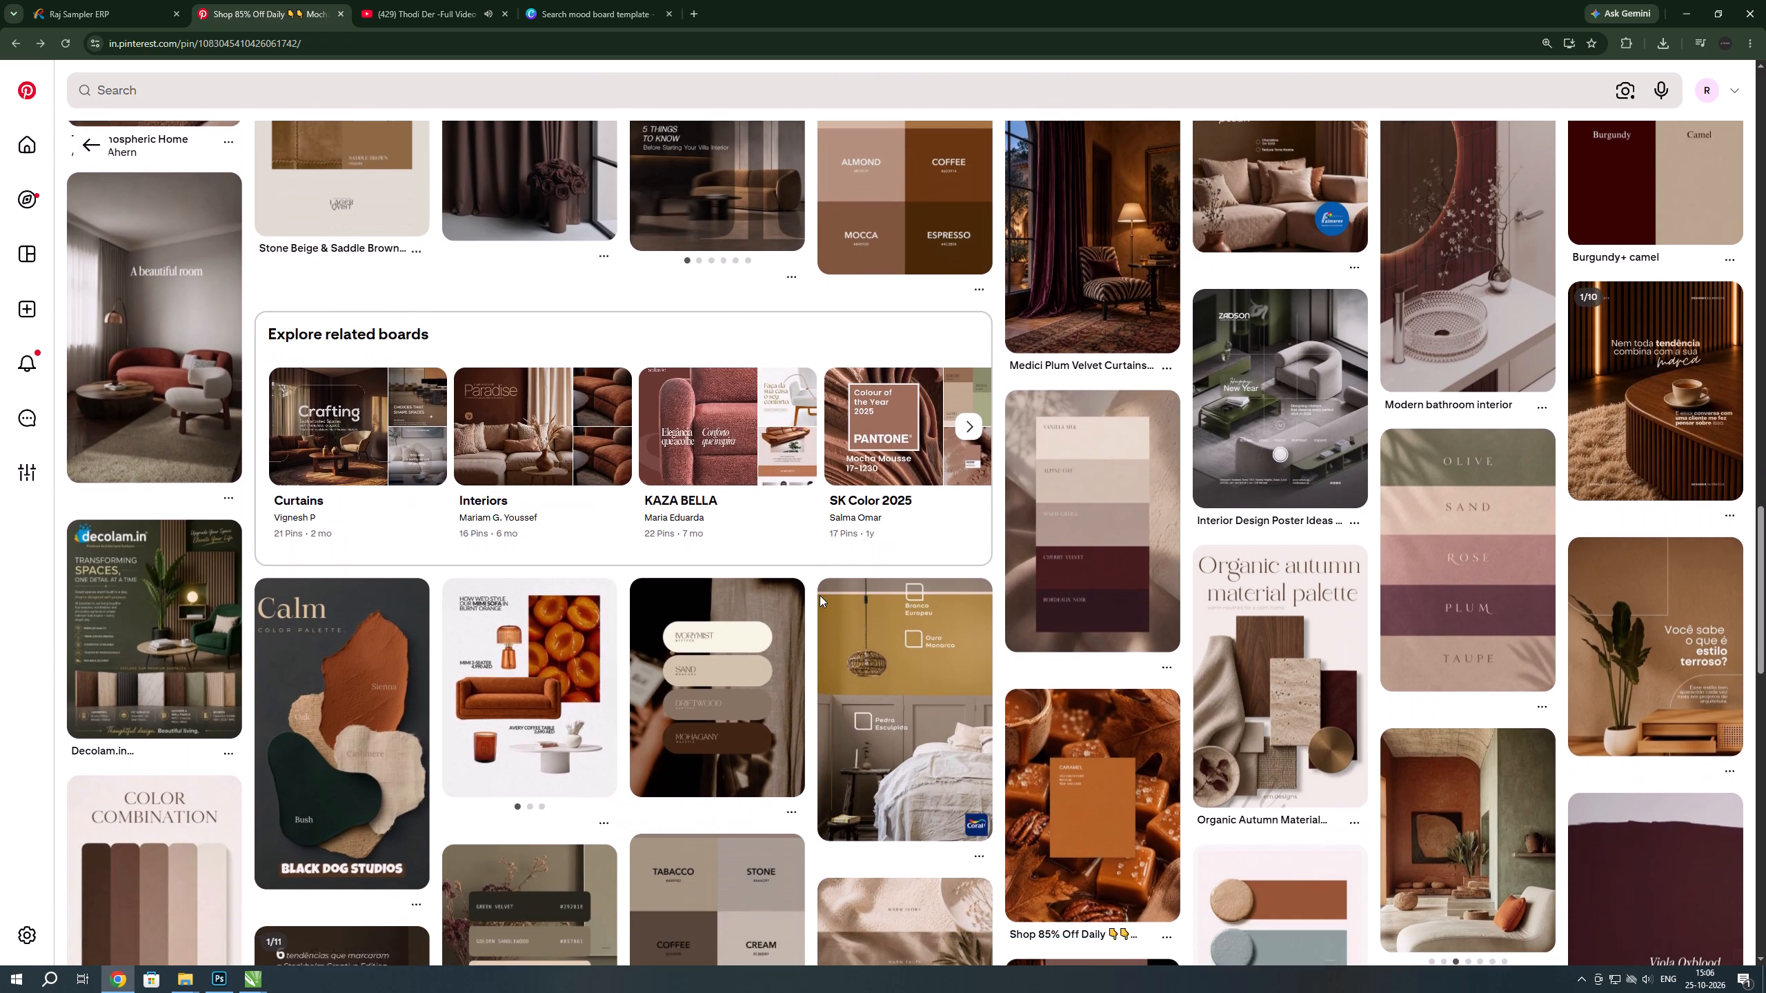
scroll(811, 579, "down", 1)
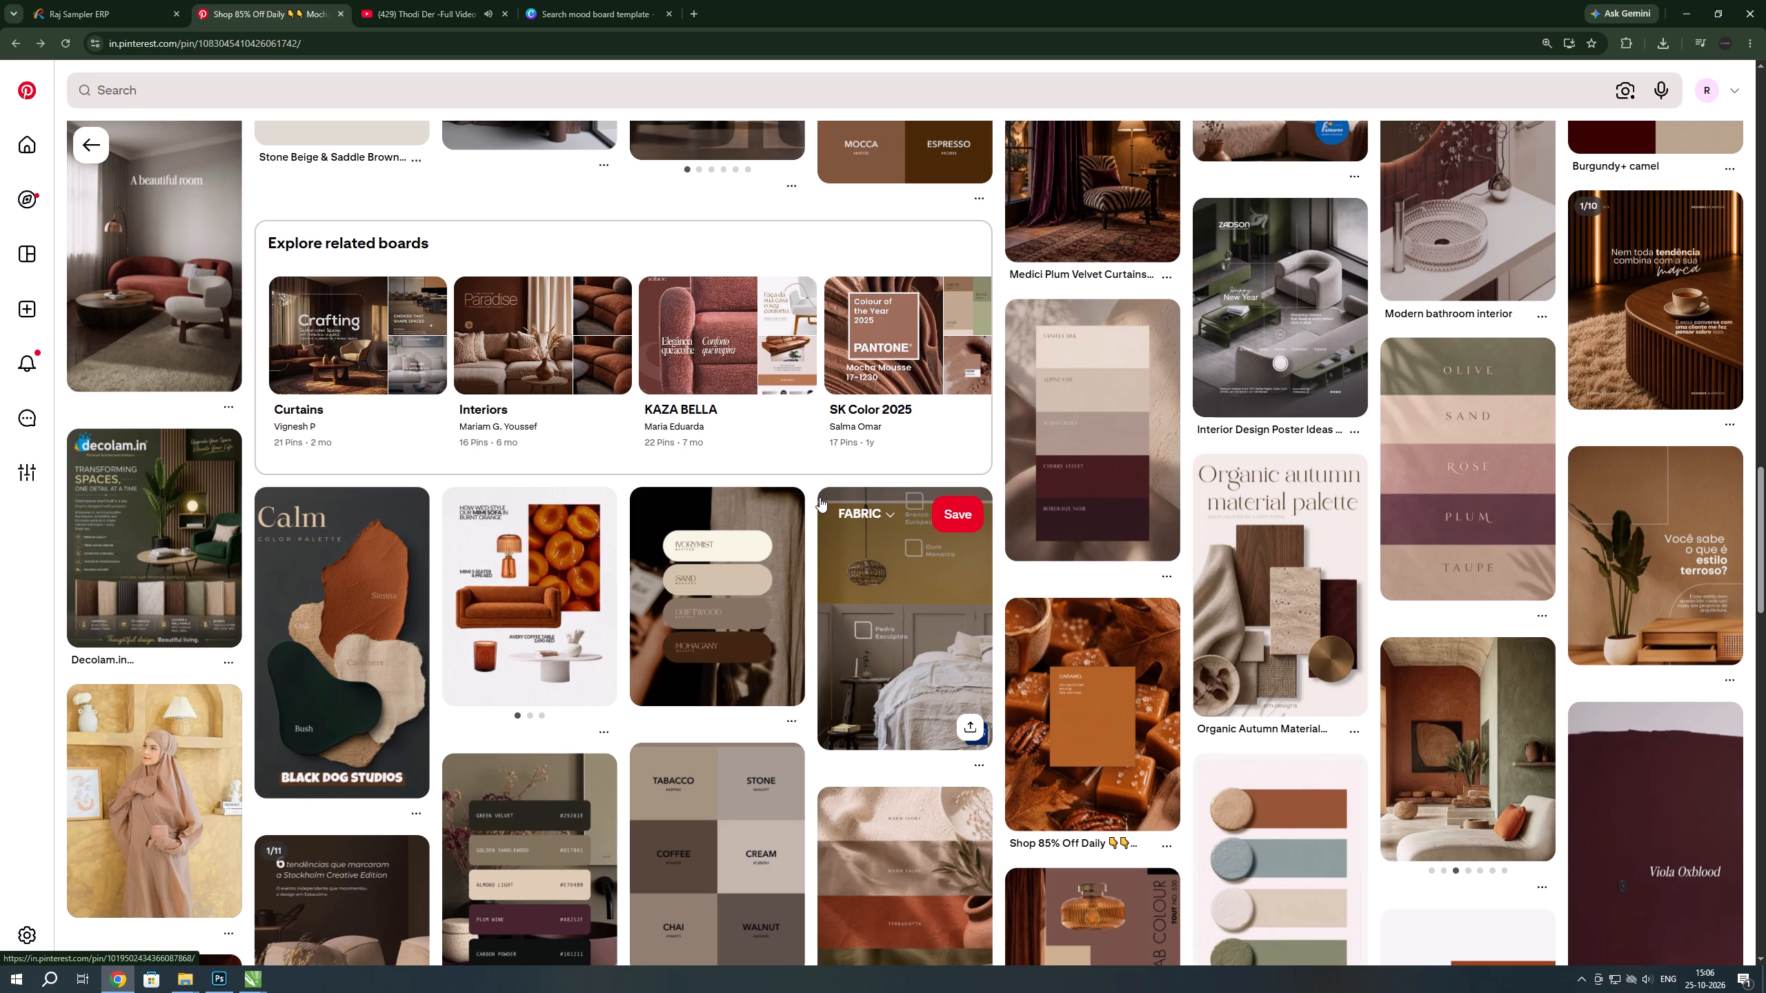
scroll(820, 497, "down", 2)
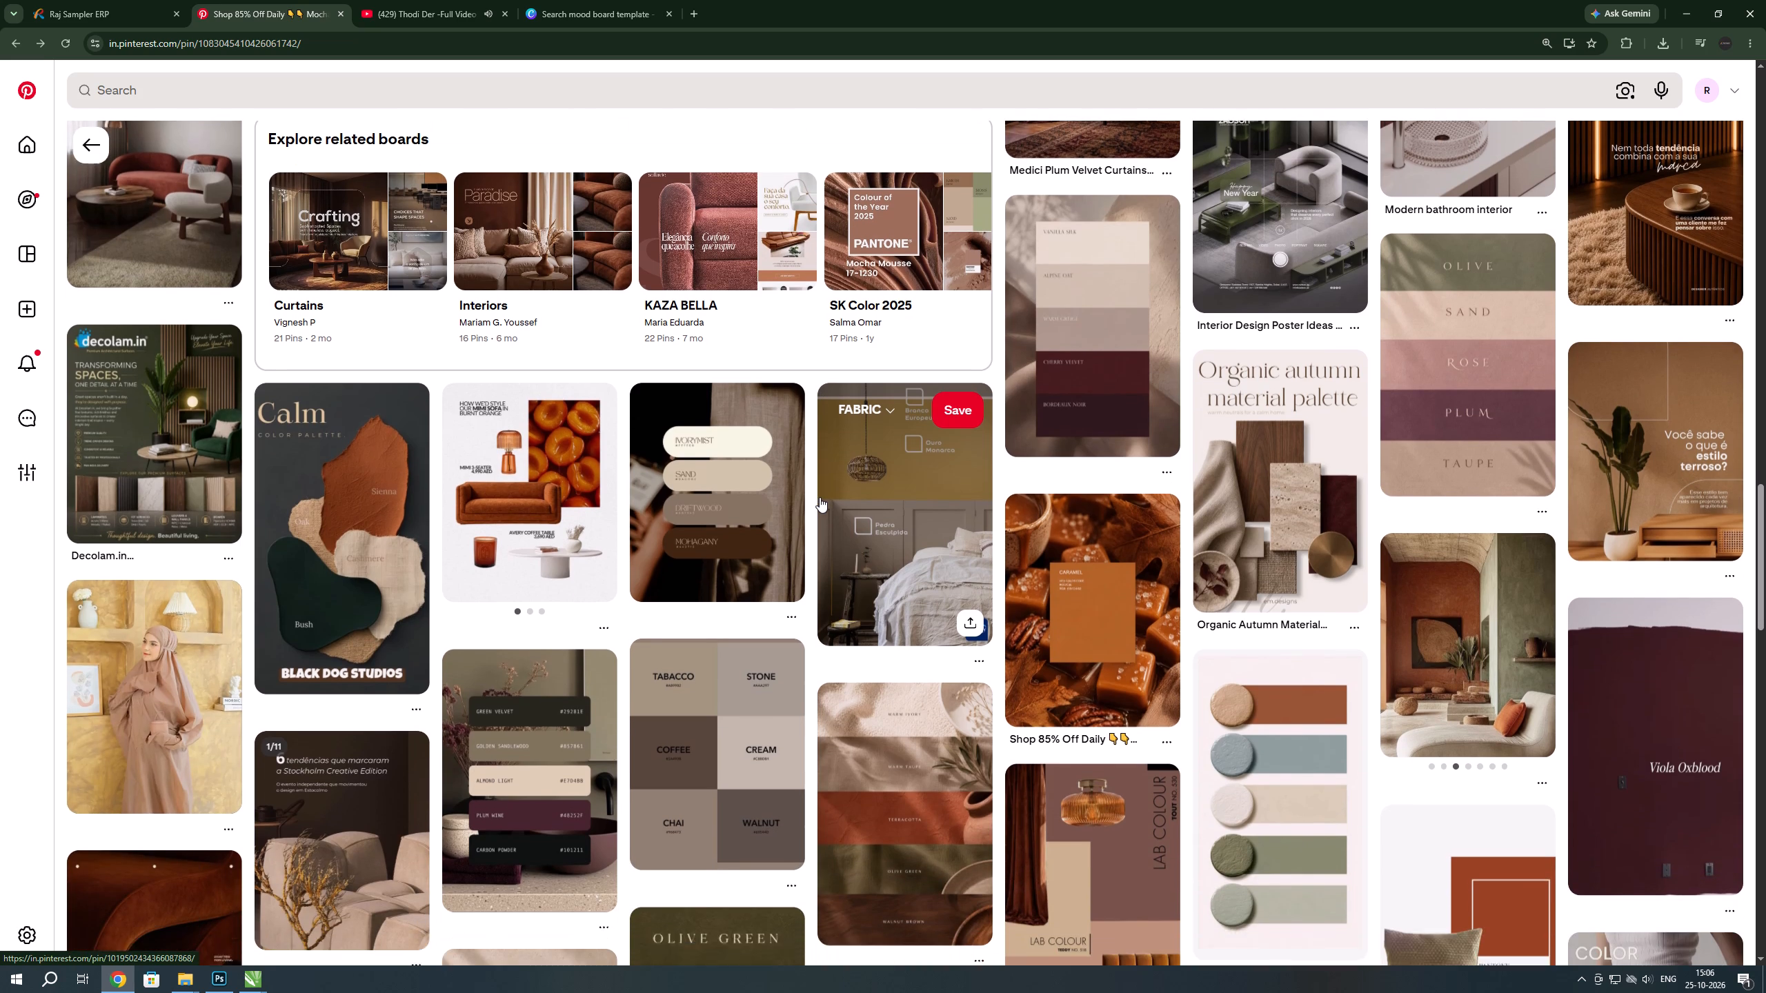
scroll(815, 497, "down", 3)
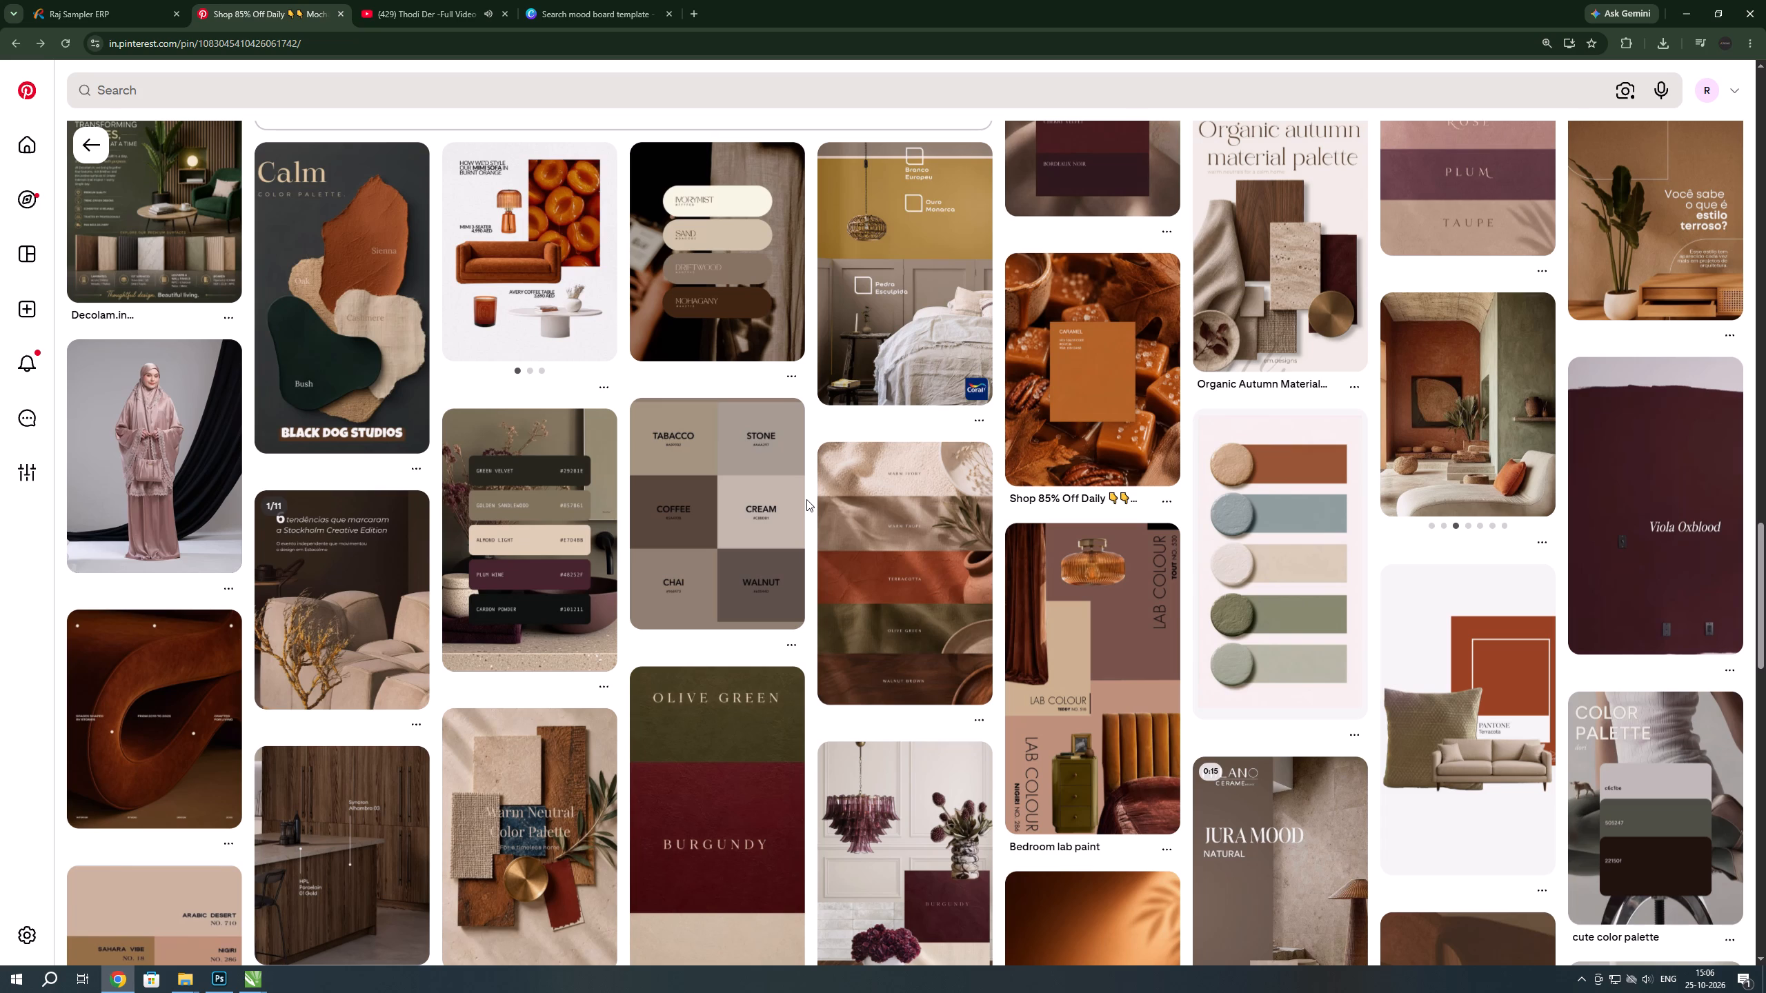
scroll(802, 502, "down", 1)
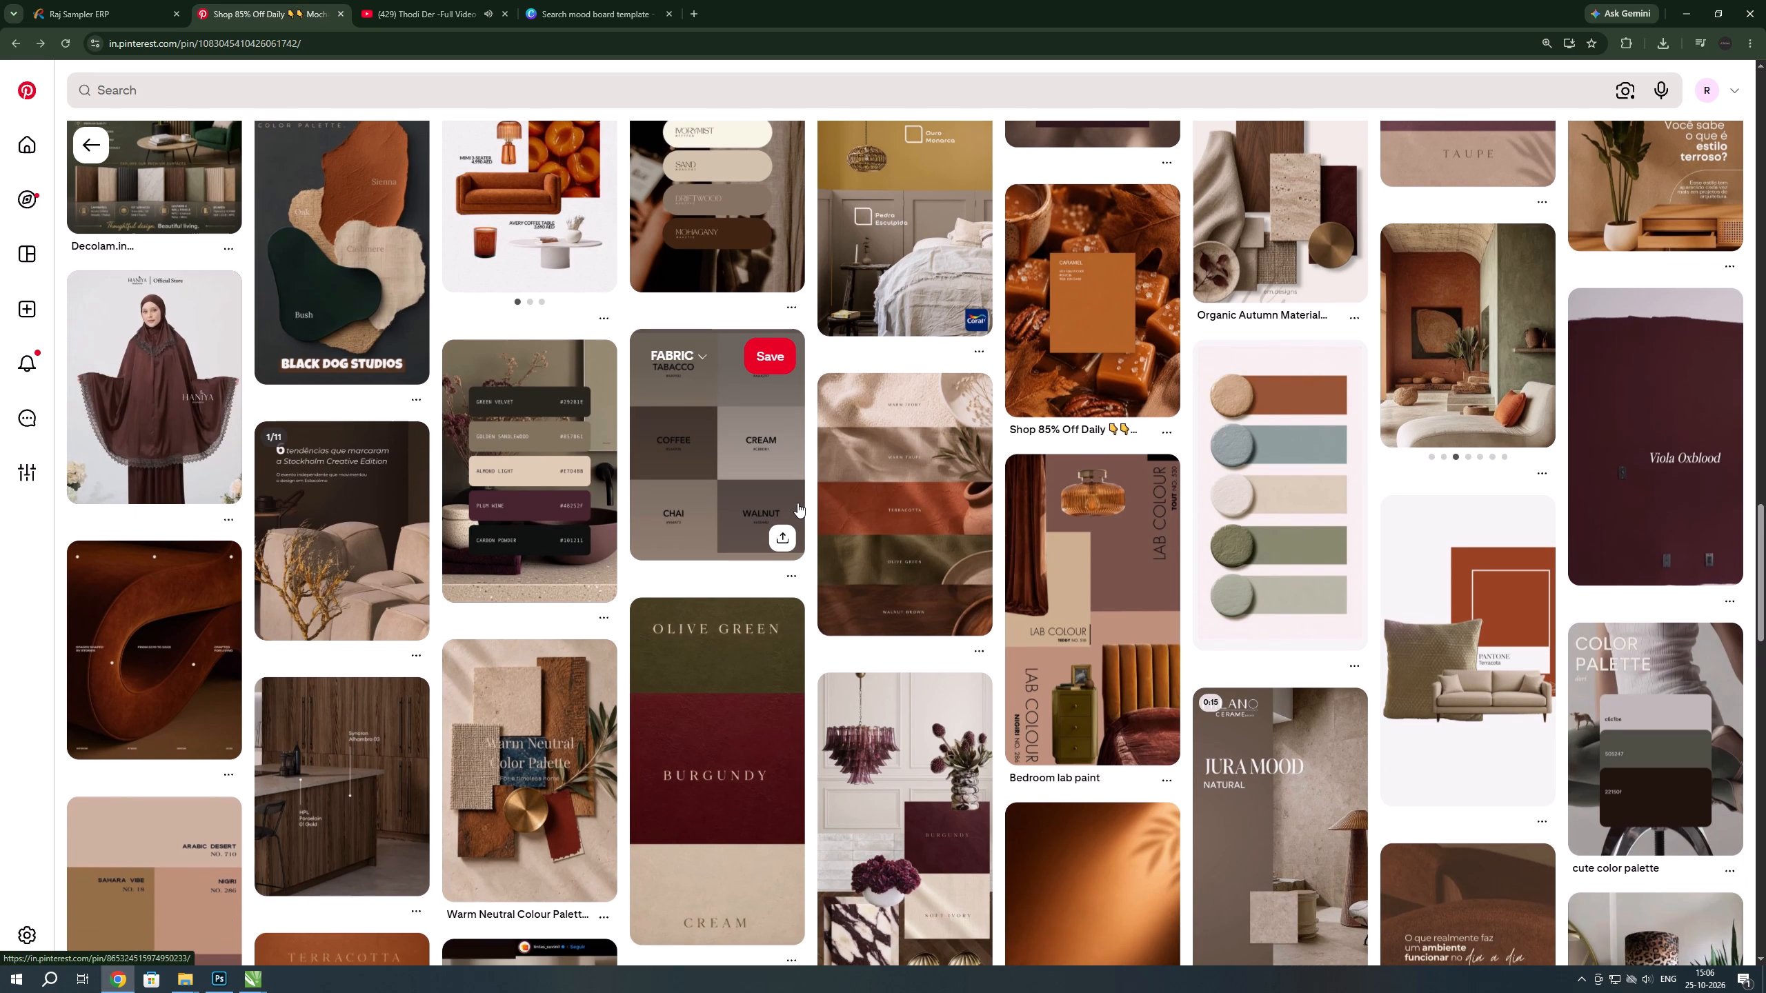
scroll(797, 503, "down", 2)
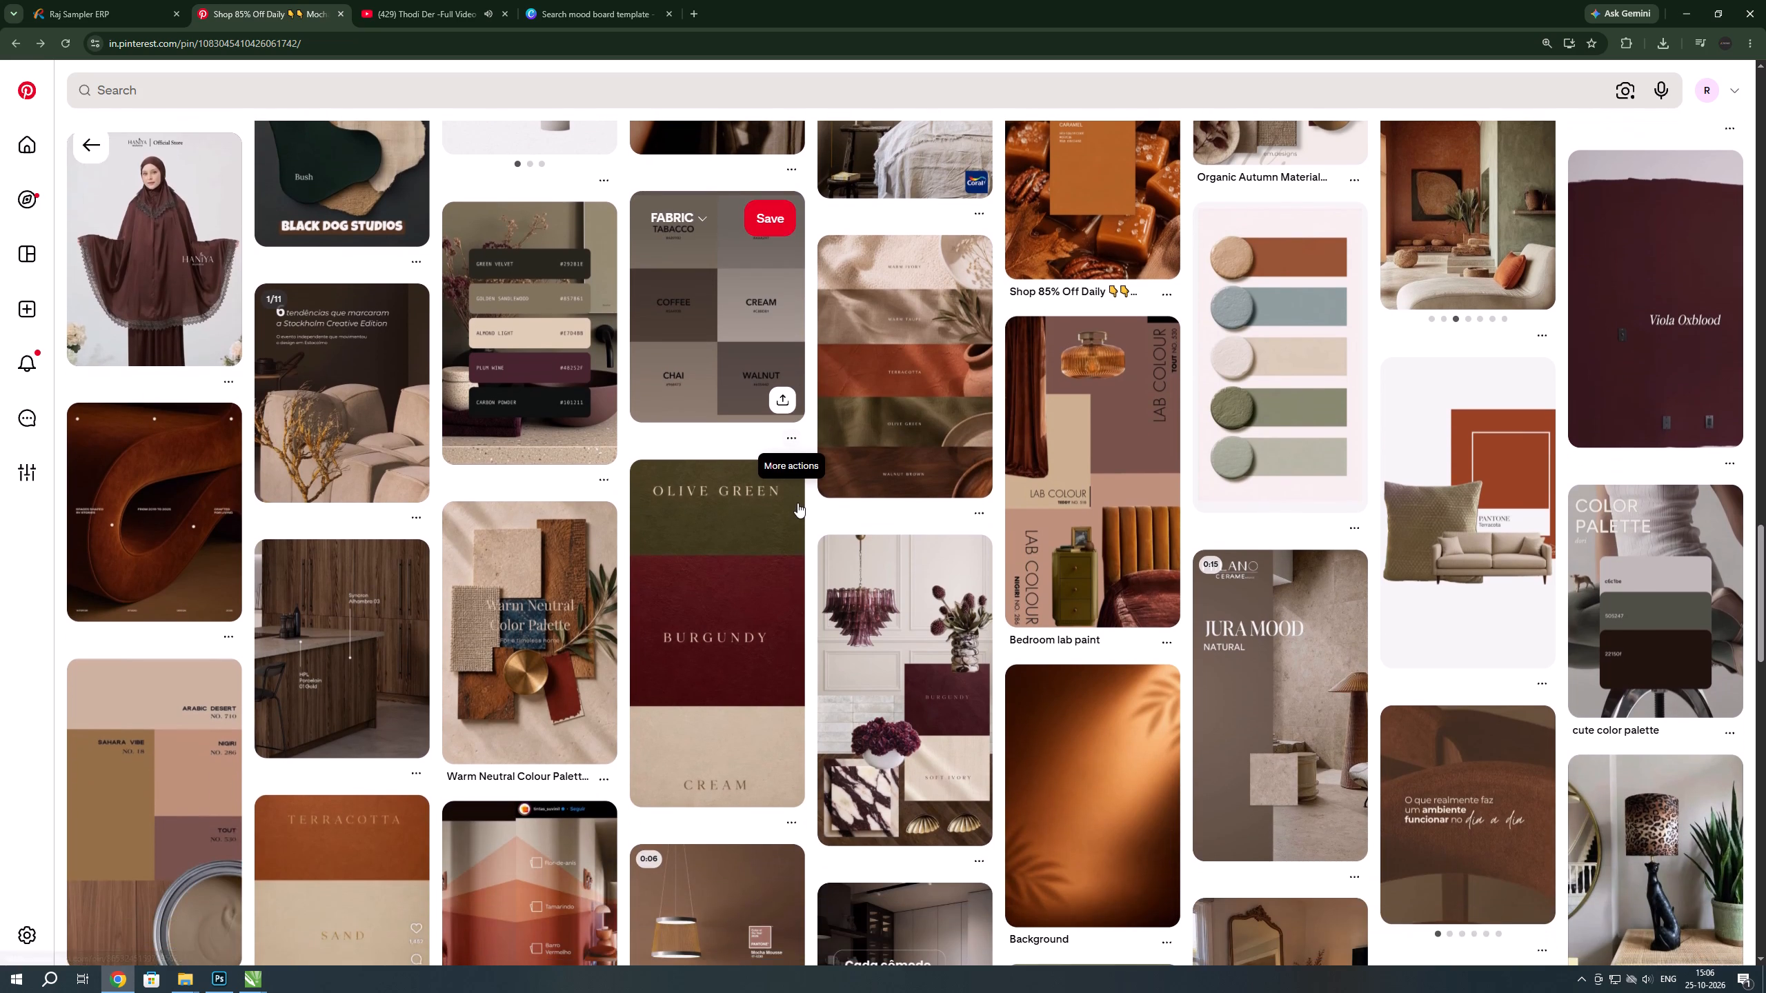
scroll(797, 503, "down", 1)
View the "Warm Neutral Colour Palette for a Timeless Home" pin in detail and return to the related pins.
left_click(588, 551)
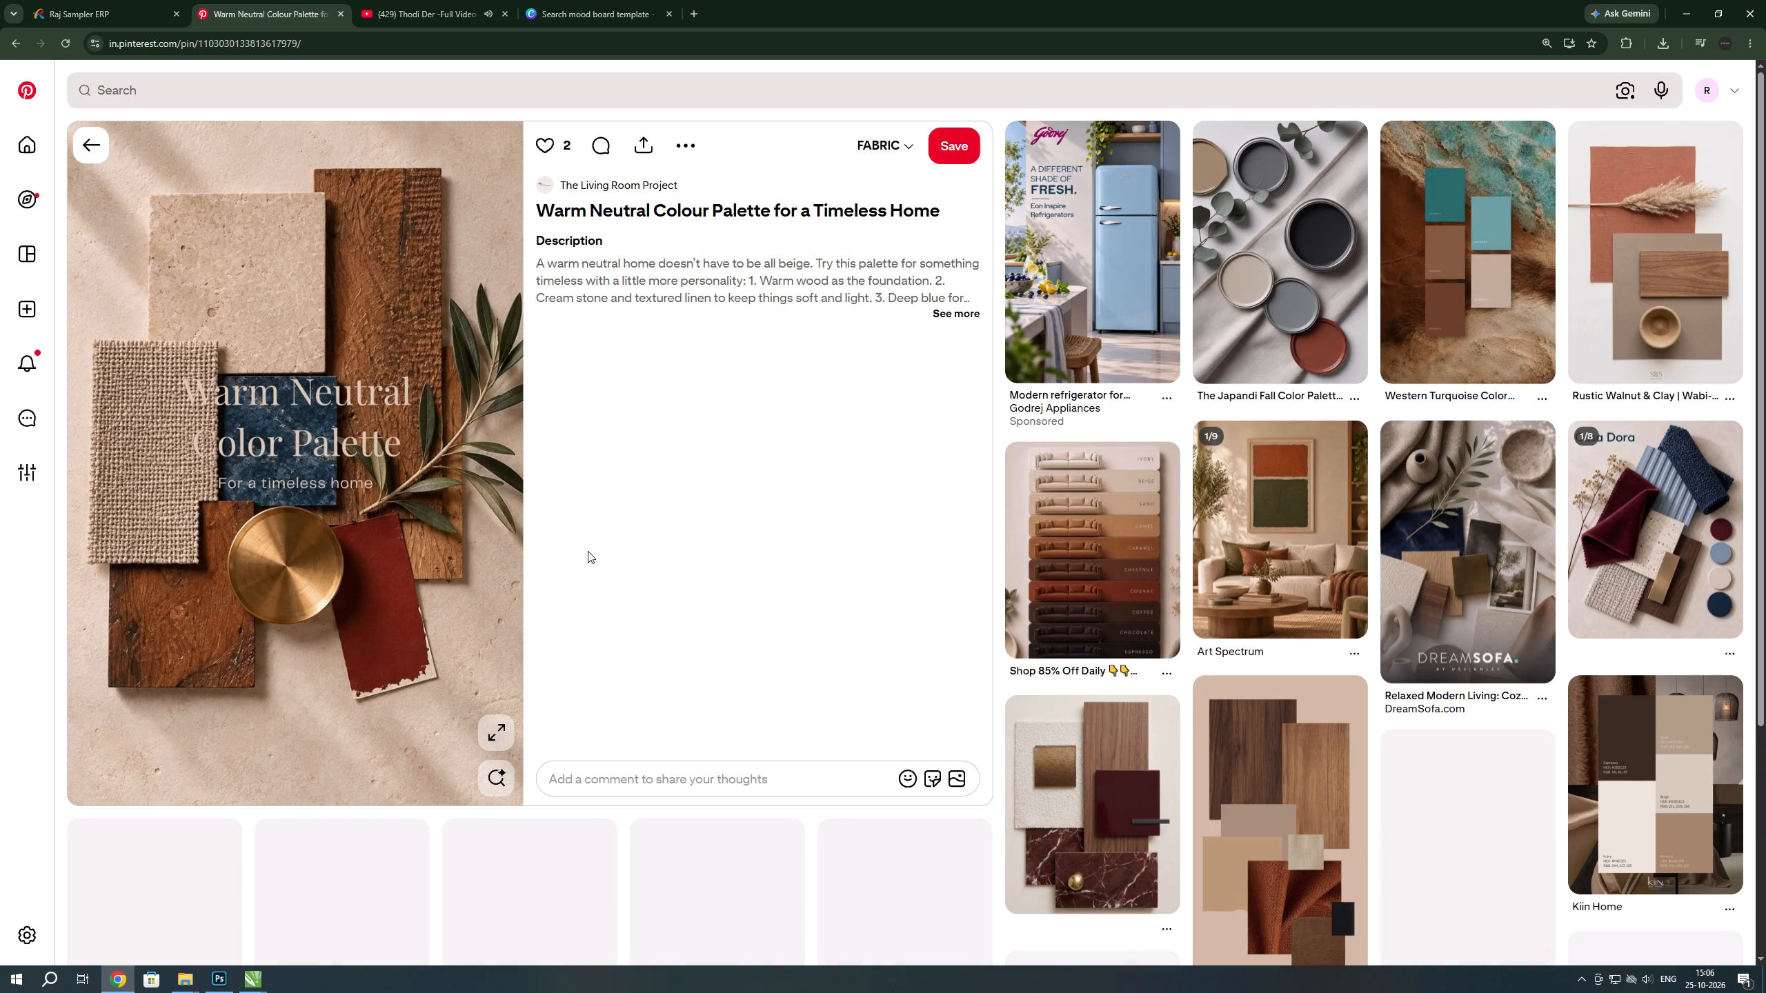
scroll(699, 544, "down", 1)
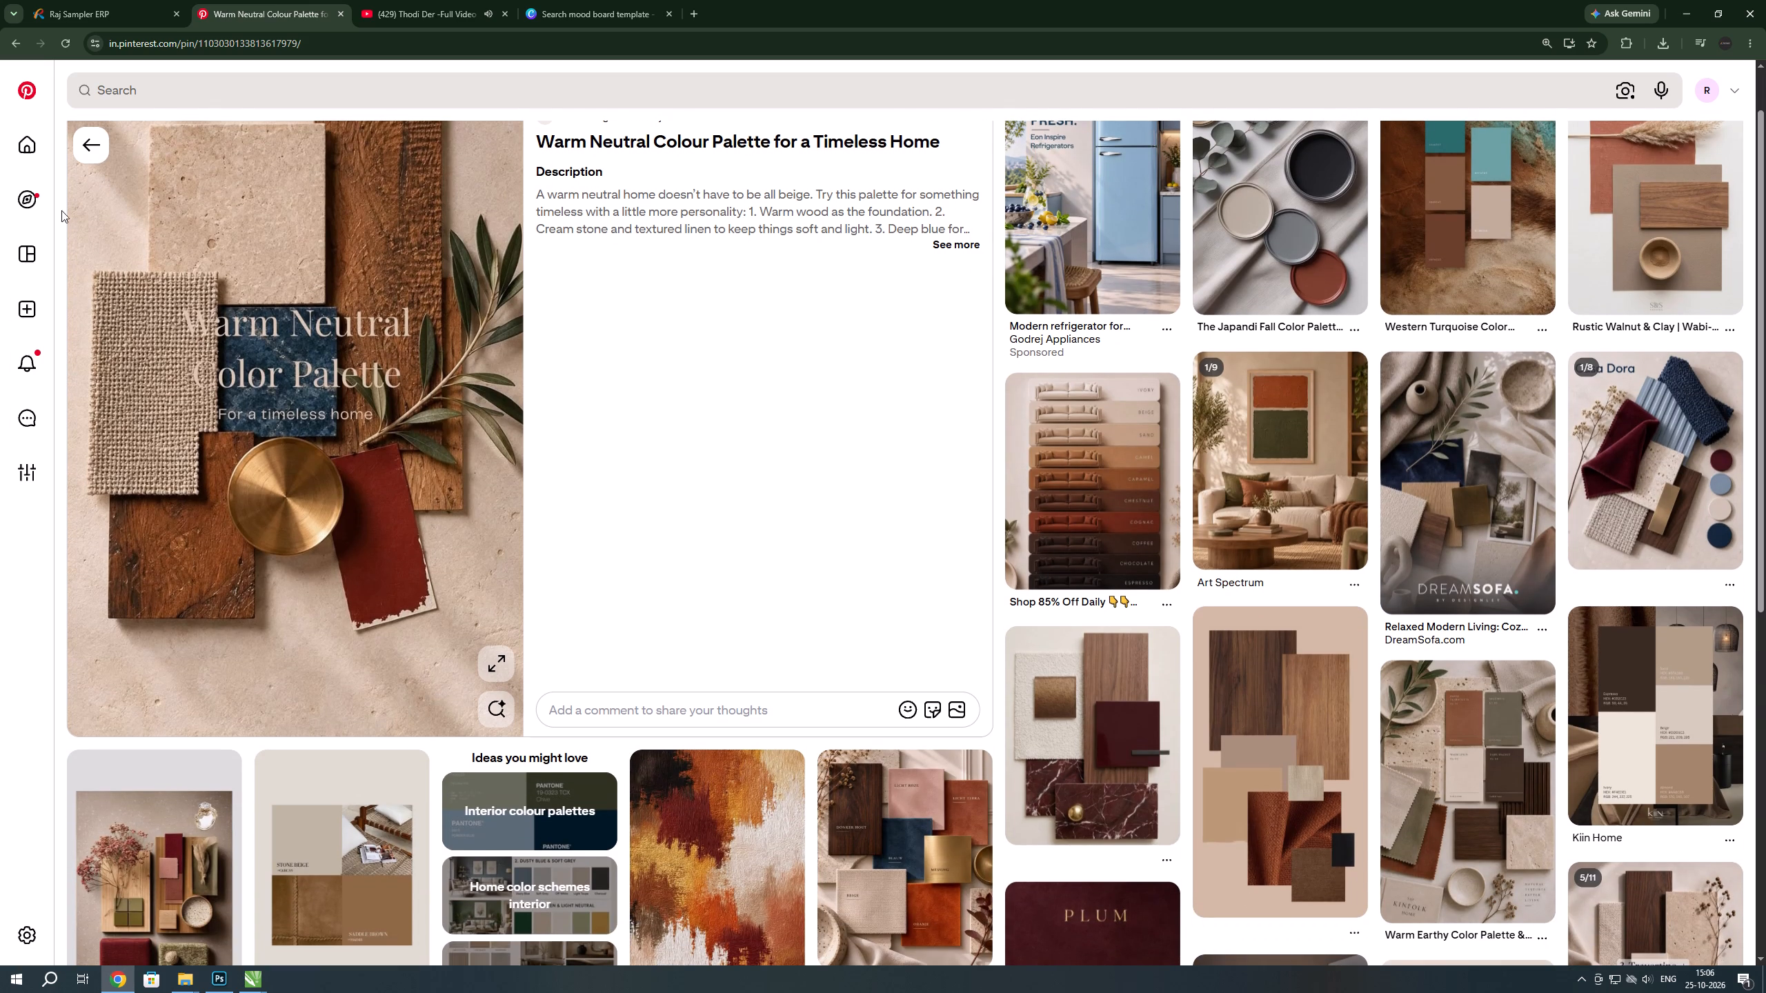
left_click(96, 140)
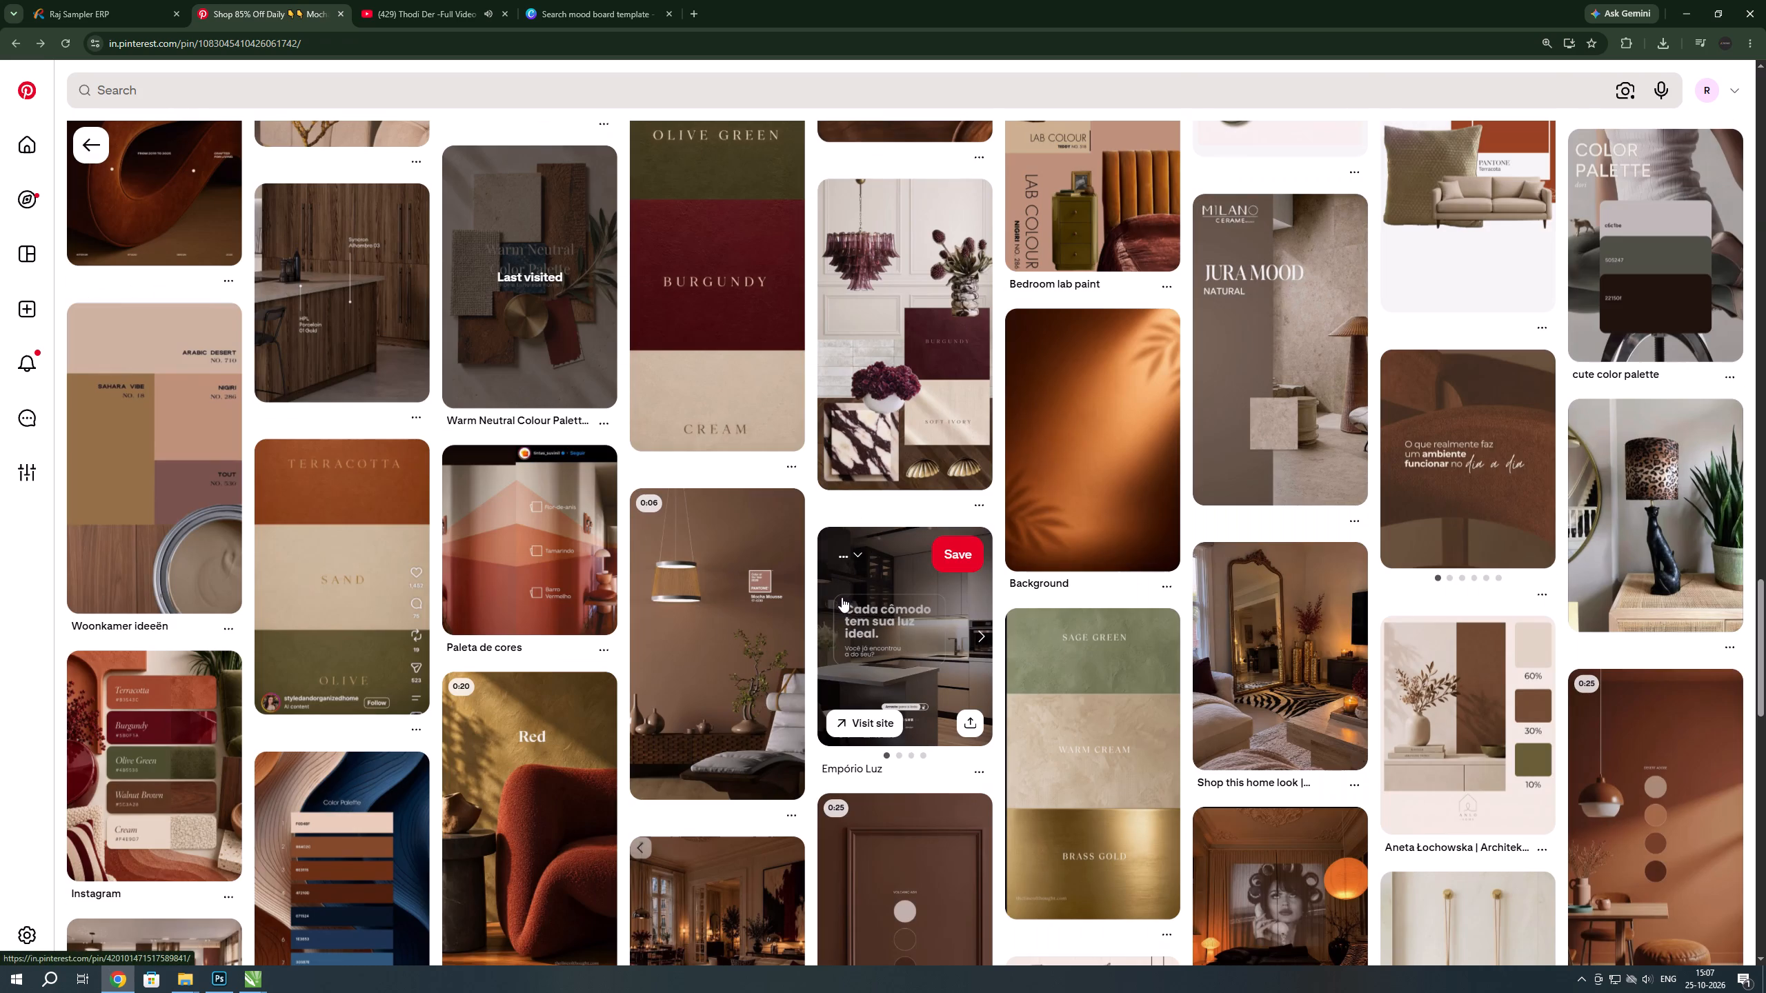
Look through the remaining related pins below the Warm Neutral palette for furniture and interior design references.
scroll(841, 600, "down", 2)
scroll(788, 625, "down", 1)
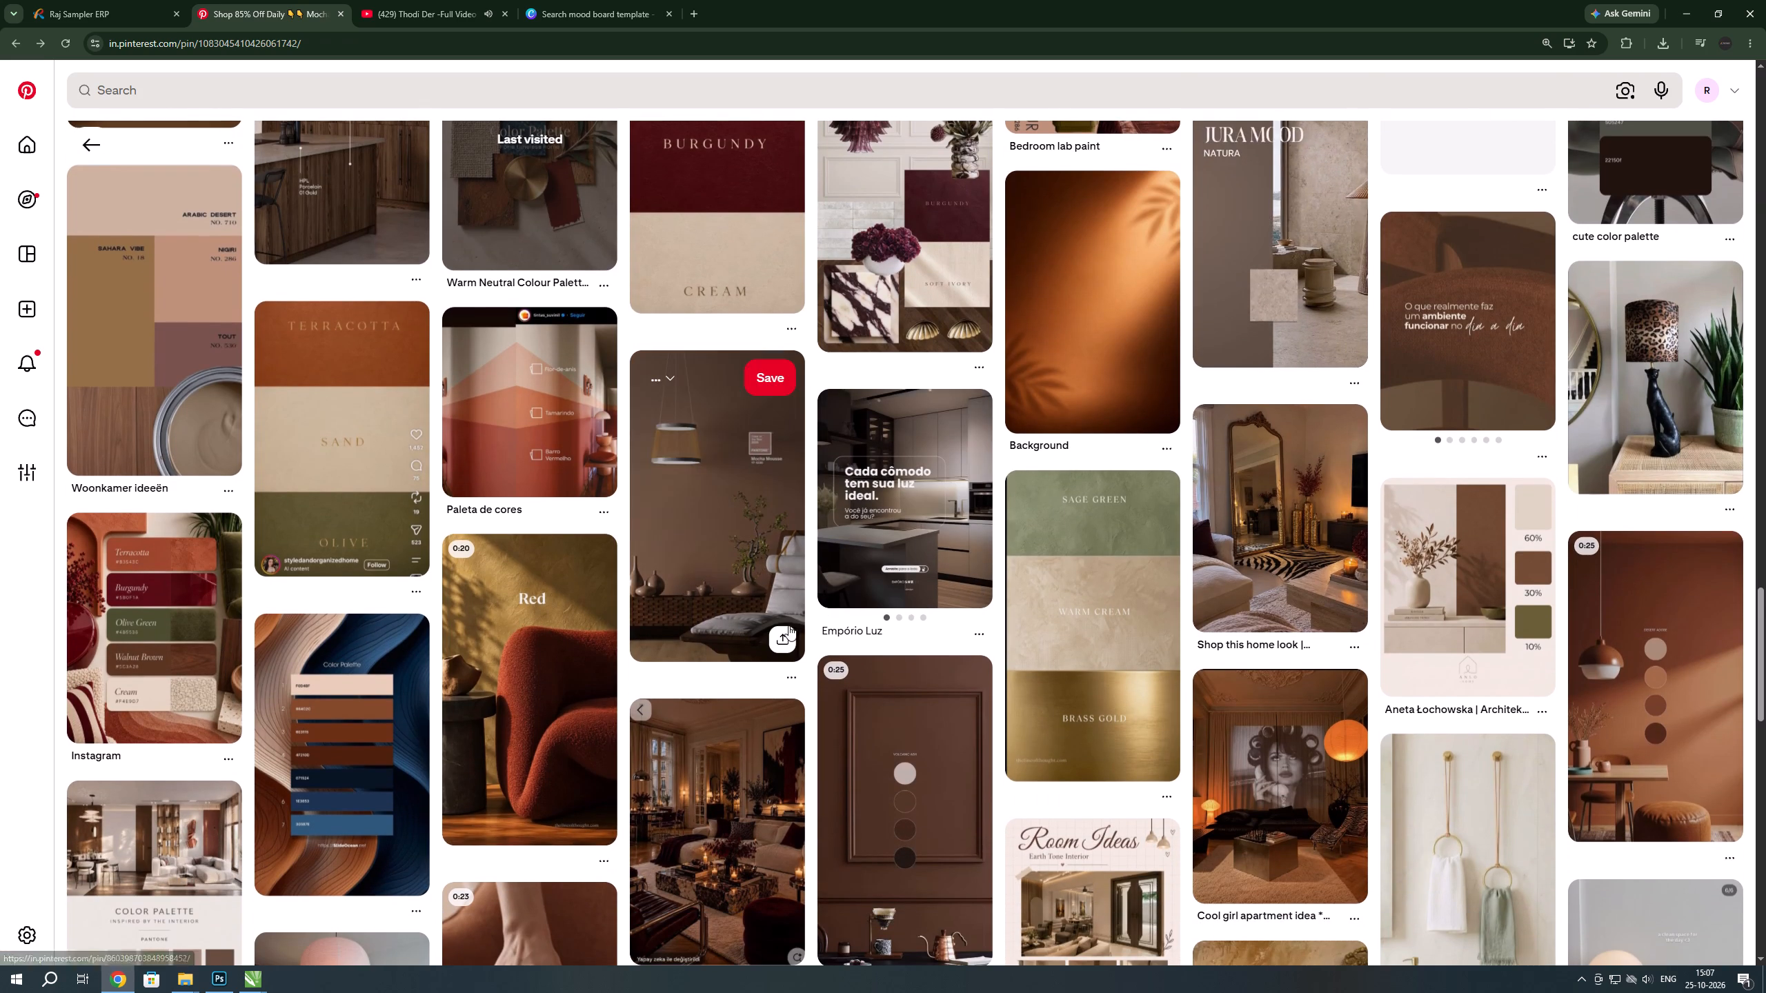
scroll(788, 625, "down", 6)
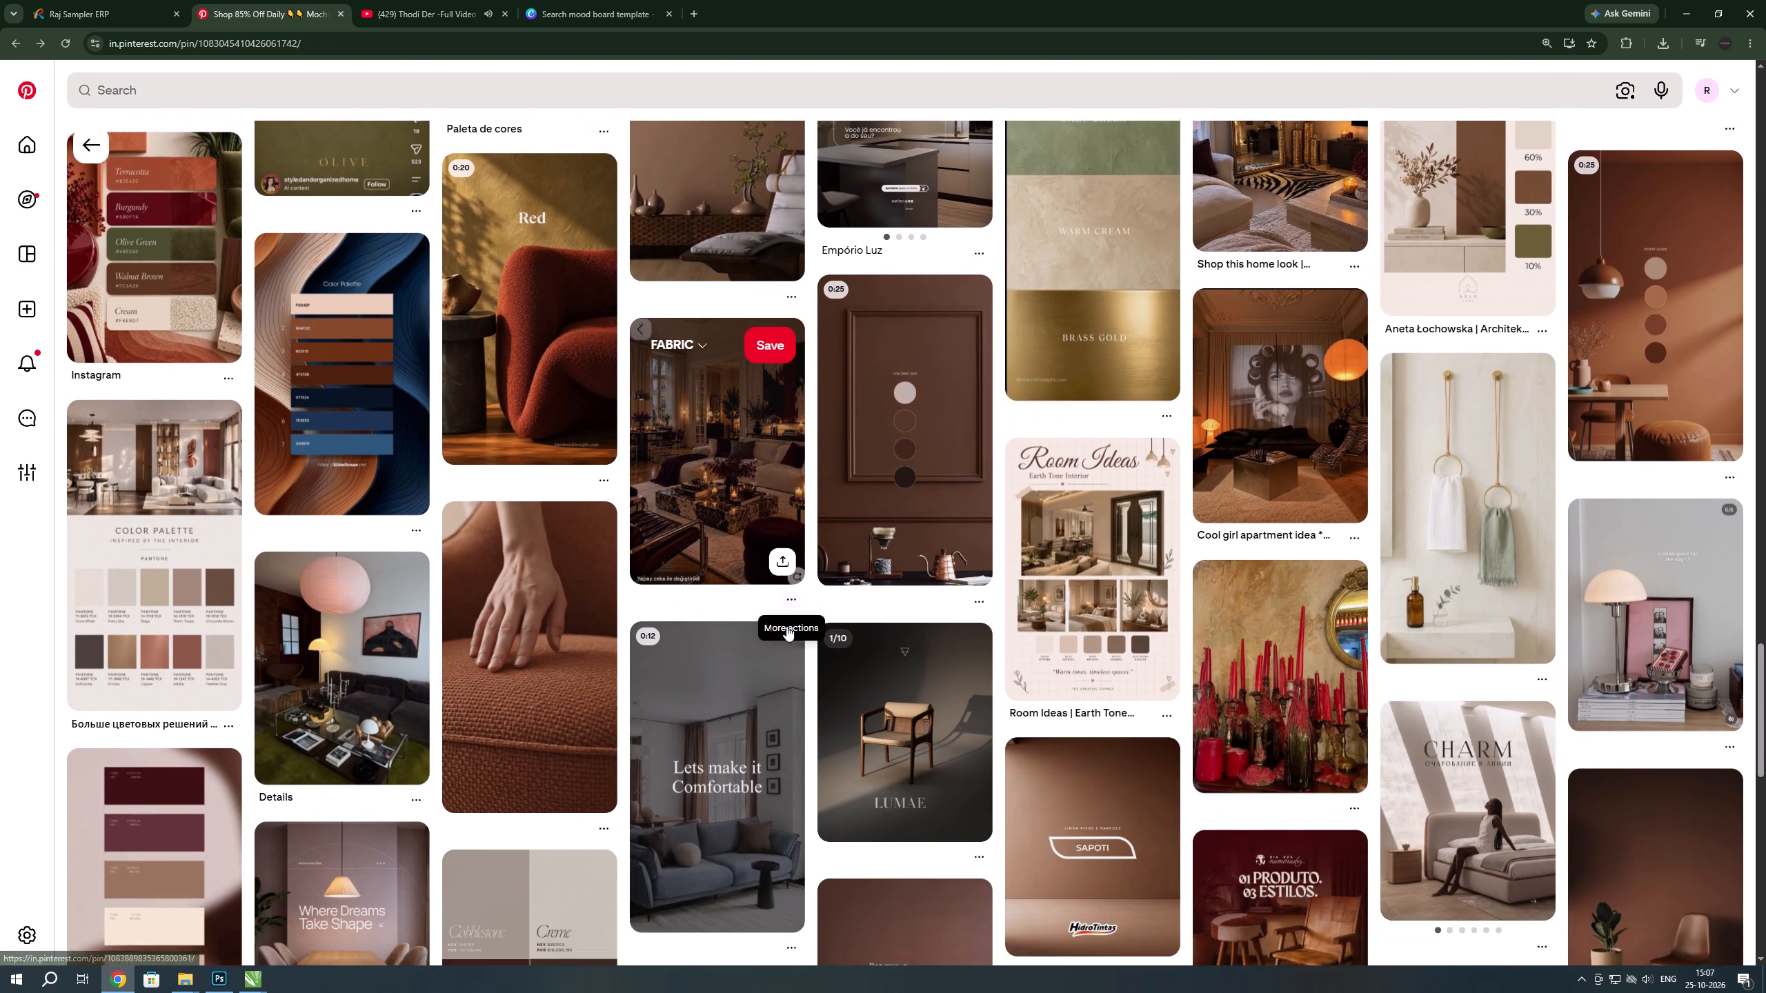
scroll(786, 626, "up", 1)
scroll(786, 626, "down", 2)
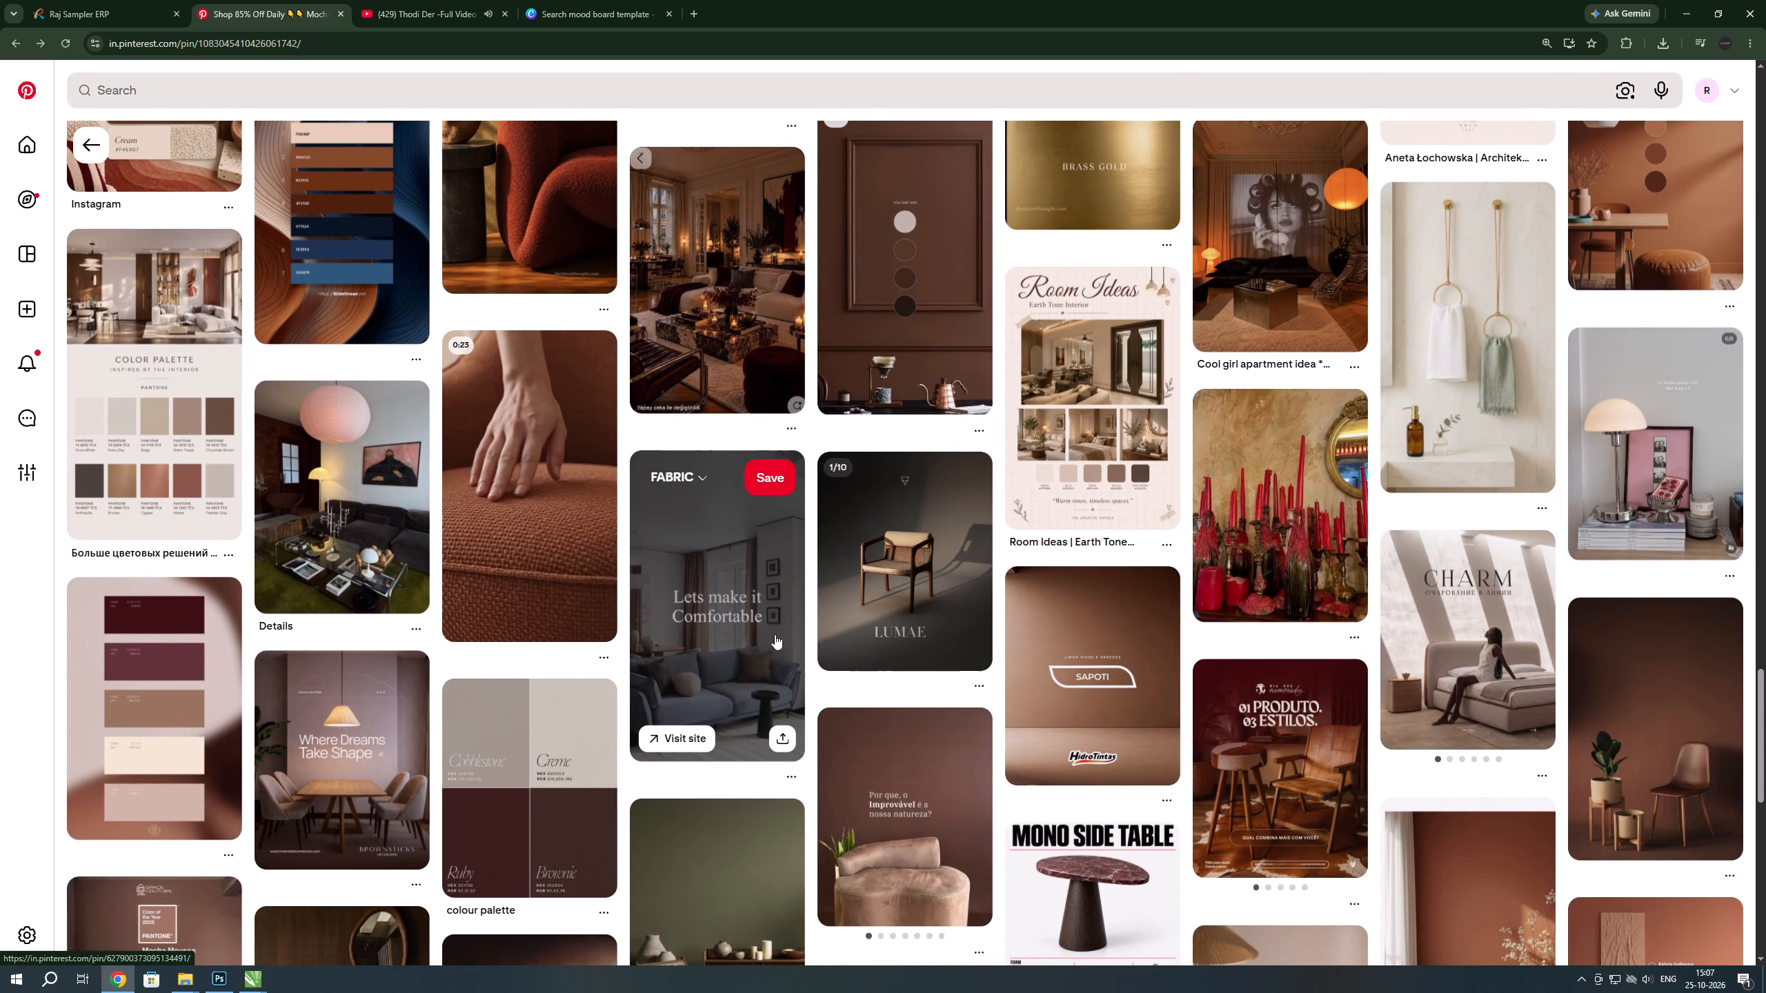
scroll(827, 645, "down", 1)
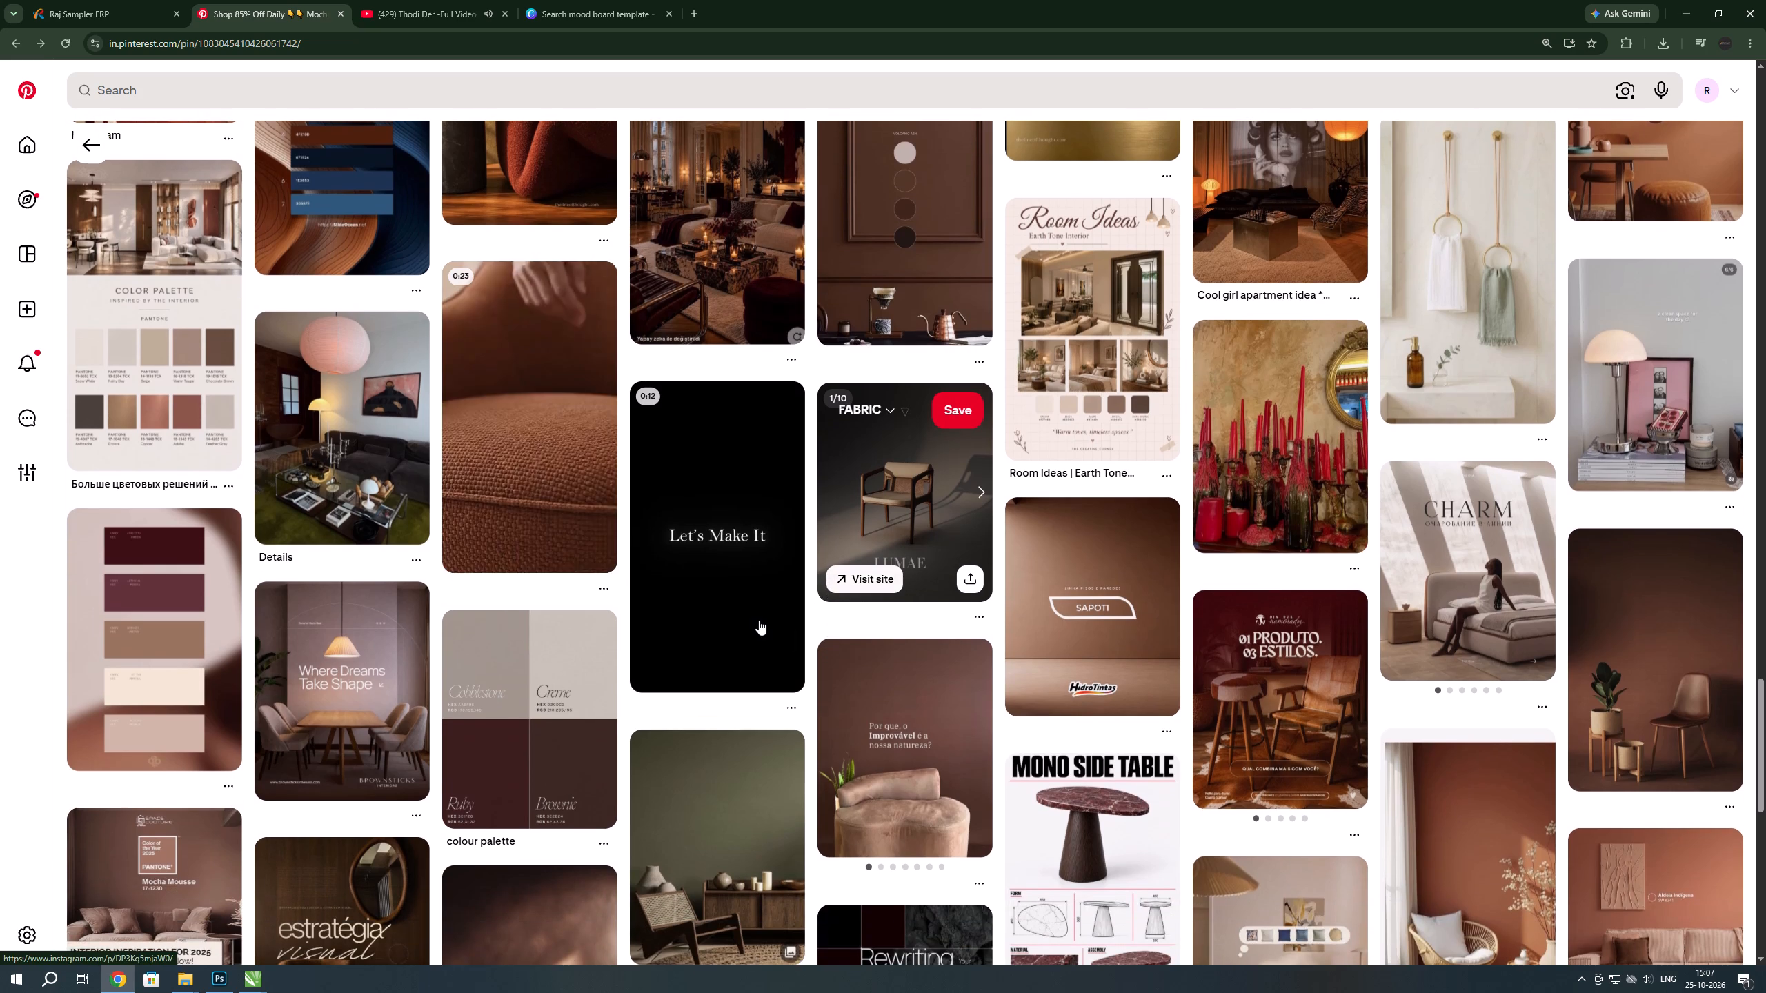
scroll(757, 619, "down", 3)
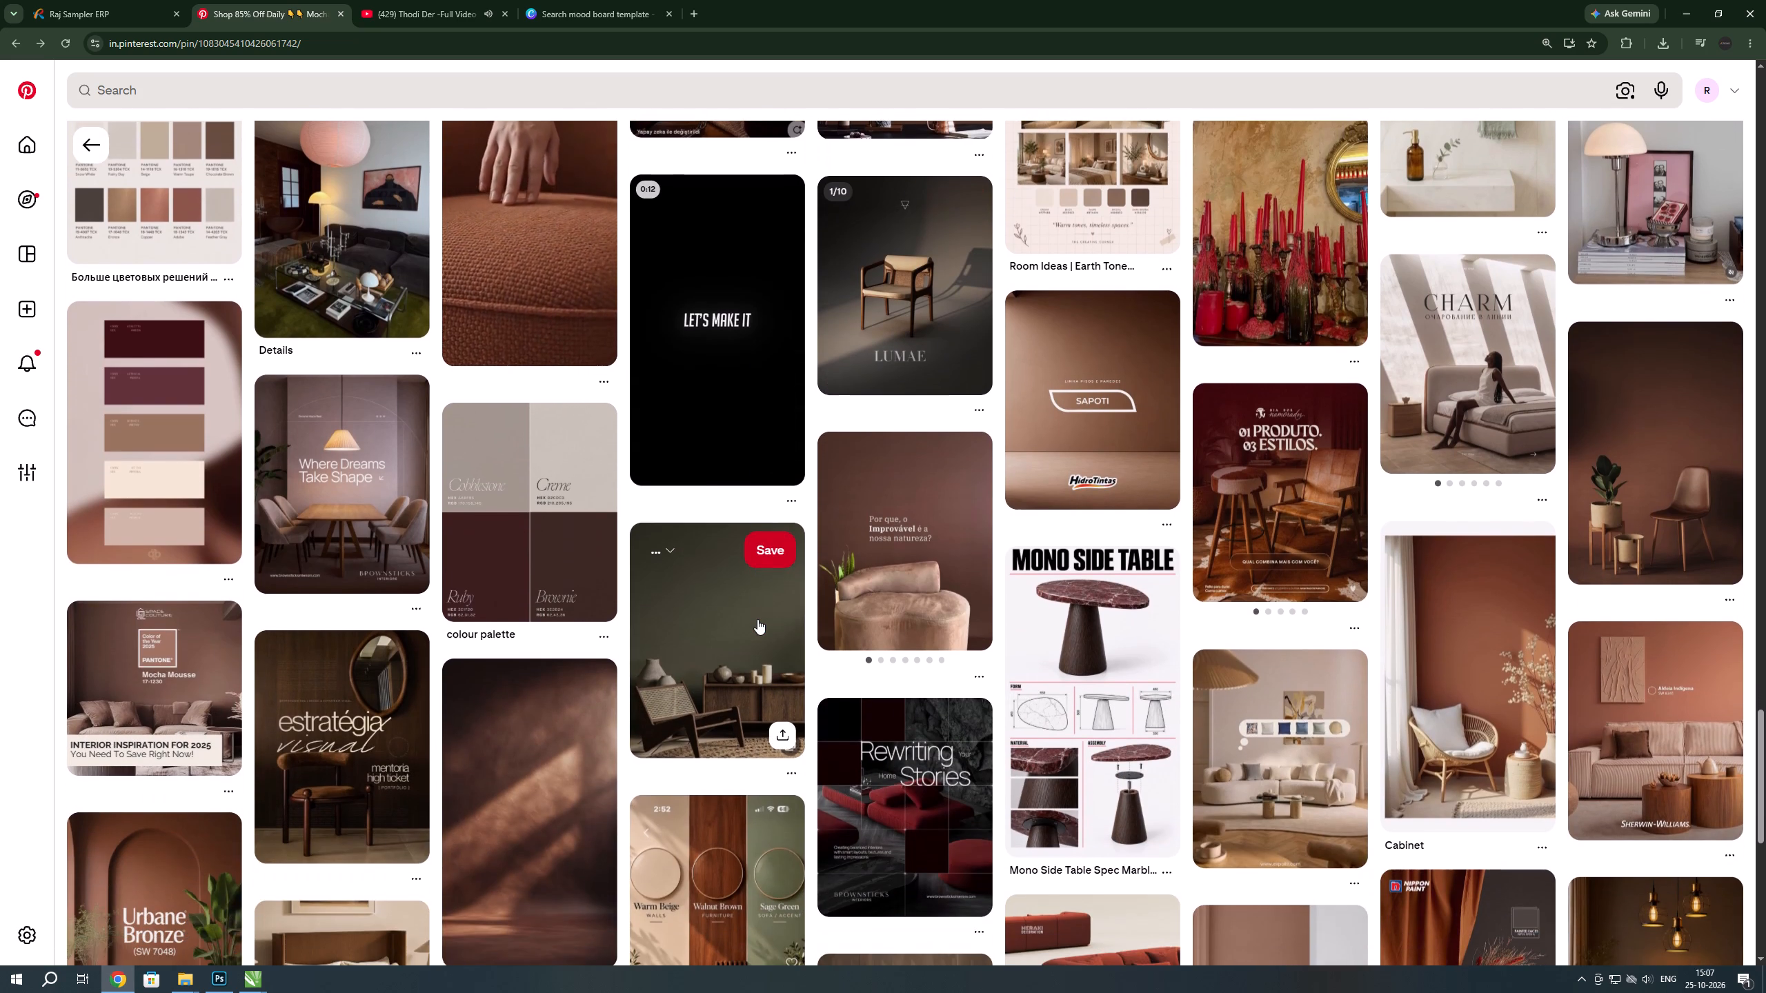
scroll(757, 619, "down", 3)
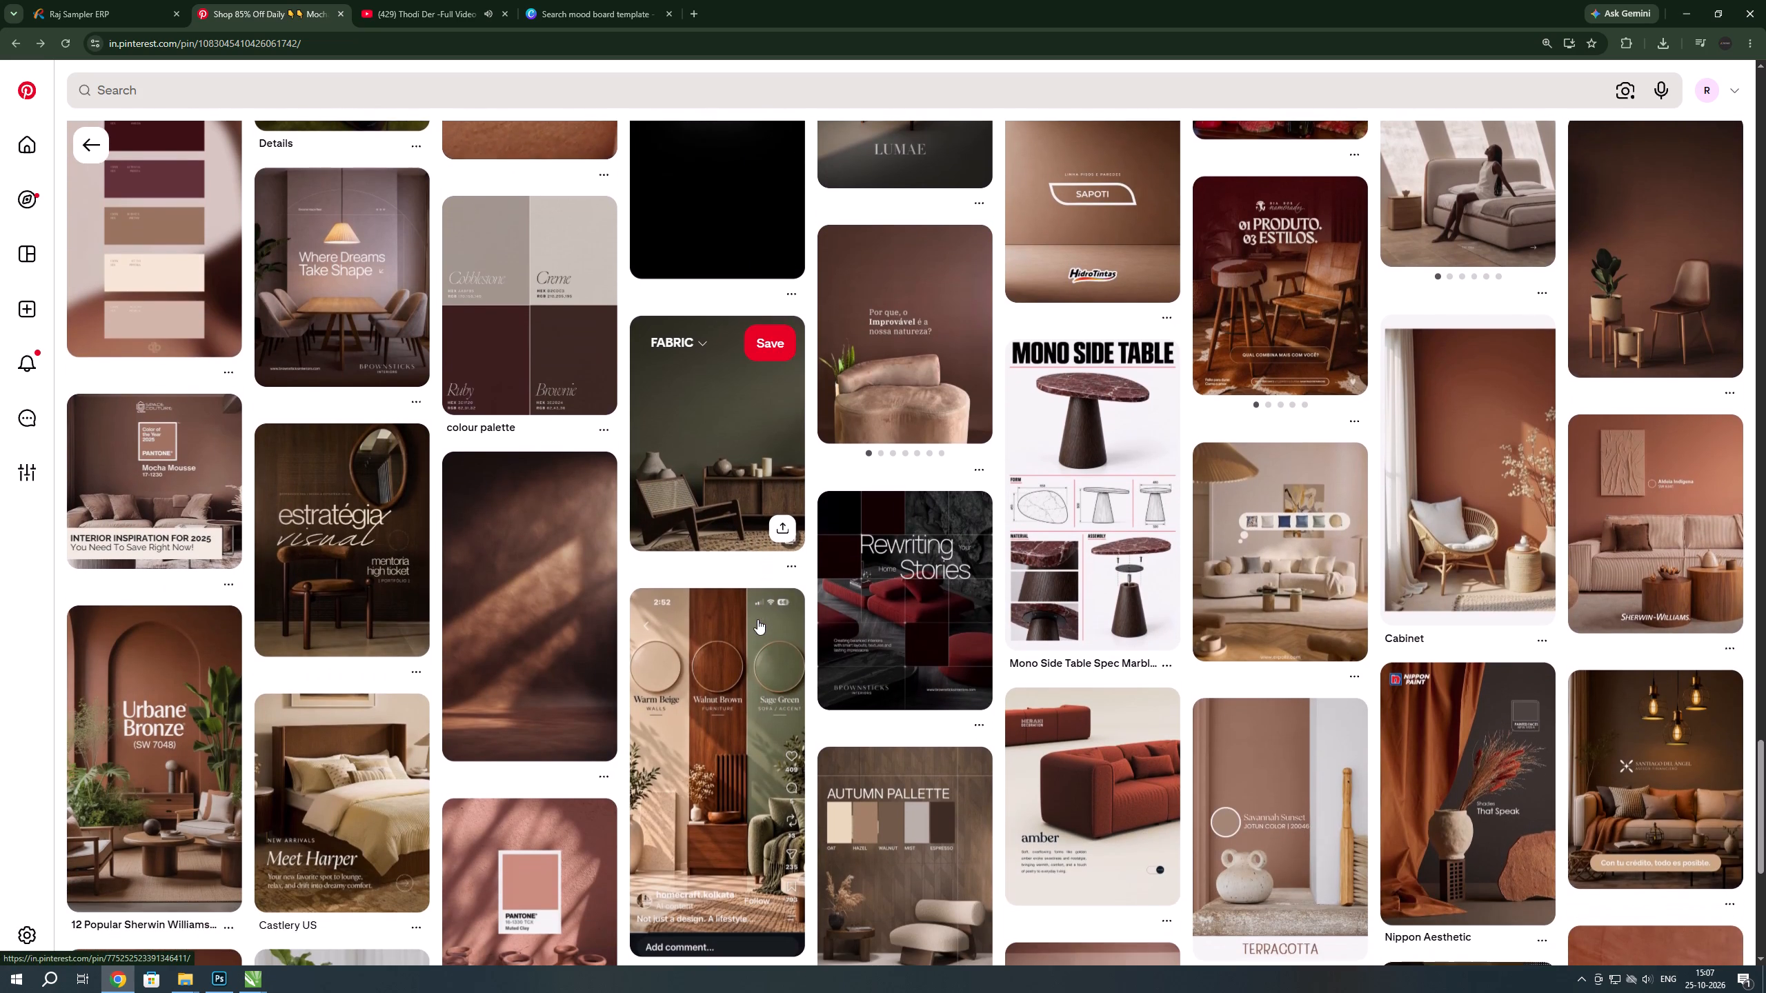
scroll(757, 619, "down", 3)
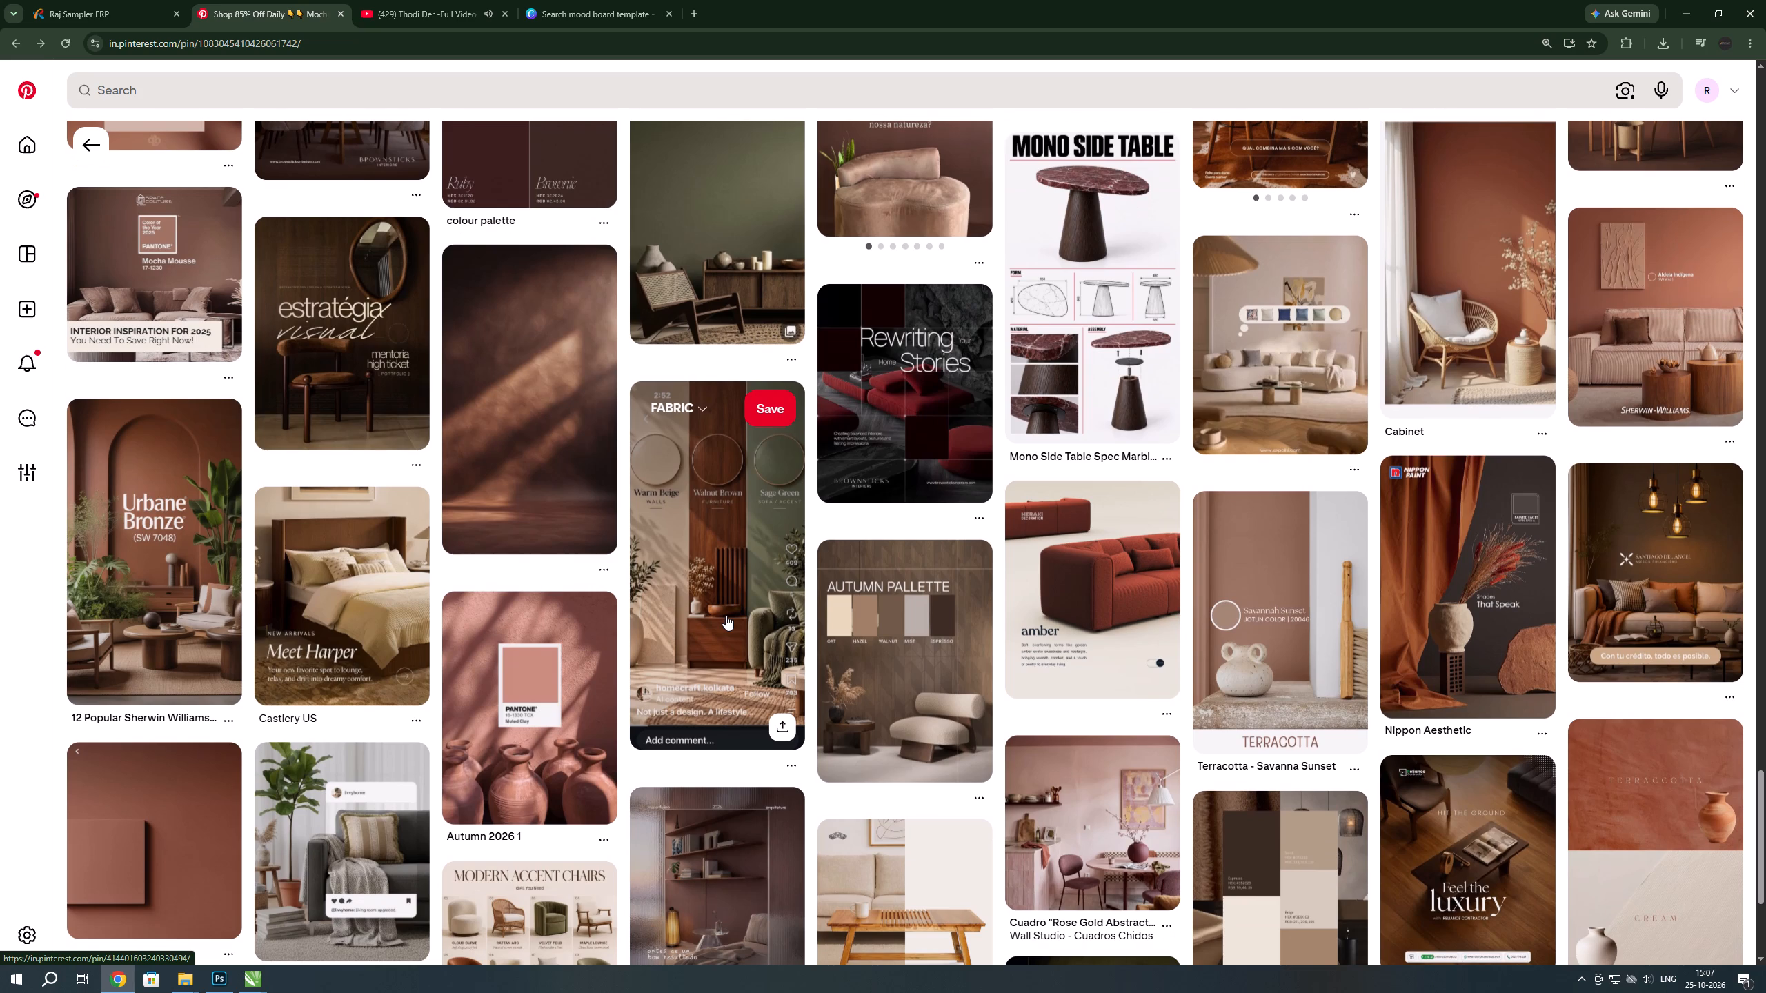
scroll(731, 616, "down", 3)
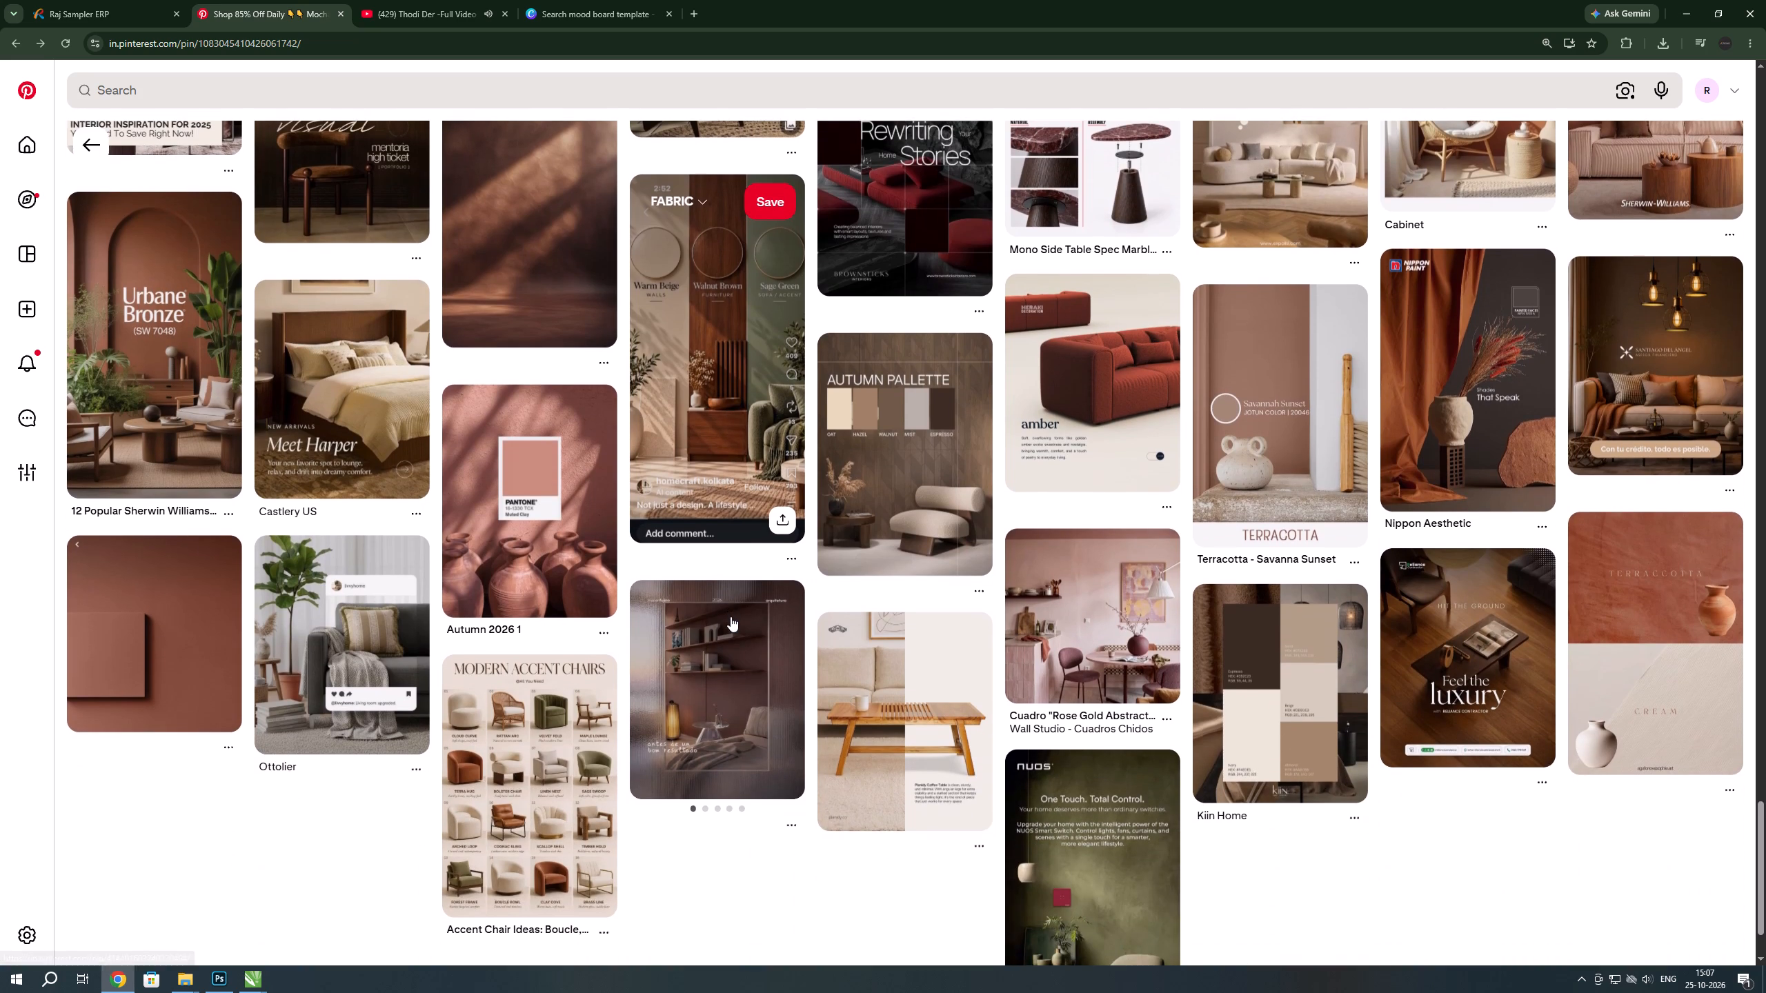
scroll(731, 616, "down", 1)
left_click(94, 142)
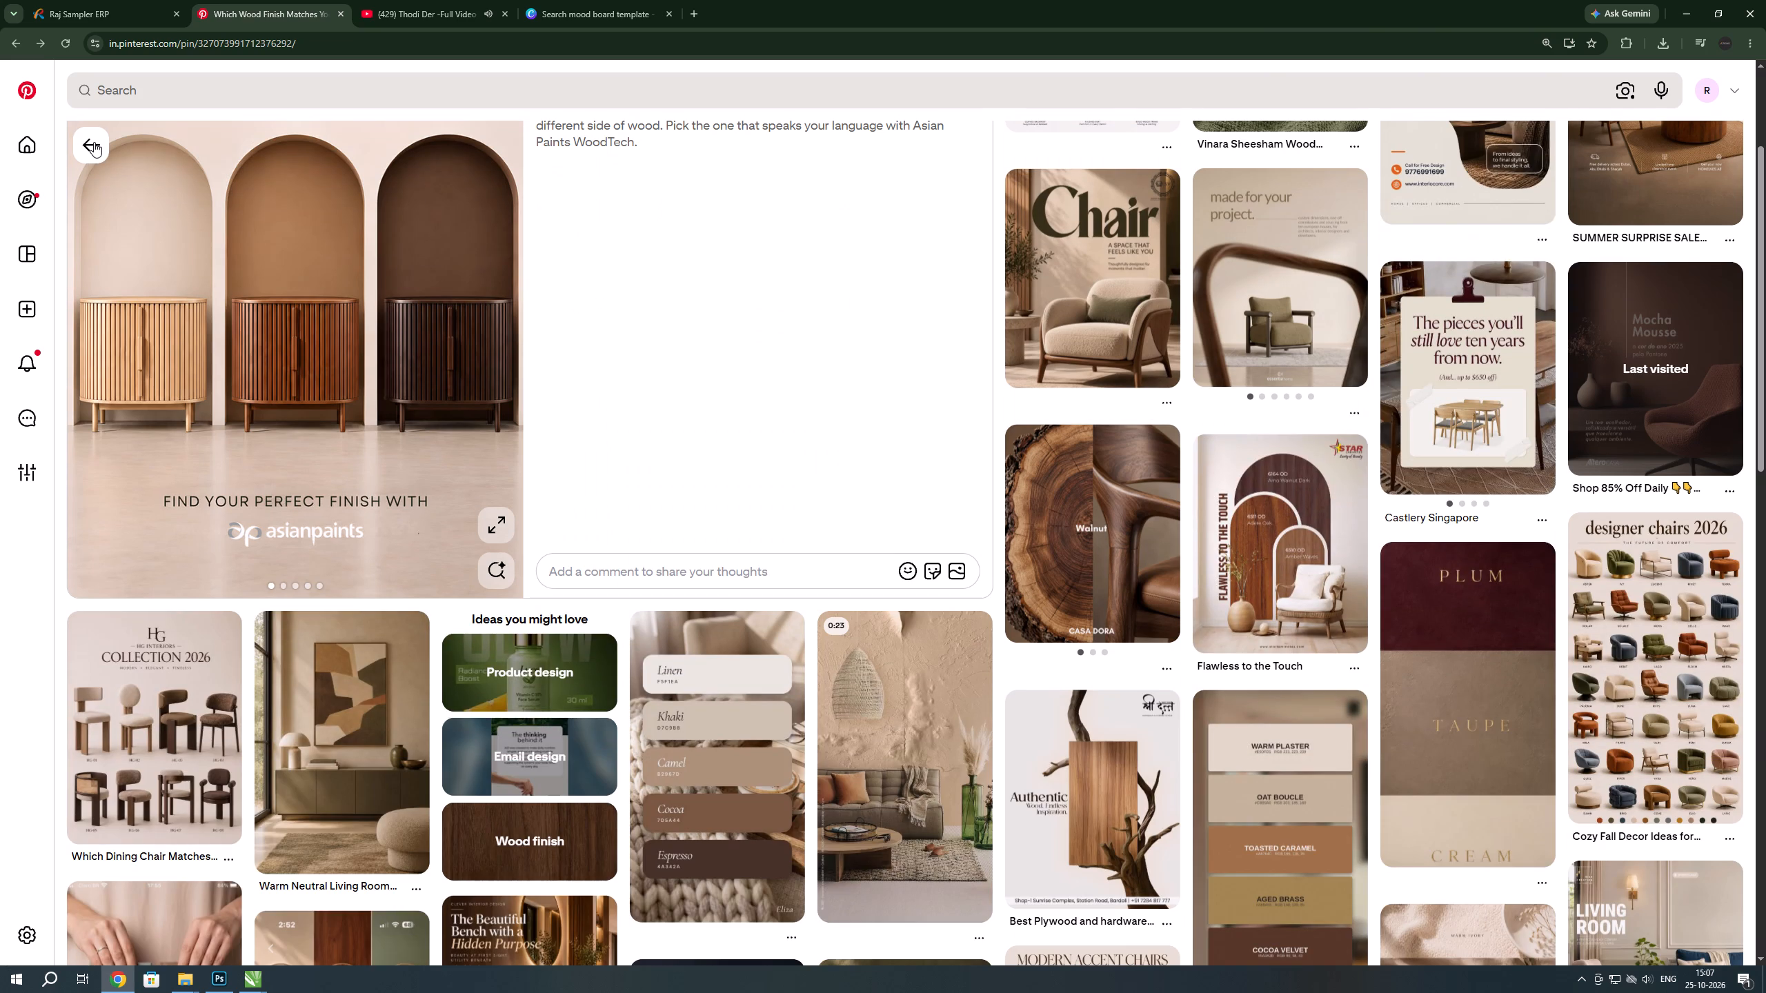
left_click(94, 142)
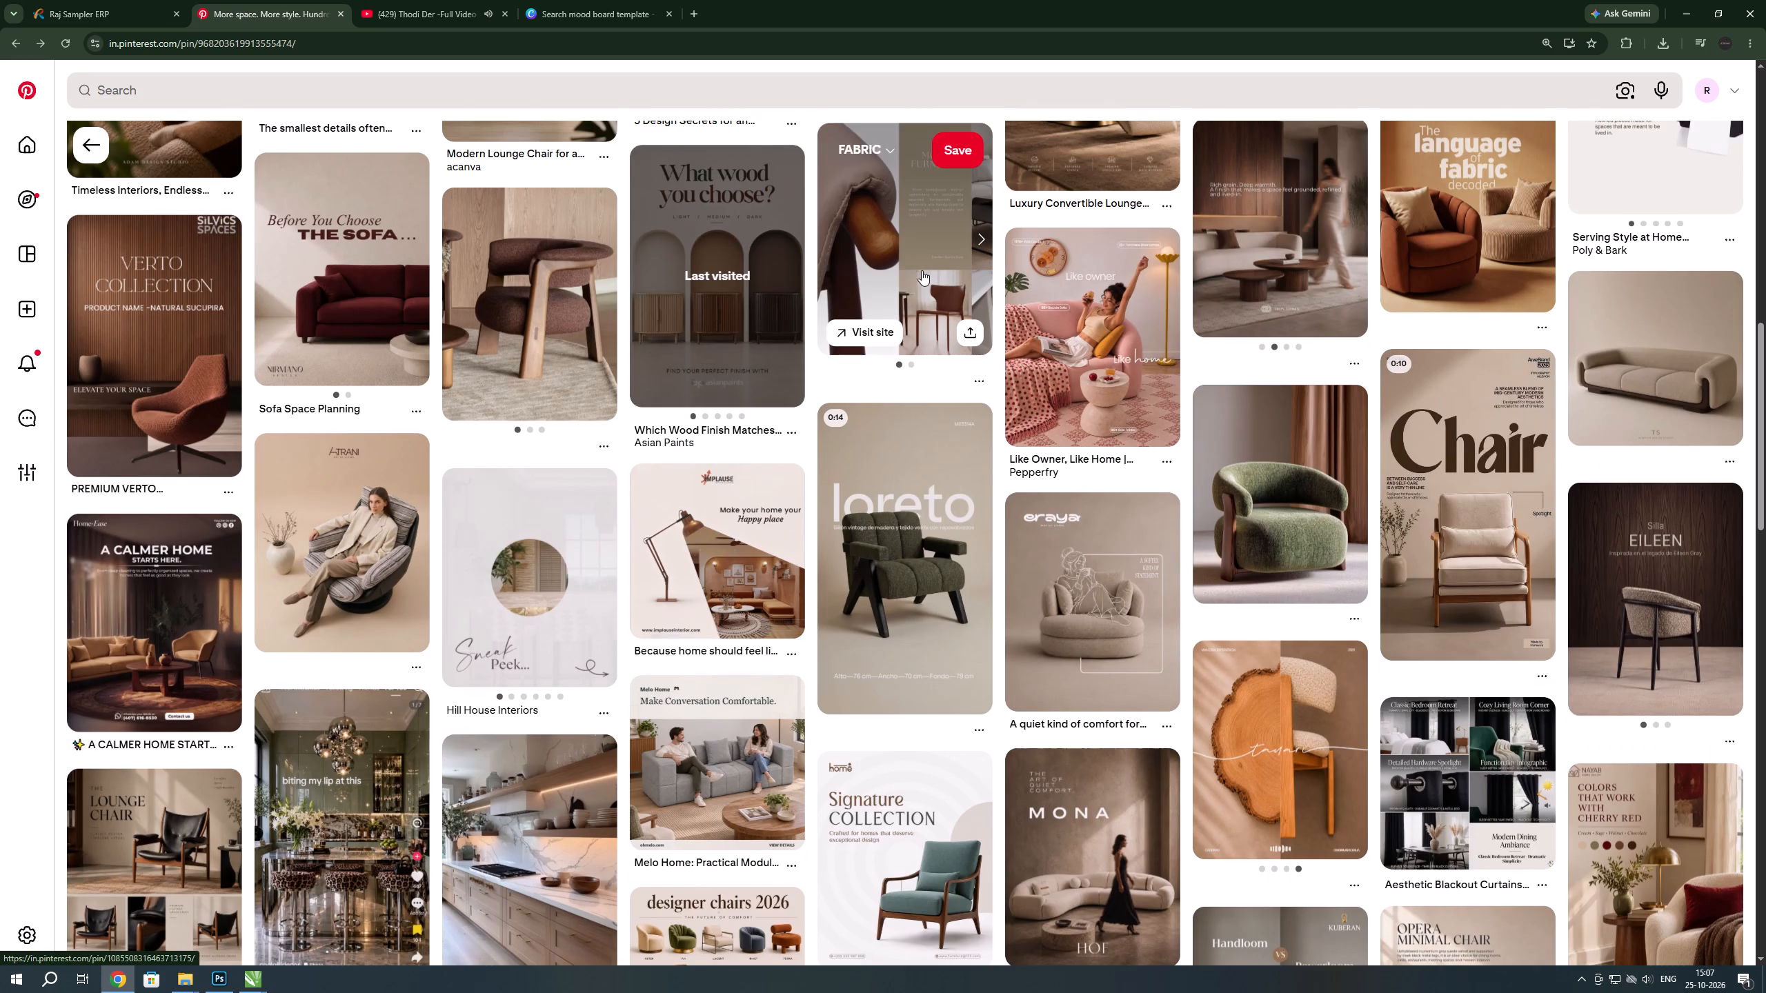
scroll(908, 285, "down", 1)
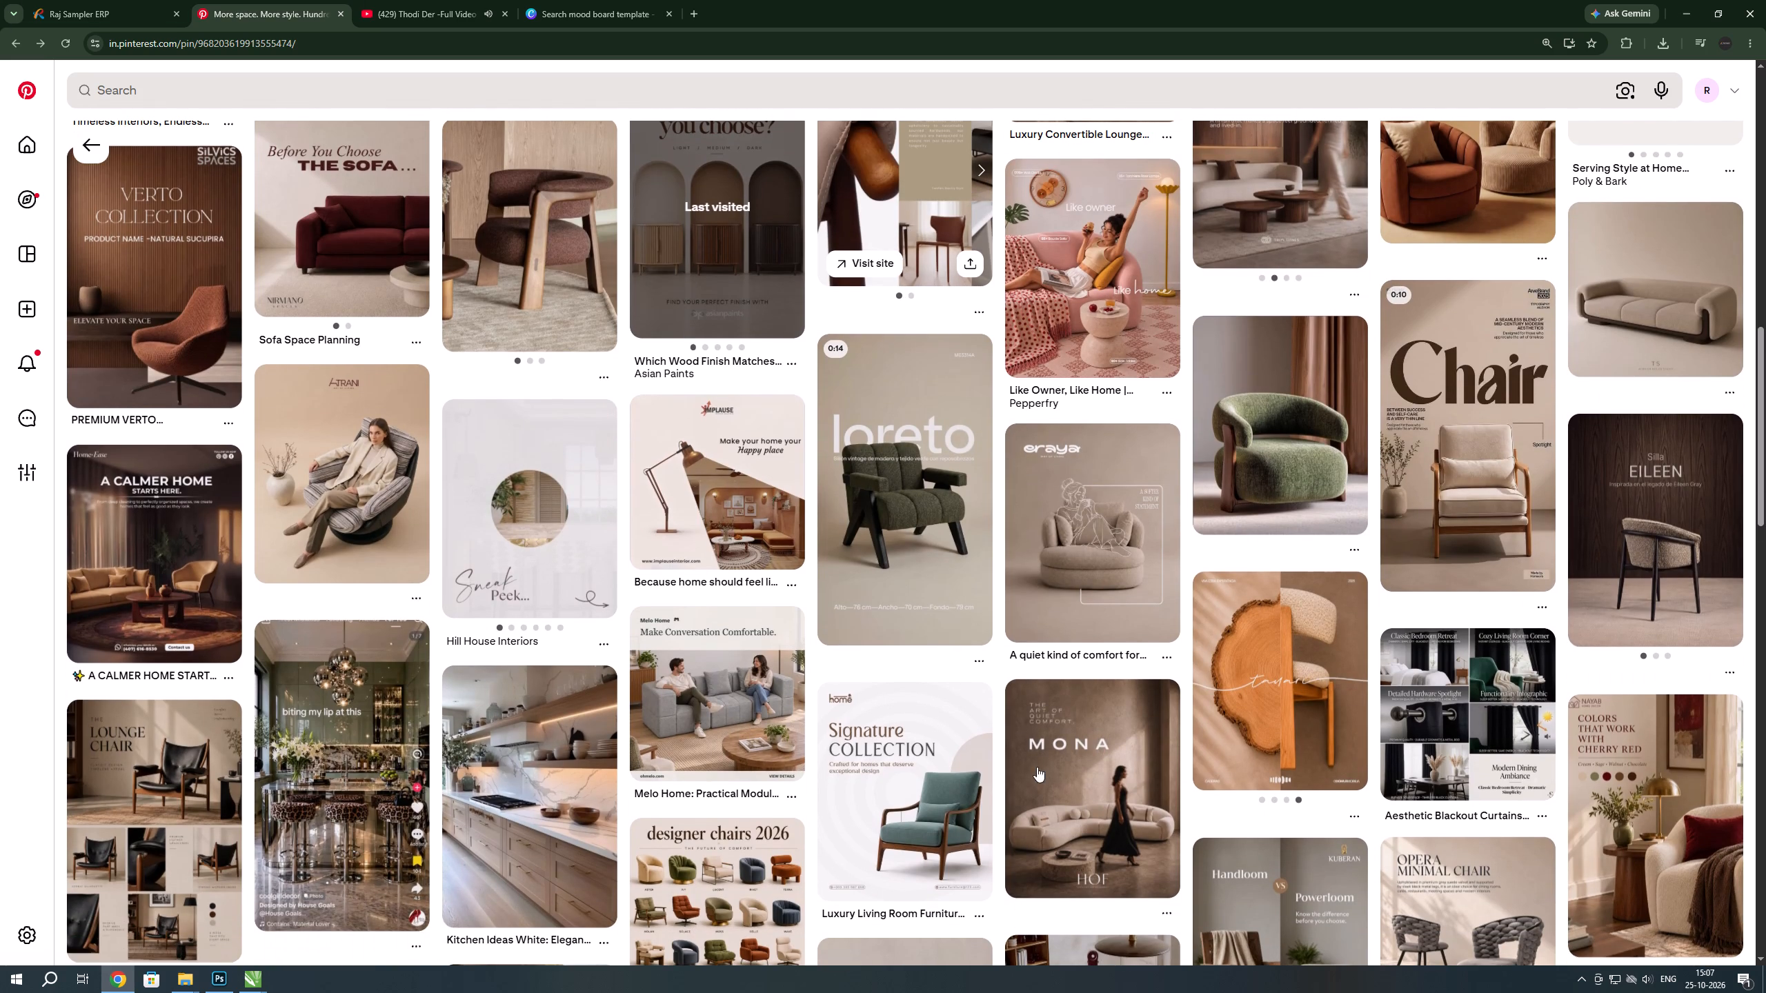
left_click(926, 772)
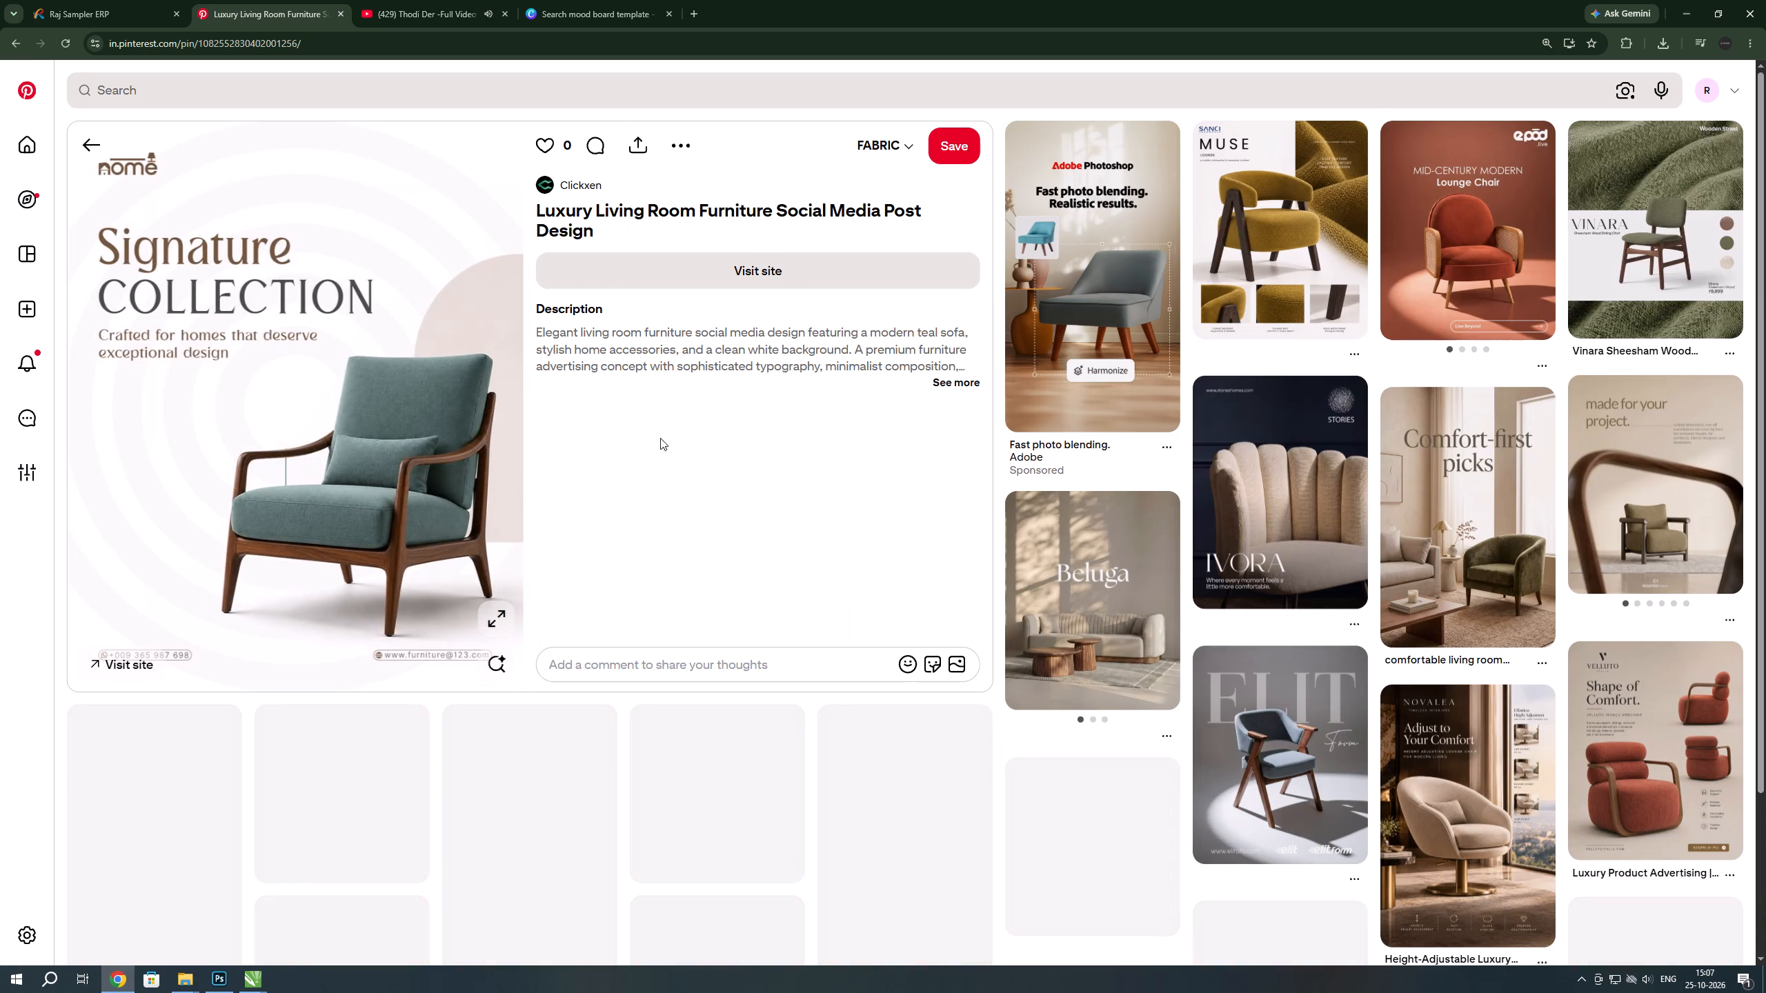
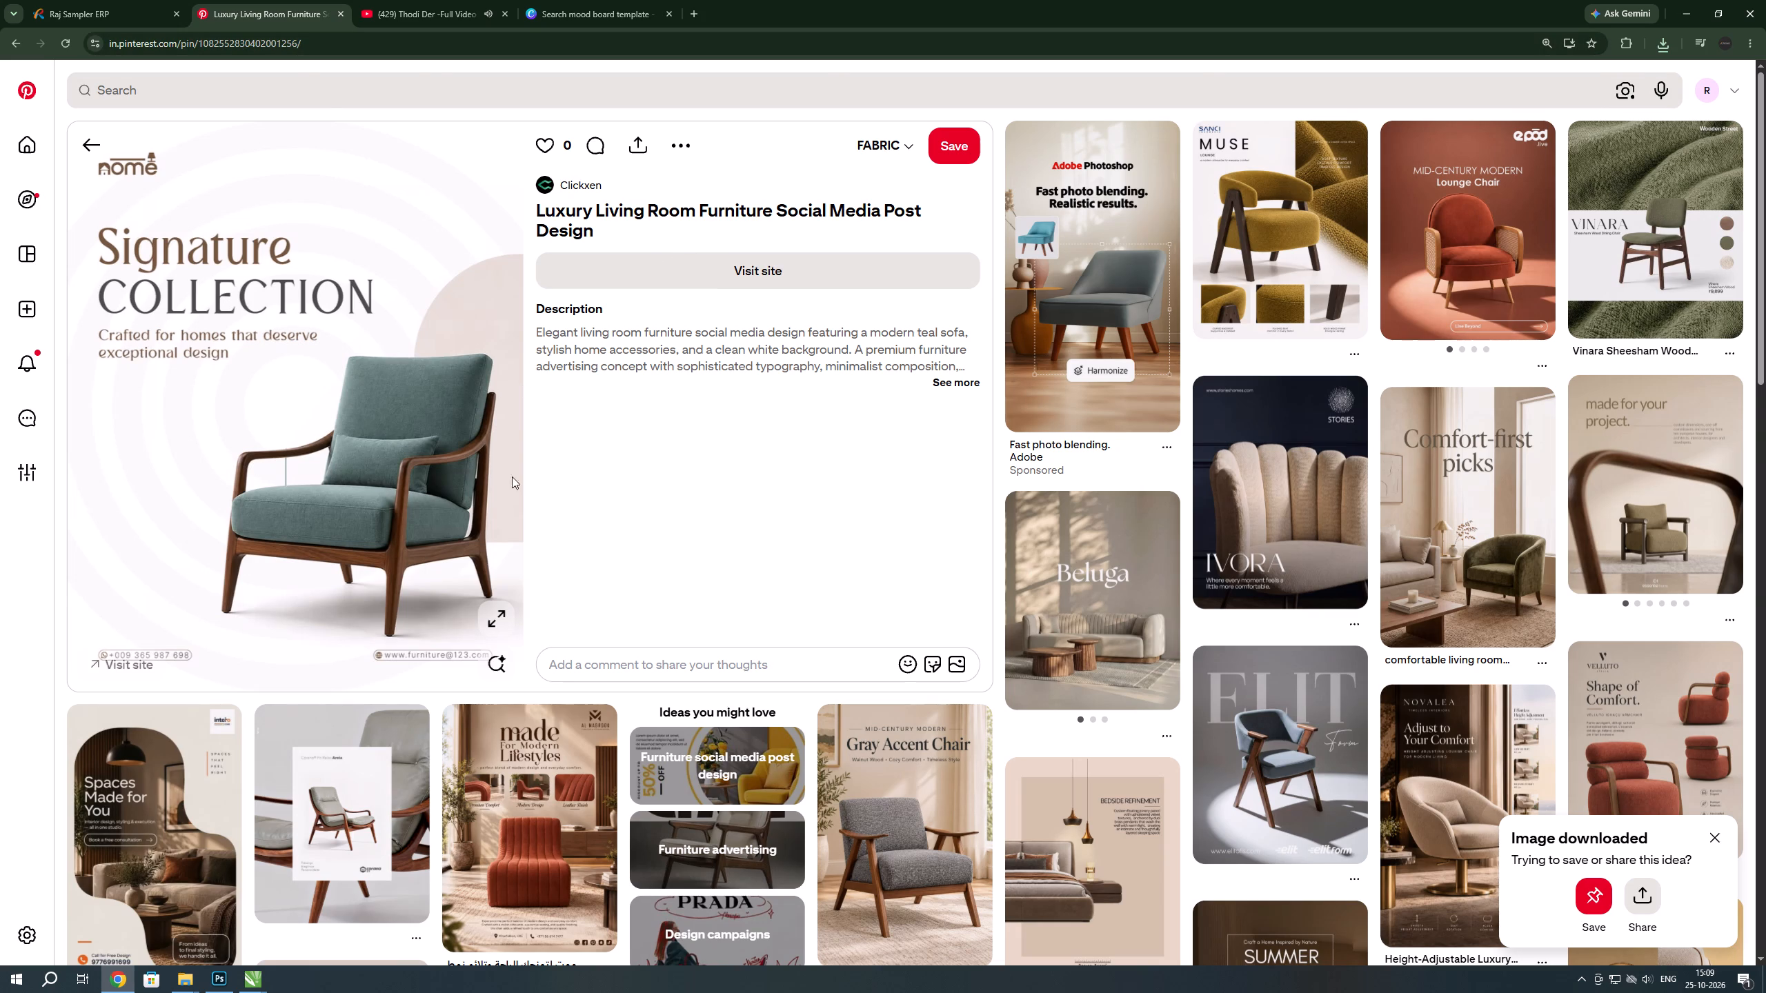
Switch to Photoshop and bring up the 002.tif sofa document.
key("alt+Tab")
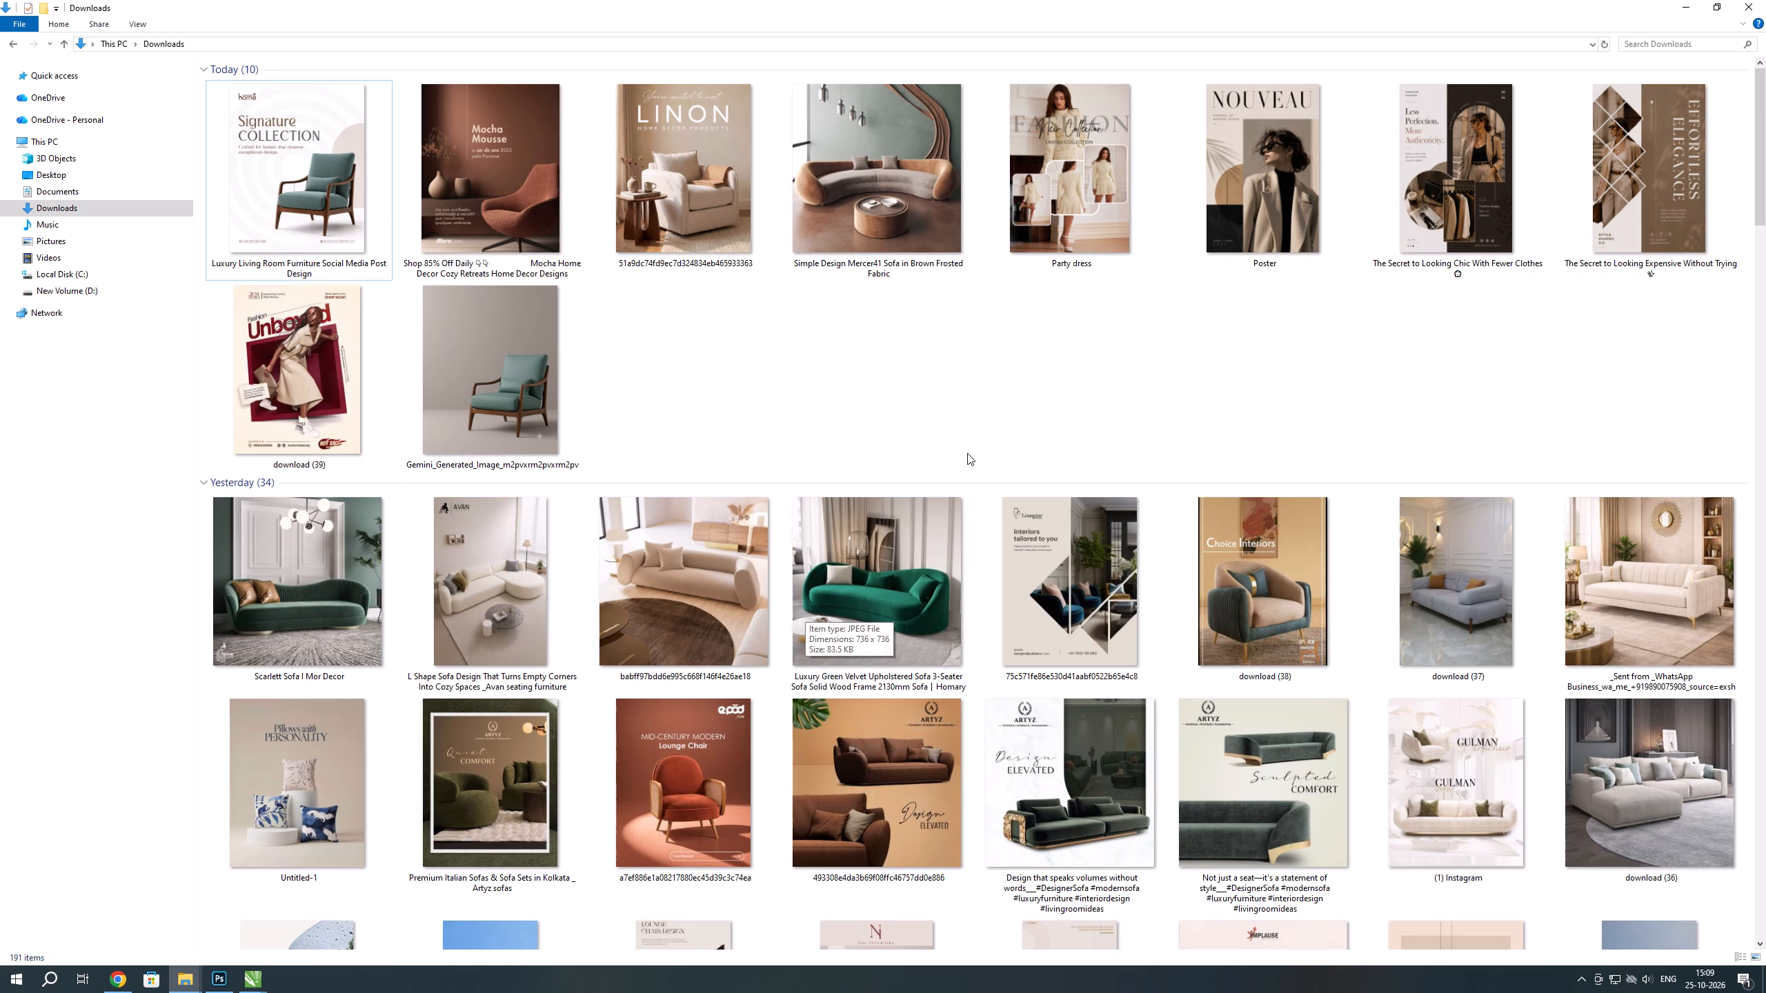
key("alt+Tab")
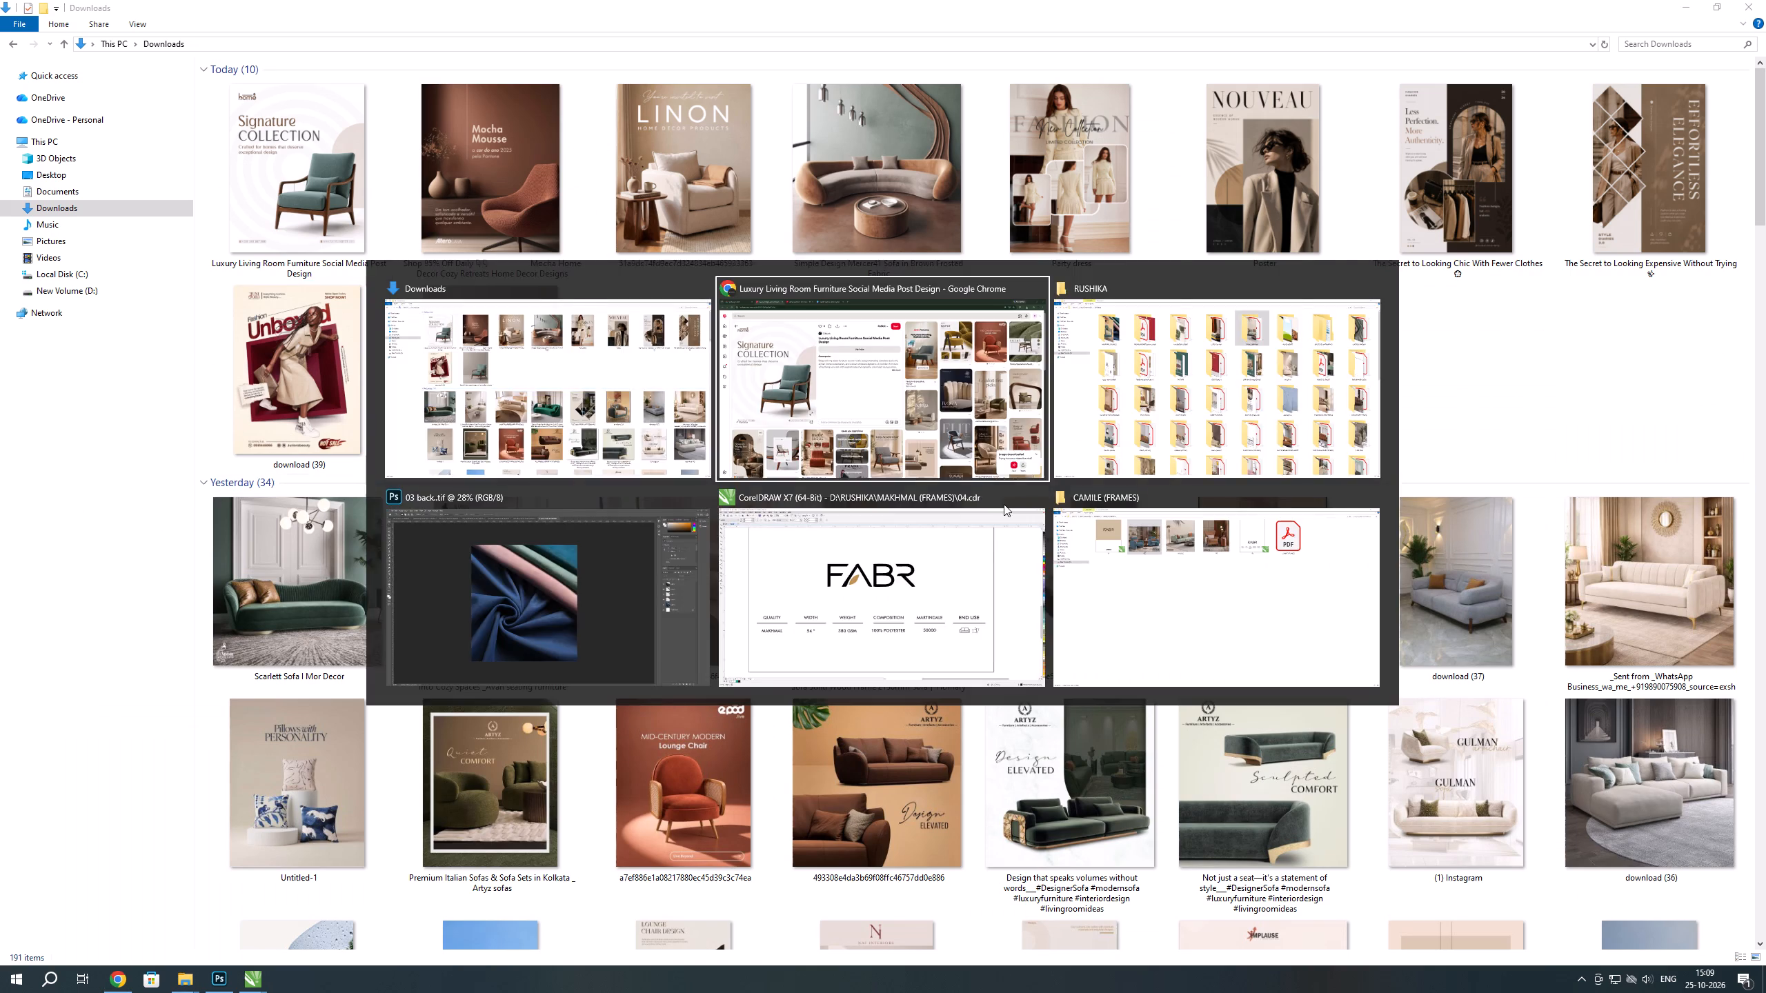
key("alt+Tab")
key("alt+Tab")
key("alt+Tab")
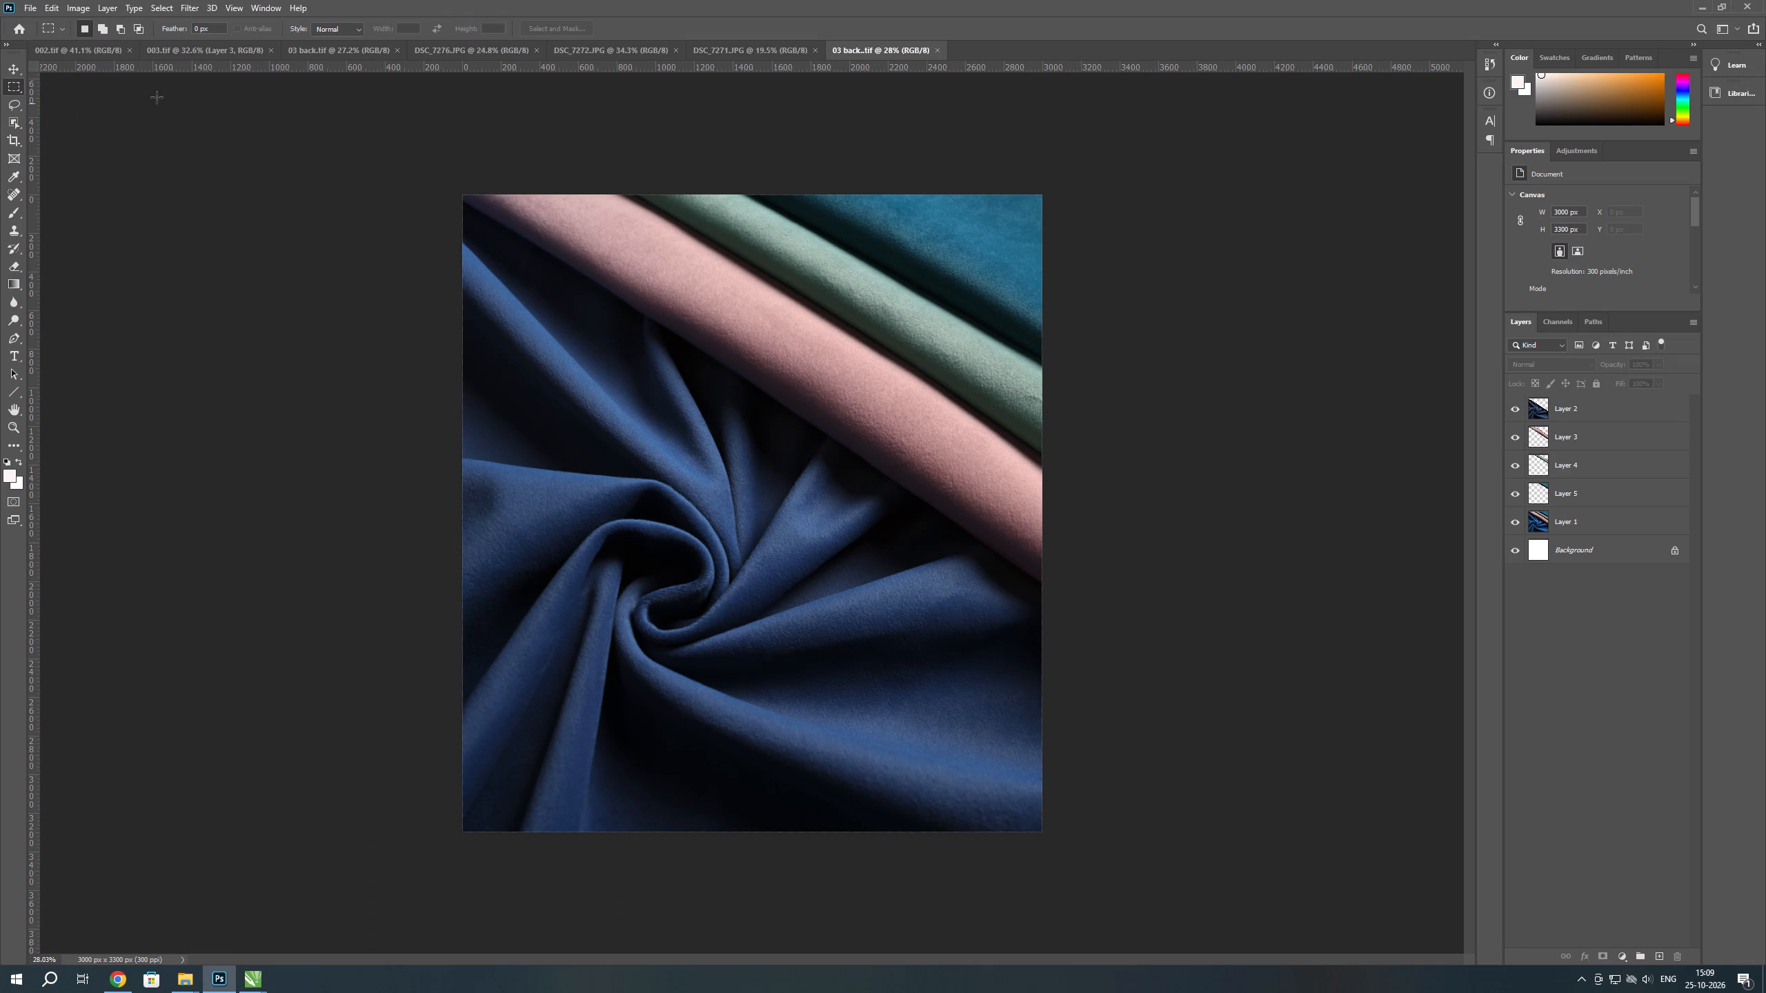
left_click(81, 55)
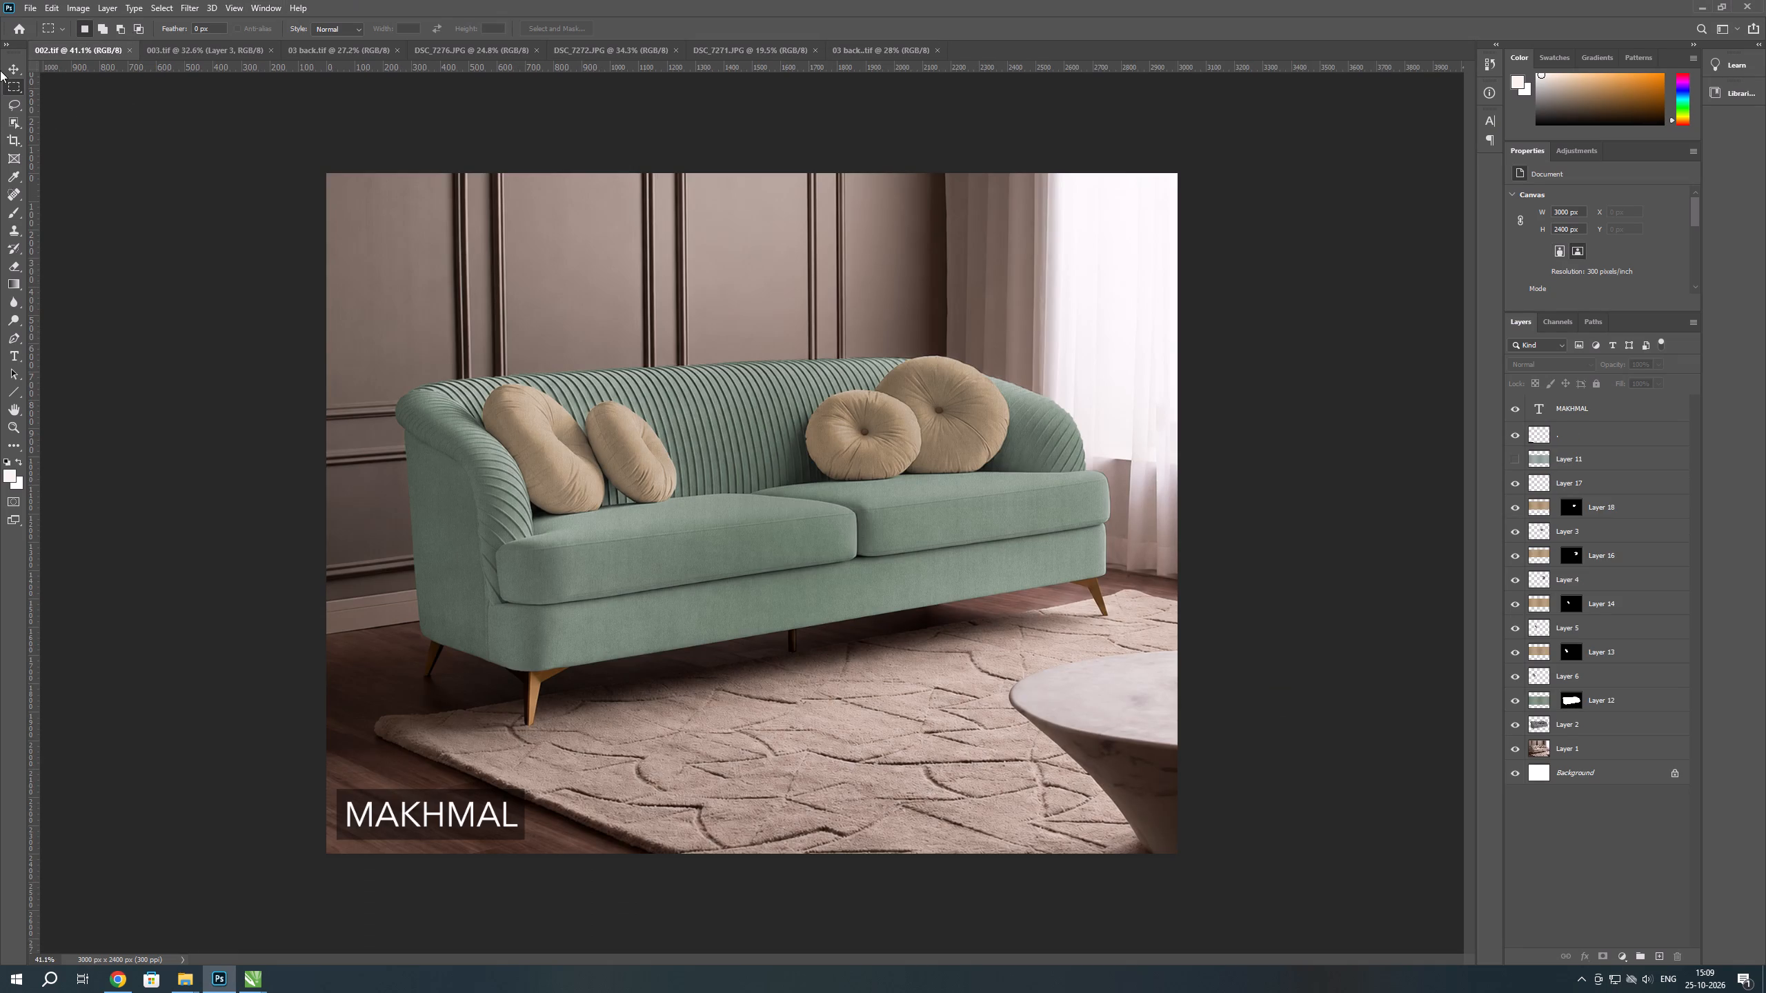
Copy the fabric texture from Layer 12 and paste it inside the sofa outline selected from Layer 2, creating a masked layer.
left_click(10, 71)
left_click(57, 104)
left_click(1543, 697)
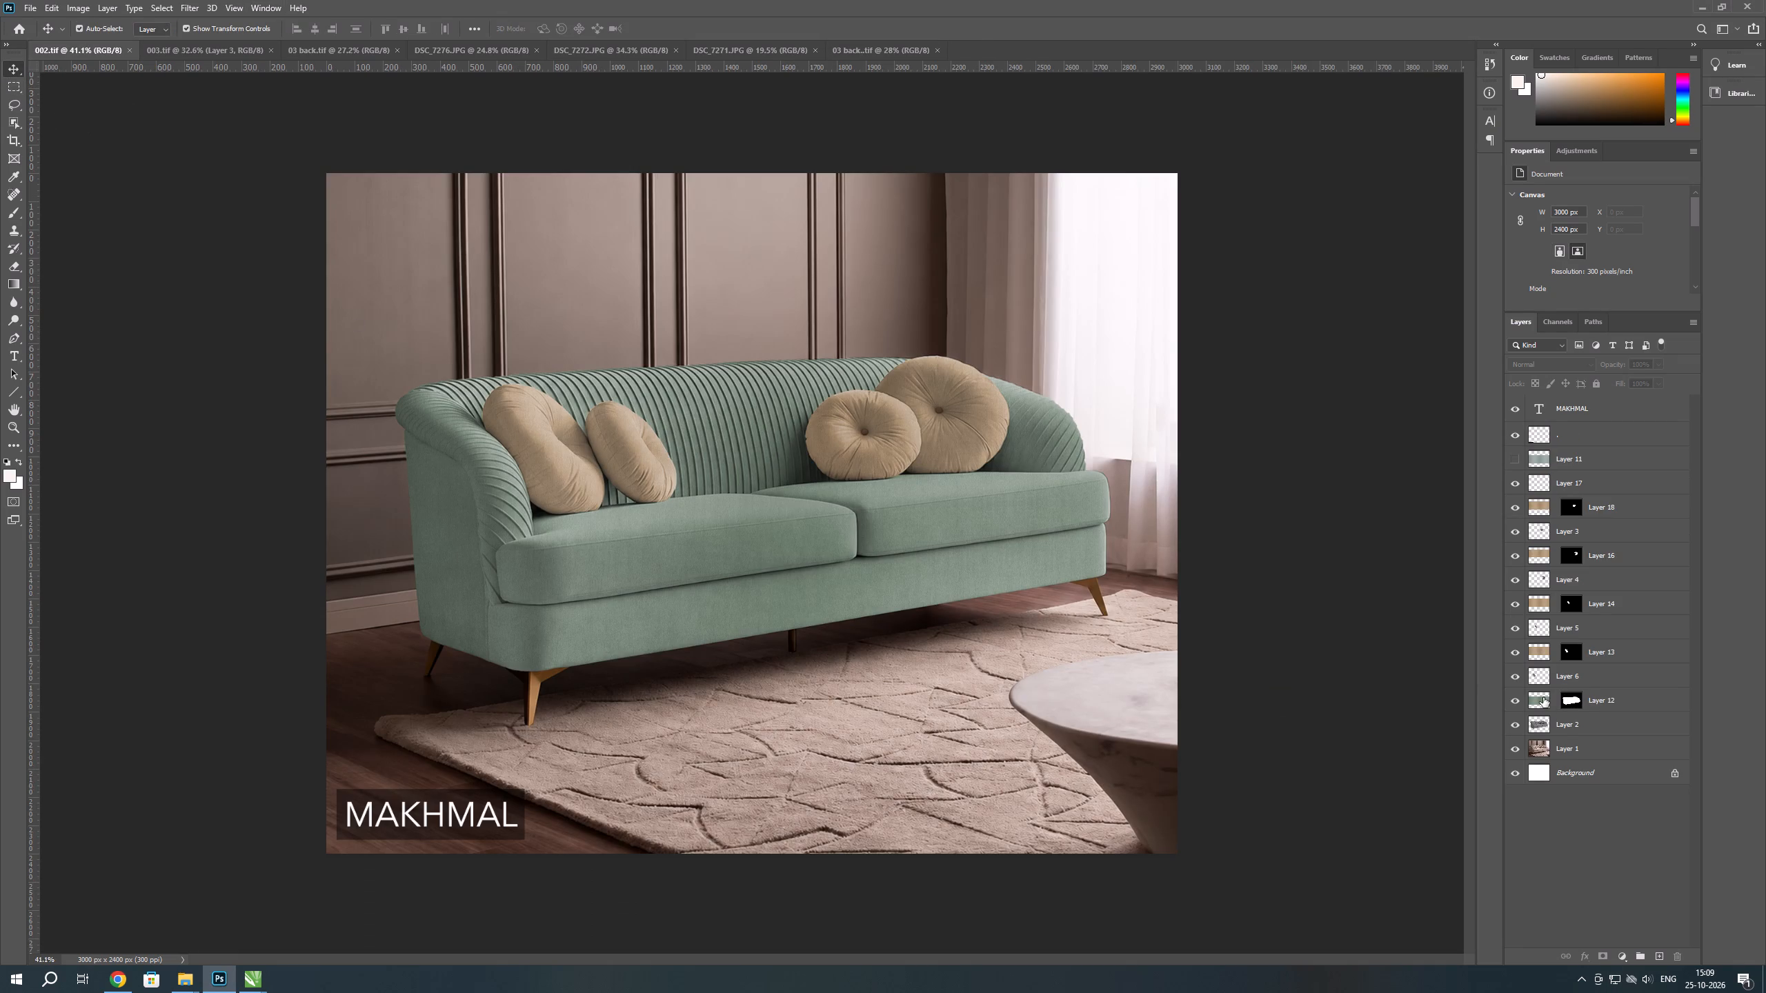
left_click(1543, 697, "ctrl")
key("ctrl+c")
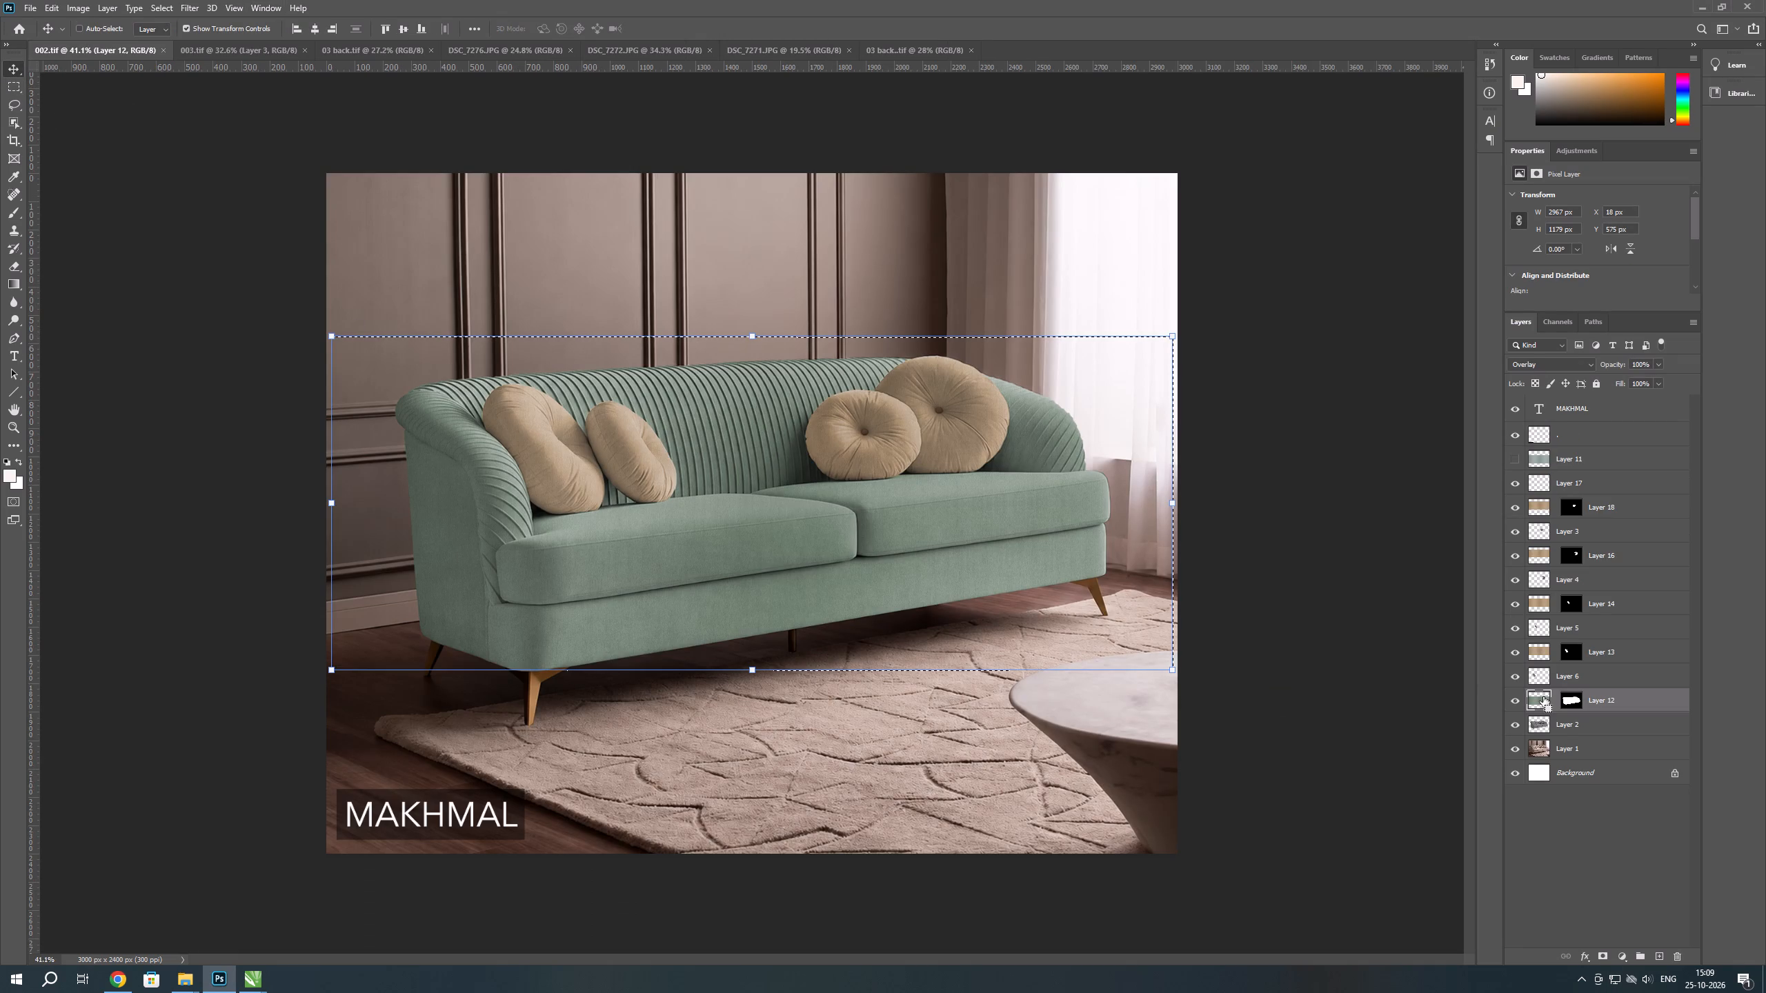
key("ctrl+c")
key("ctrl+c")
key("ctrl+c")
left_click(1532, 722)
left_click(1533, 722, "ctrl")
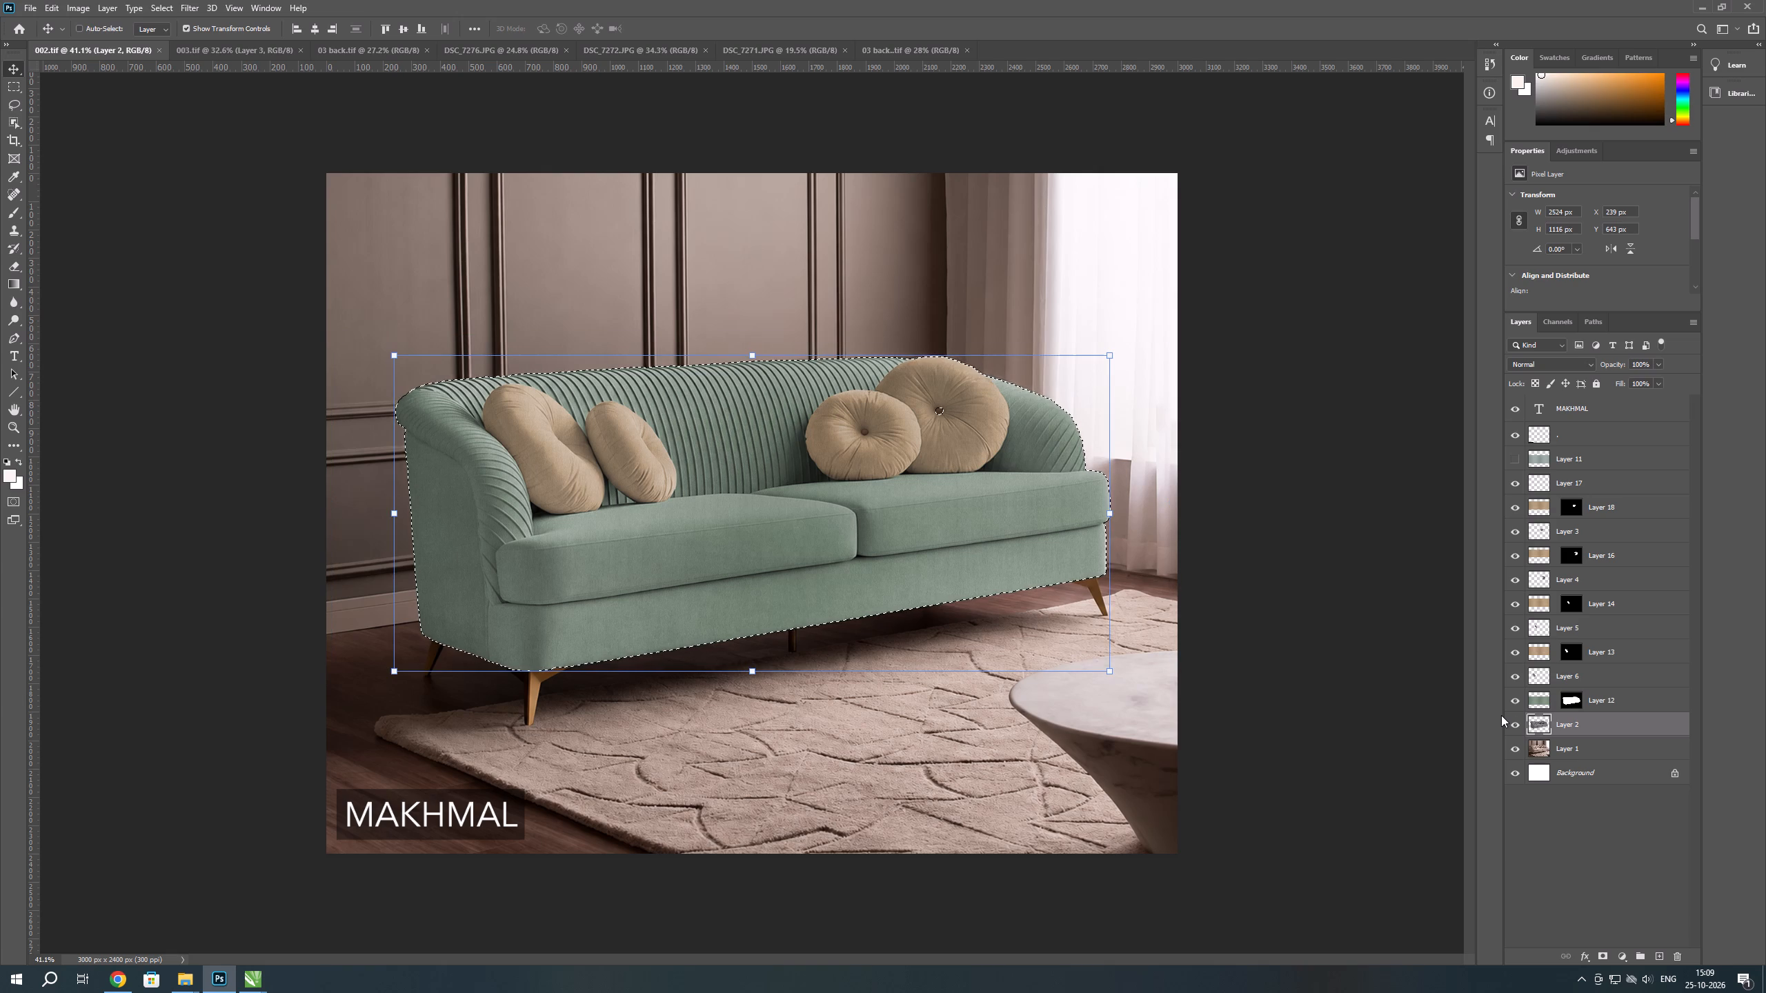
key("ctrl+alt+shift+v")
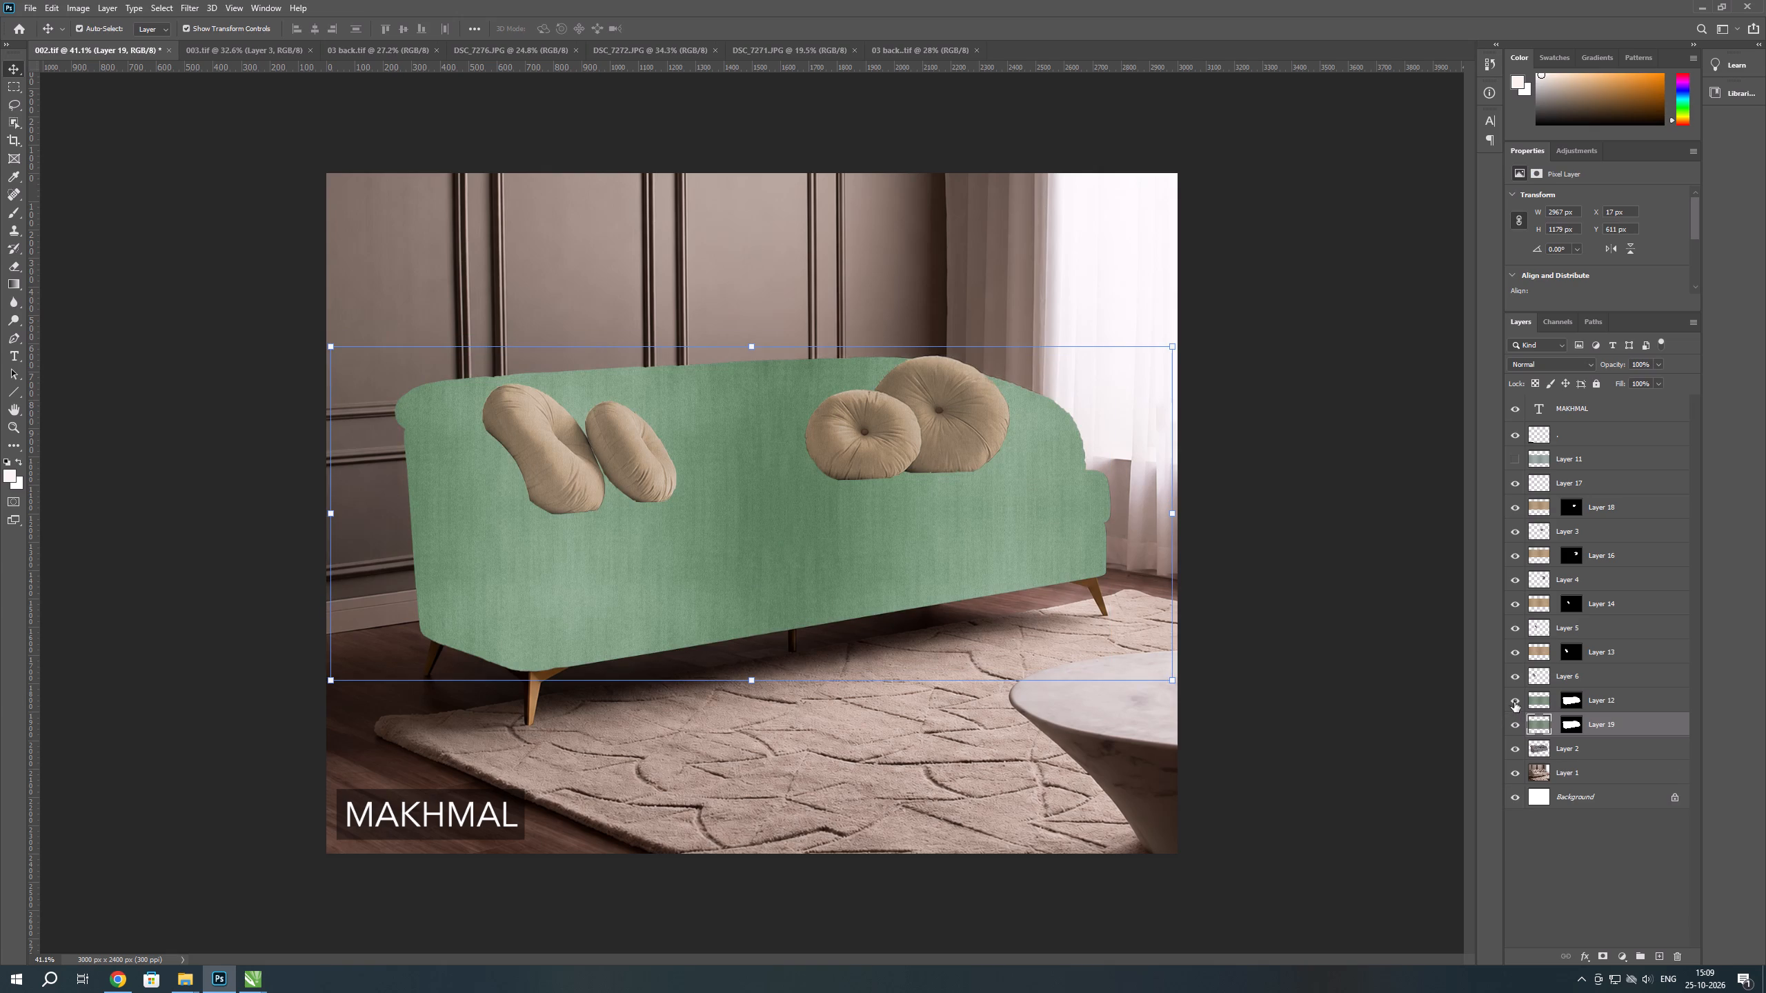
Hide Layer 12 and set the pasted fabric layer's blend mode to Overlay.
left_click(1513, 701)
left_click(1551, 368)
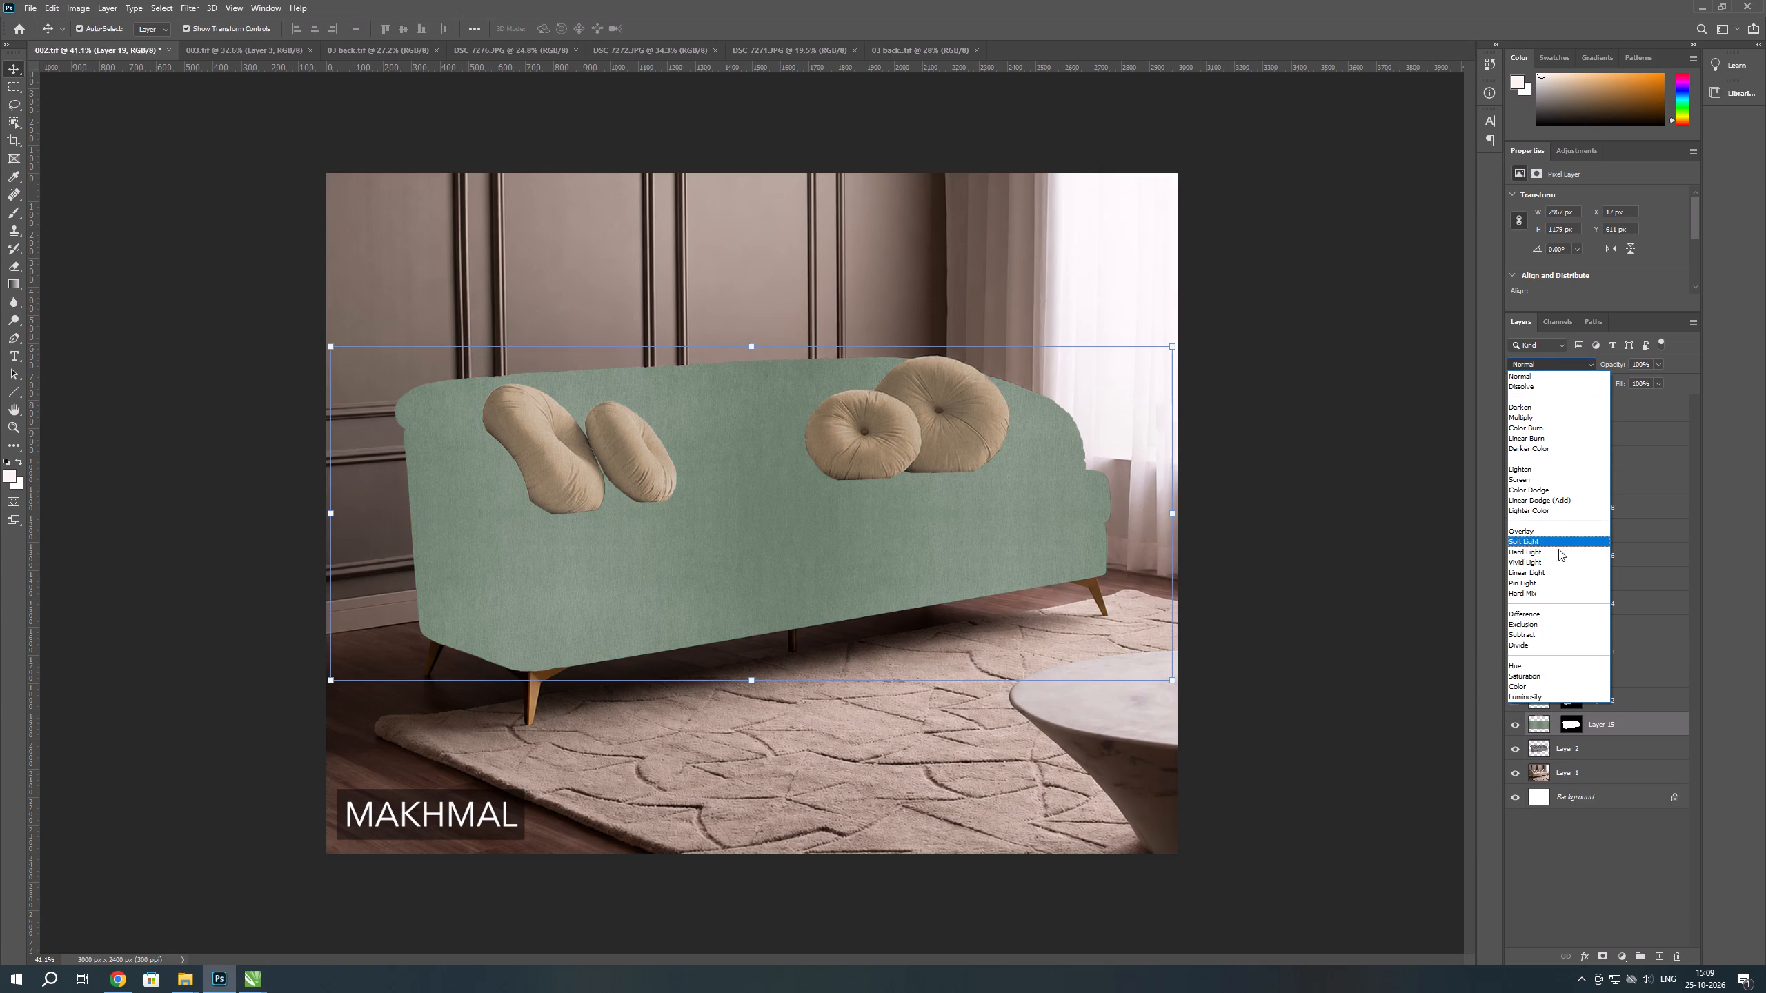
left_click(1564, 532)
left_click_drag(1579, 827, 1592, 821)
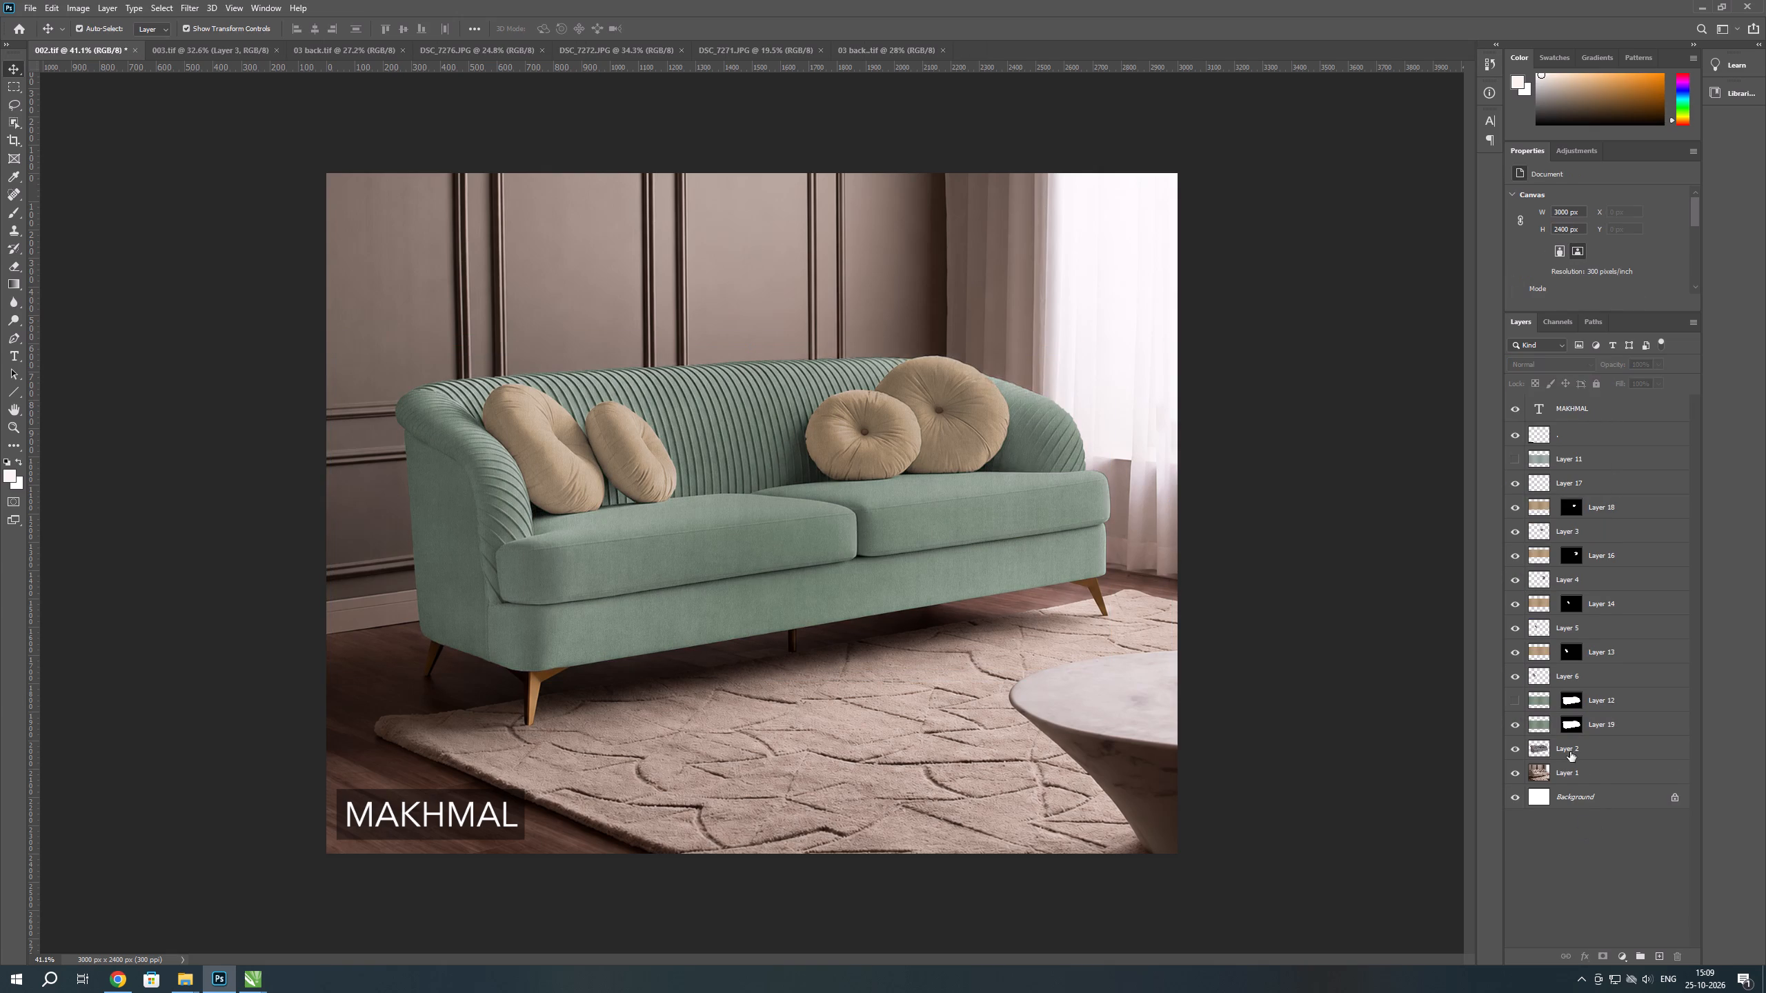
Desaturate the pasted fabric layer to a neutral grey.
left_click(1546, 724)
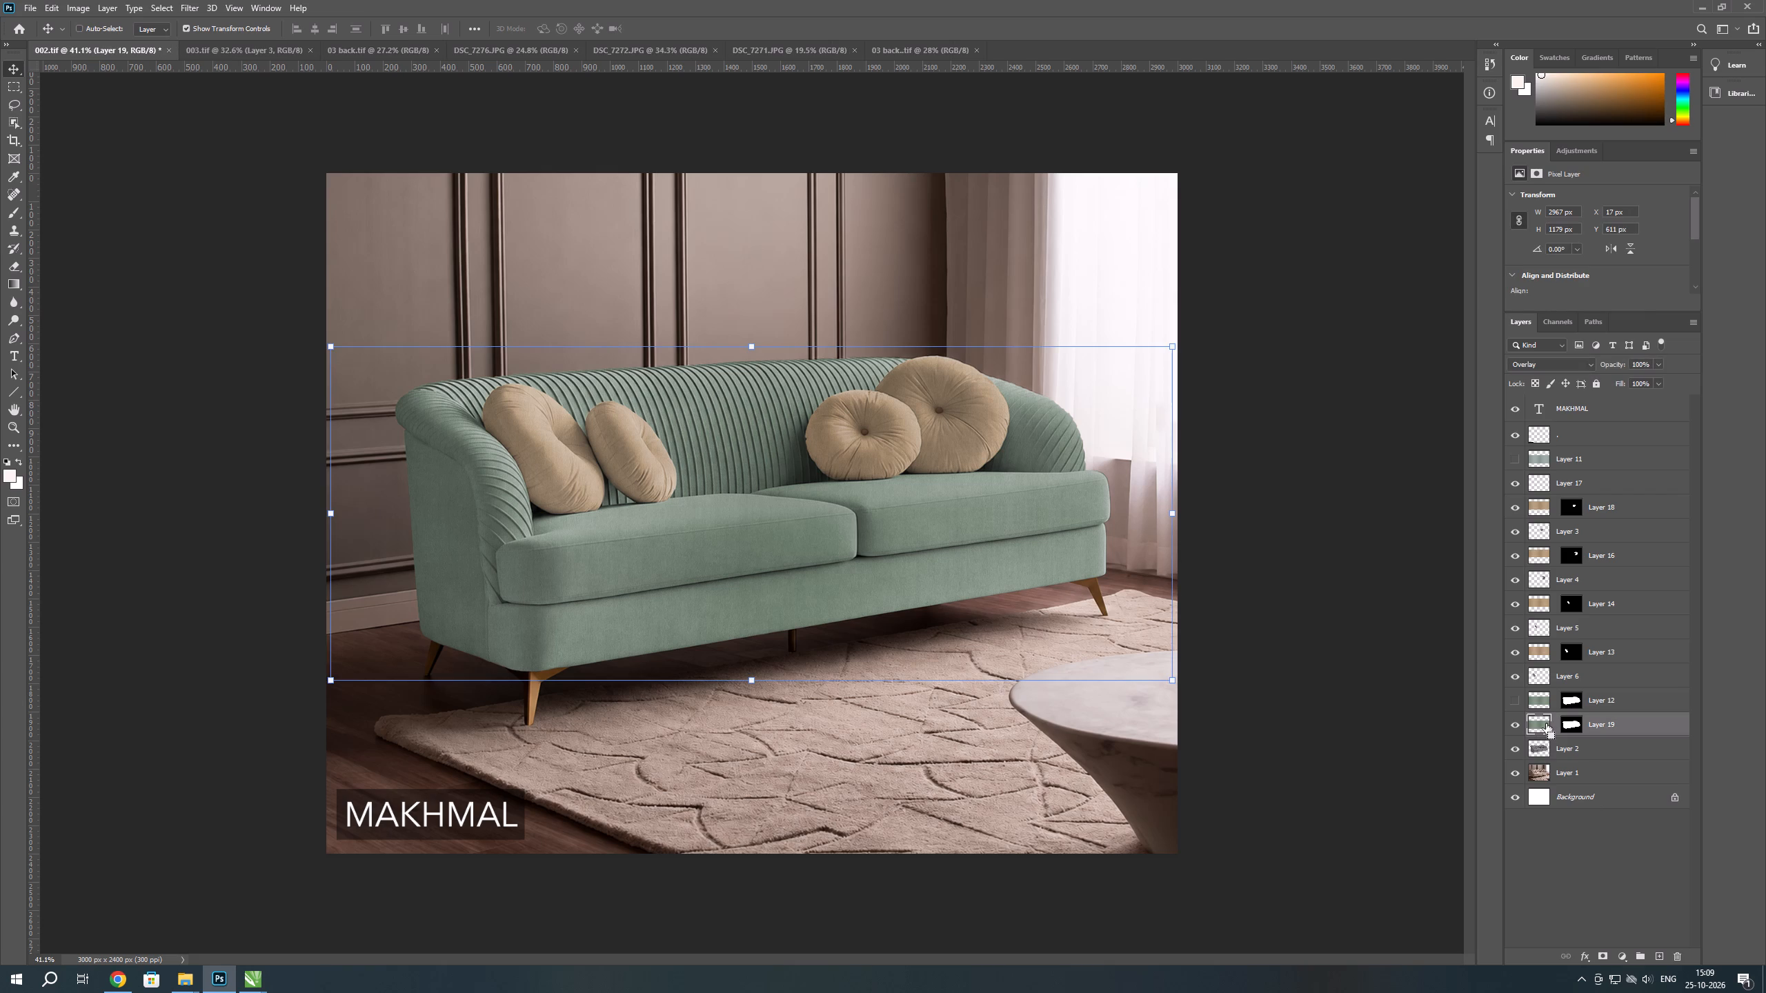
key("ctrl+shift+u")
key("ctrl+shift+u")
key("ctrl+shift+u")
key("ctrl+shift+u")
key("ctrl+shift+u")
key("ctrl+shift+u")
Apply Color Balance to the fabric layer's midtones with Cyan-Red at +1 and Yellow-Blue at -9.
scroll(1011, 617, "down", 5)
scroll(835, 385, "up", 5)
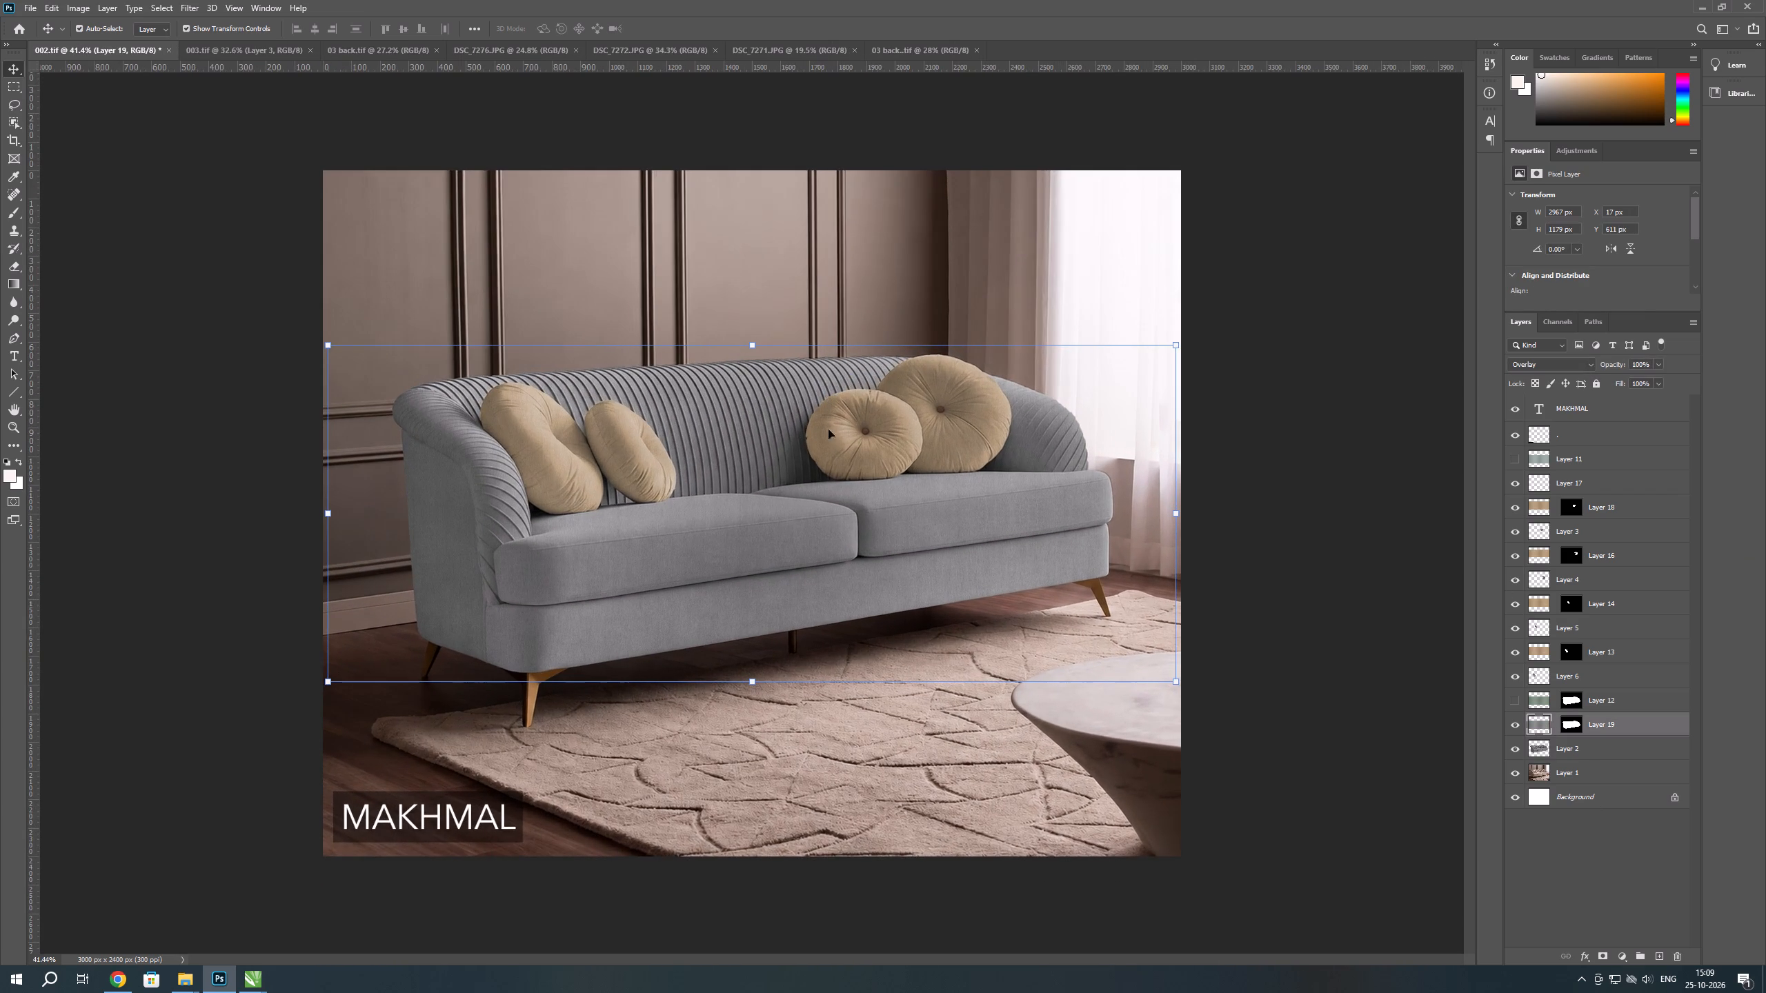
scroll(851, 448, "down", 1)
key("ctrl+b")
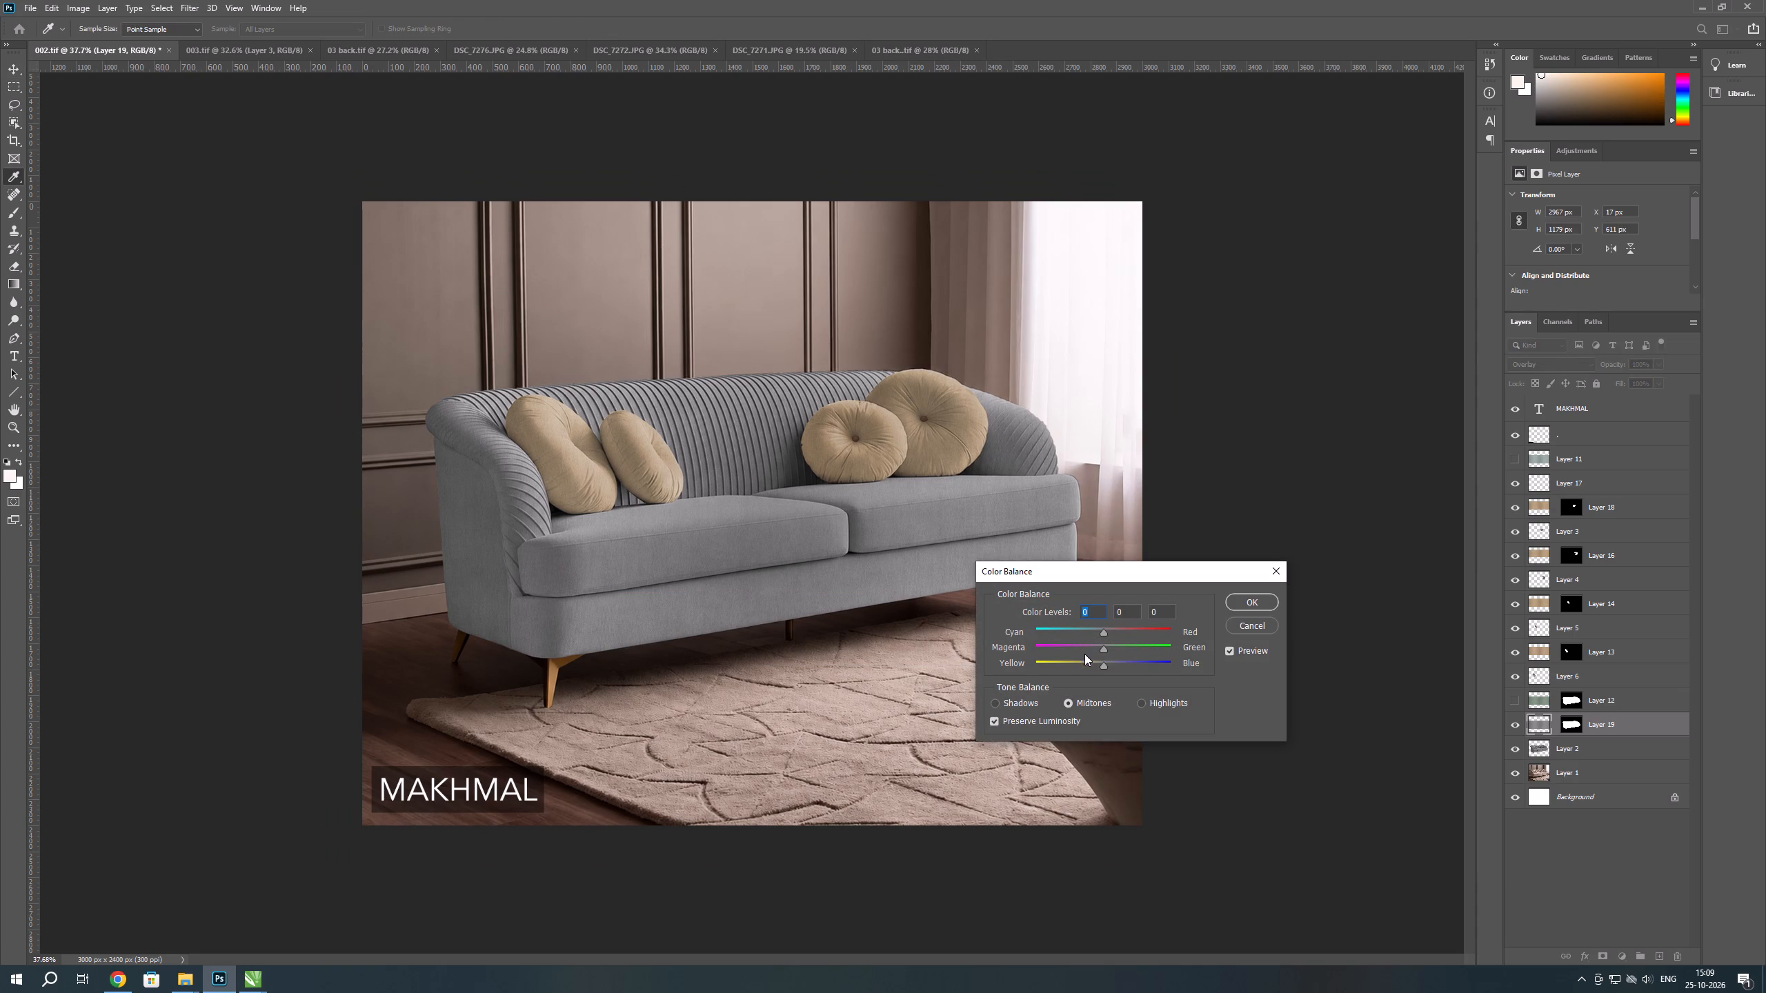
left_click_drag(1104, 671, 1098, 674)
left_click_drag(1104, 663, 1098, 664)
left_click(1104, 632)
left_click(1244, 601)
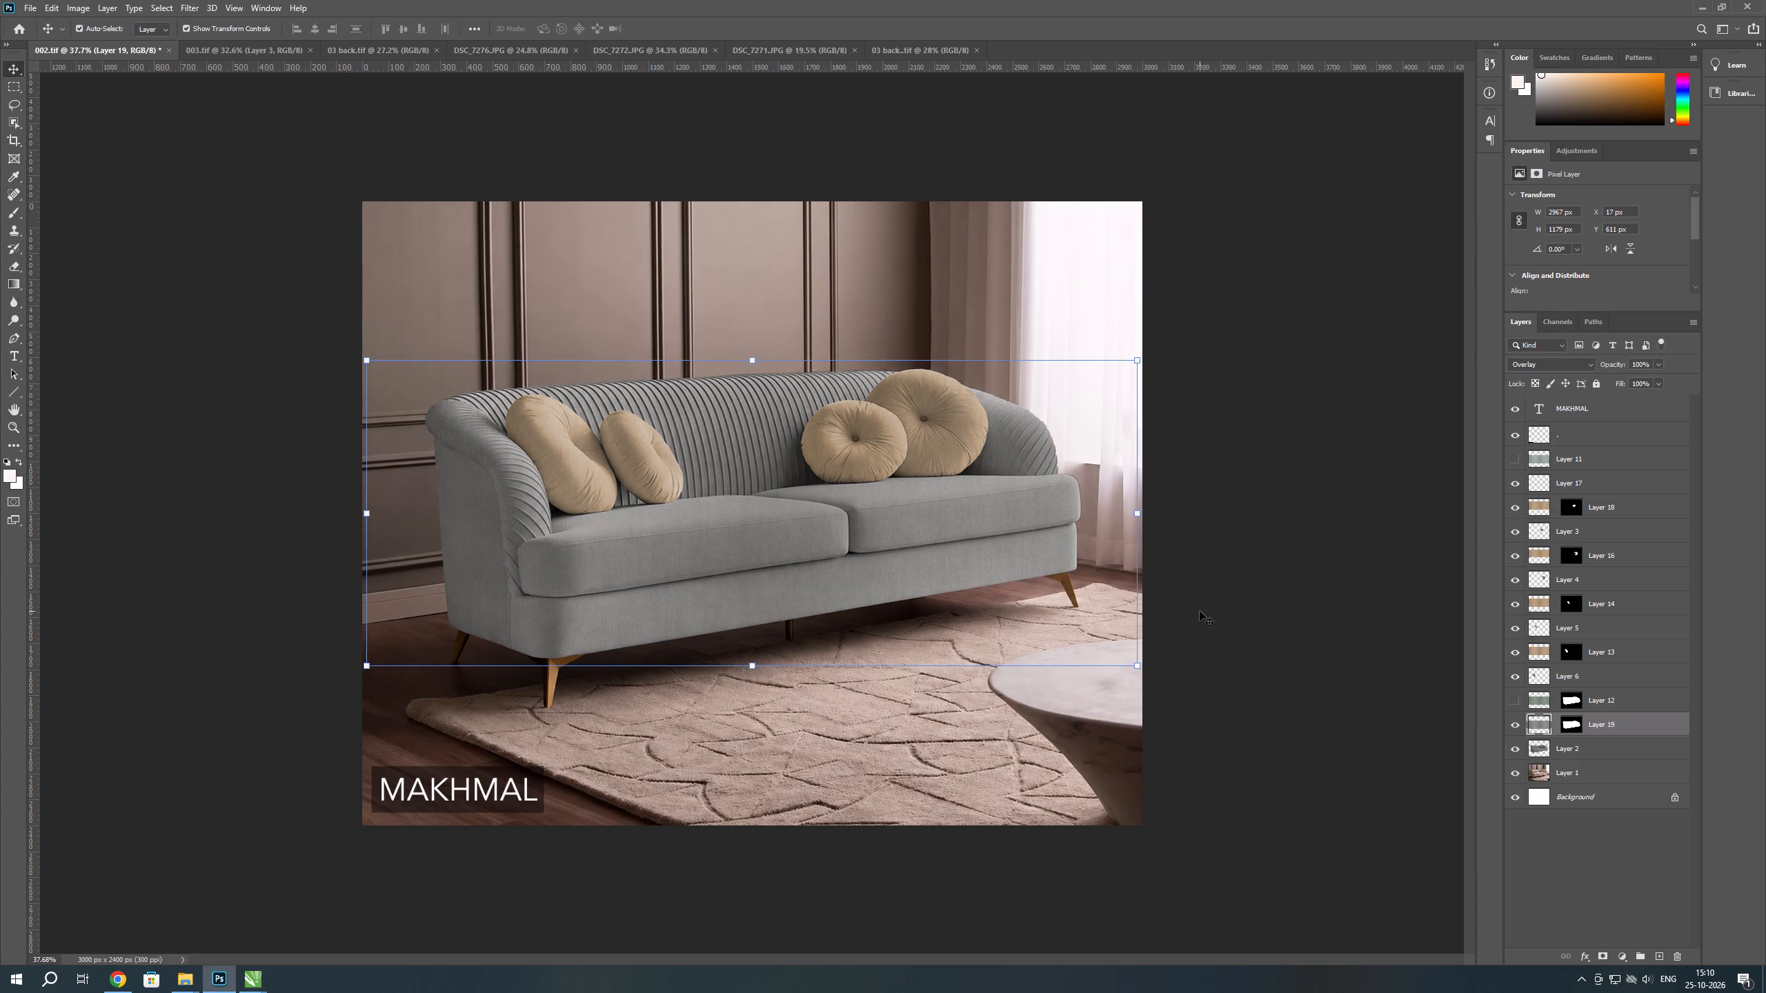
Warm and brighten the fabric layer with Camera Raw: Temperature +10, Tint -9 and Exposure +0.40.
key("ctrl+shift+a")
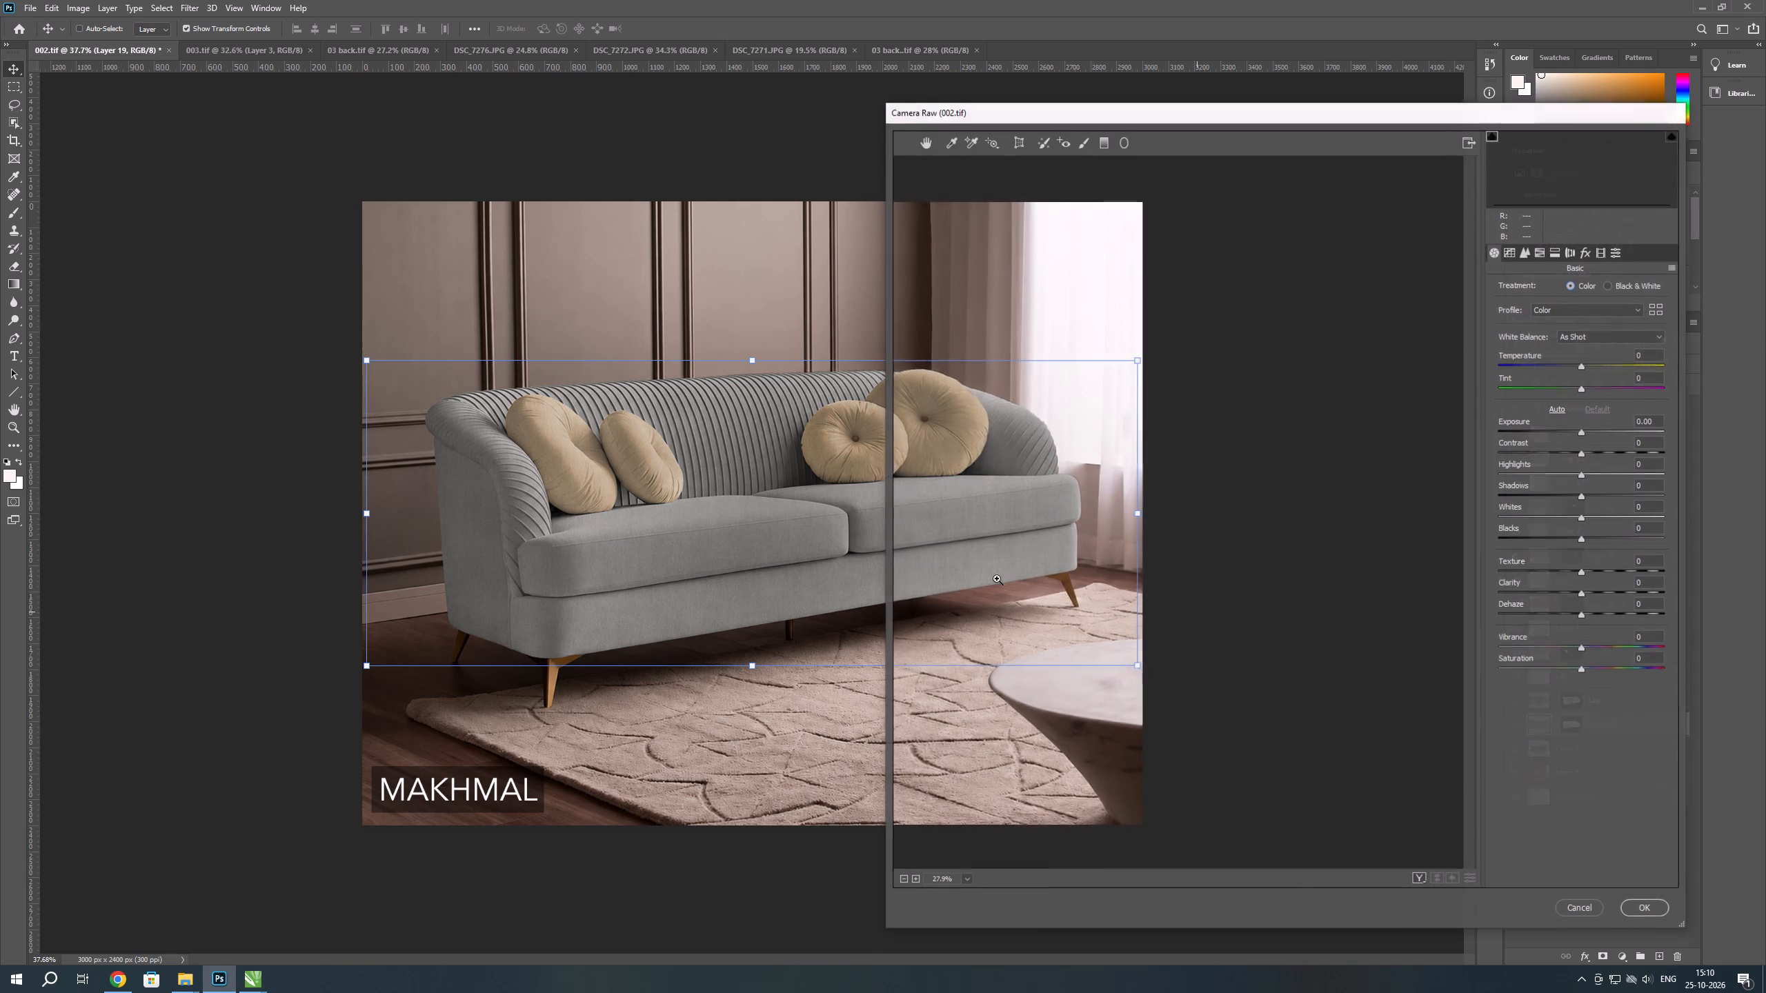
double_click(1072, 553)
scroll(1073, 552, "up", 6)
left_click(1287, 479)
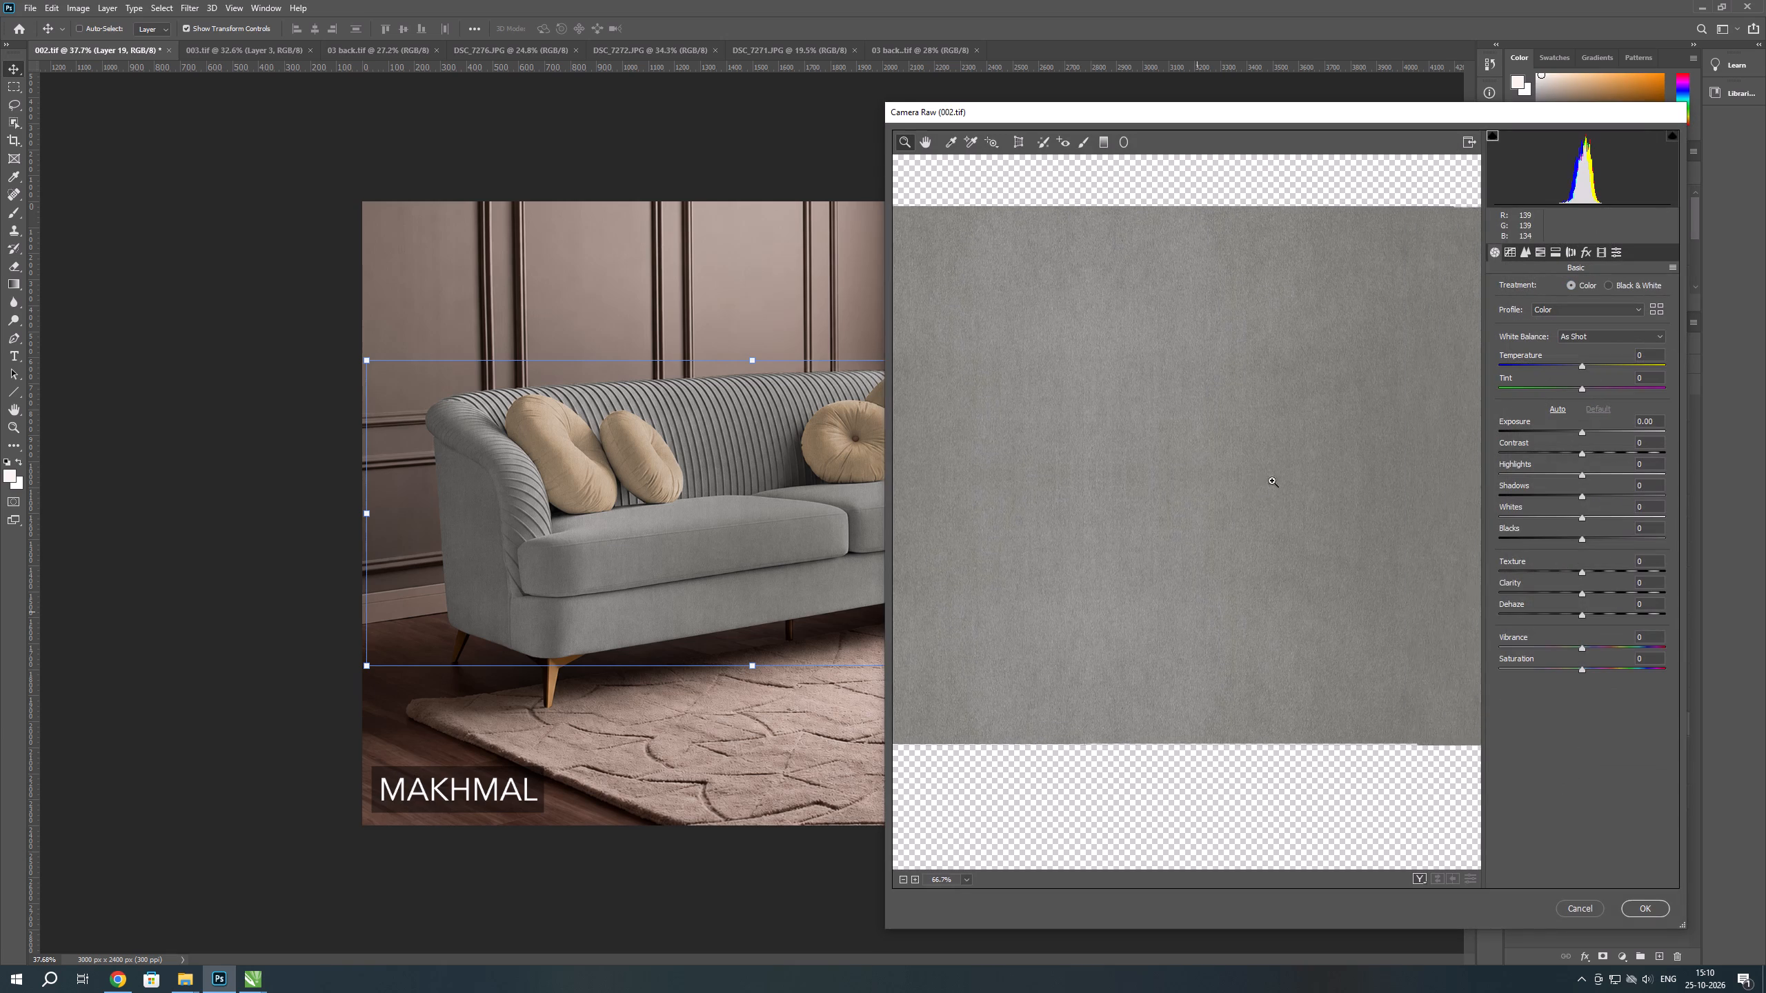
scroll(1213, 501, "up", 6)
scroll(1103, 576, "up", 4)
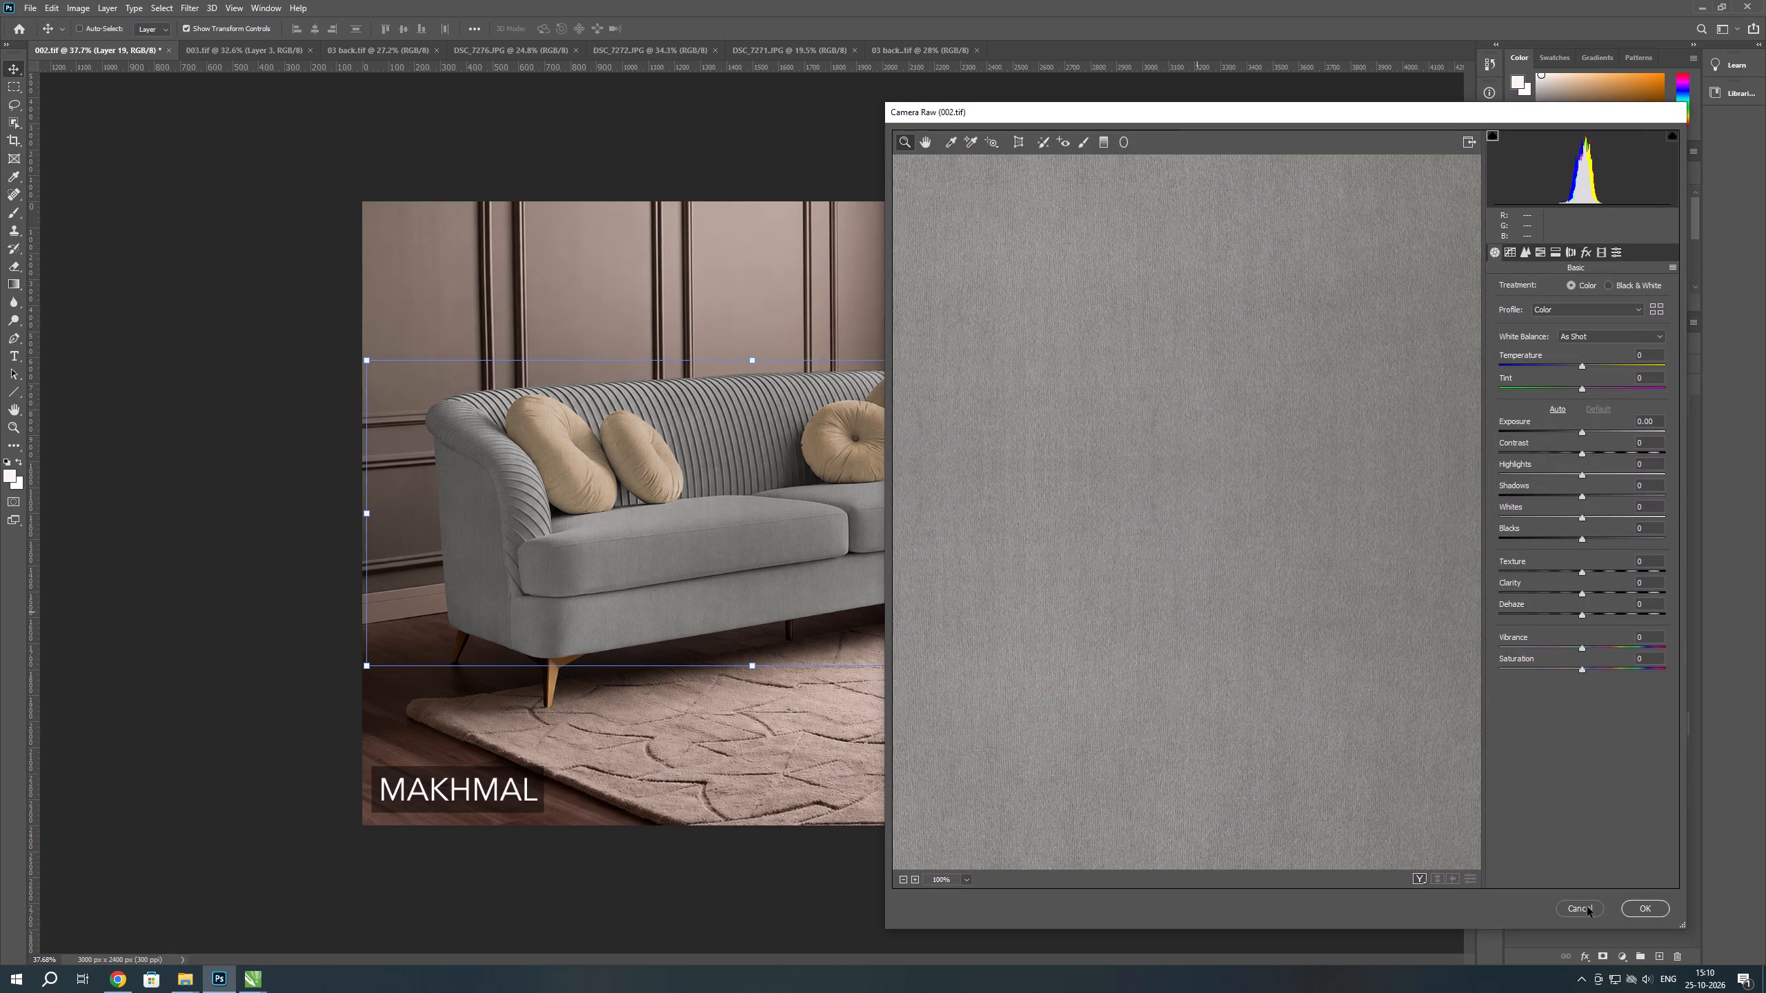
left_click_drag(1581, 353, 1587, 354)
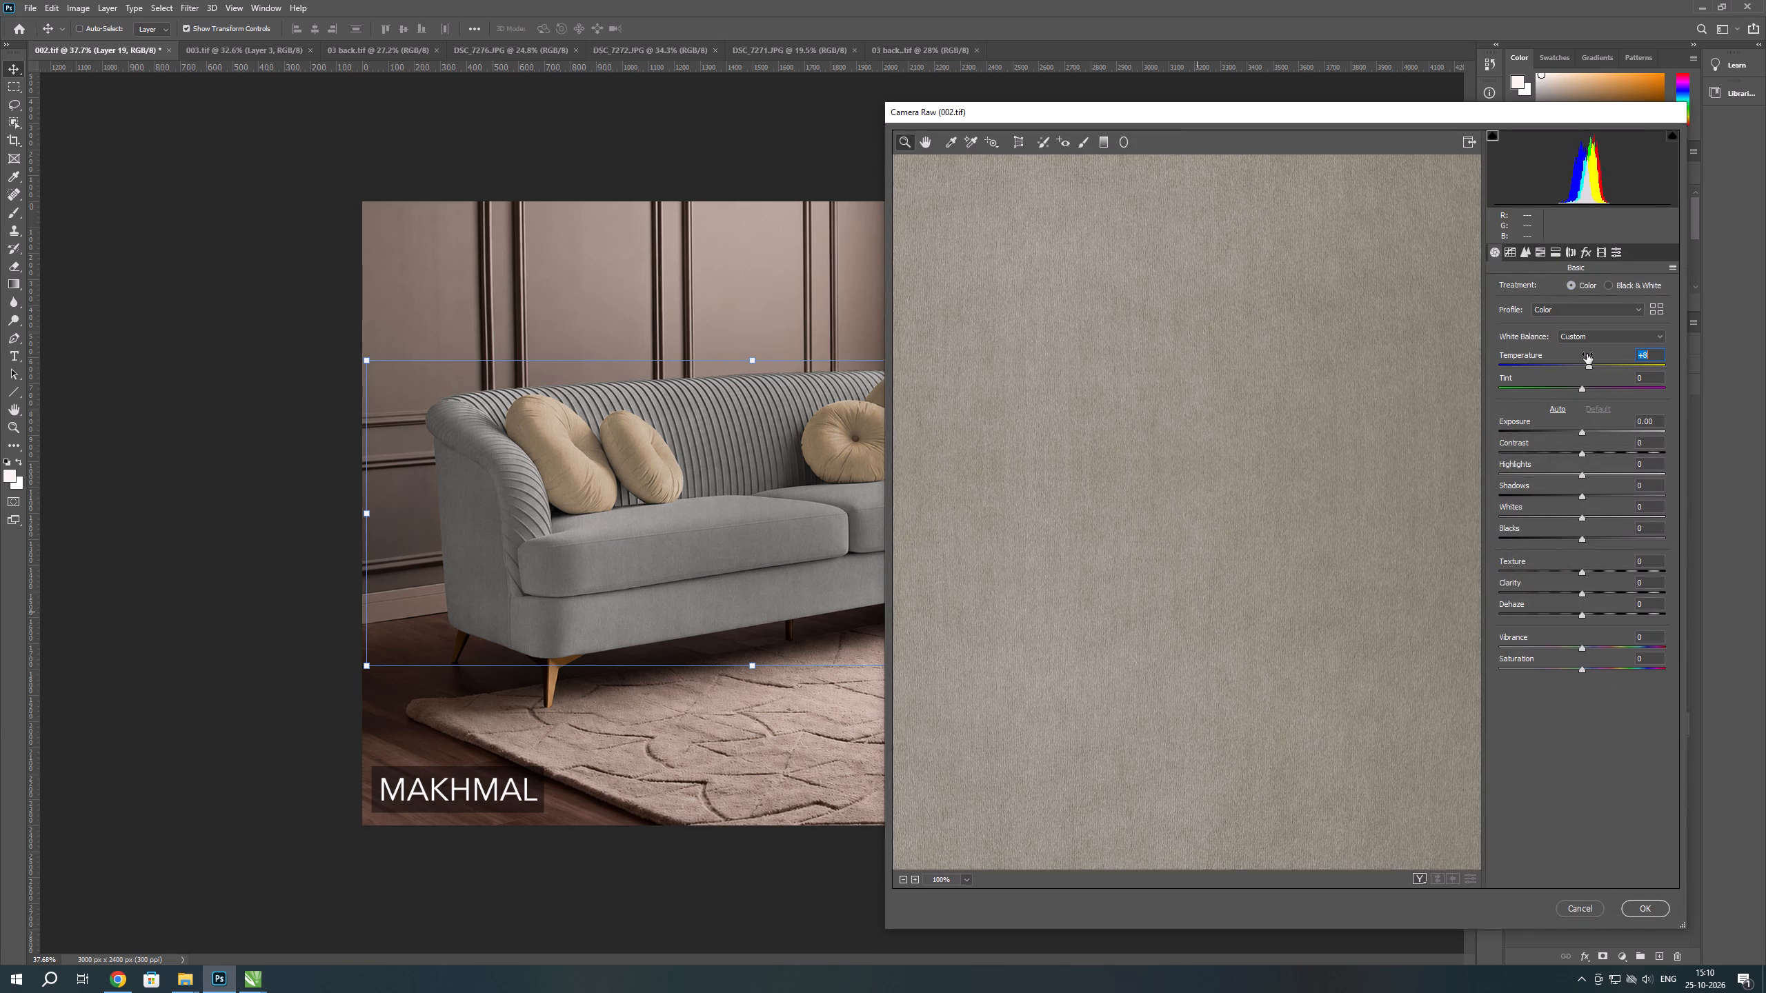
left_click_drag(1587, 354, 1588, 356)
left_click(1580, 427)
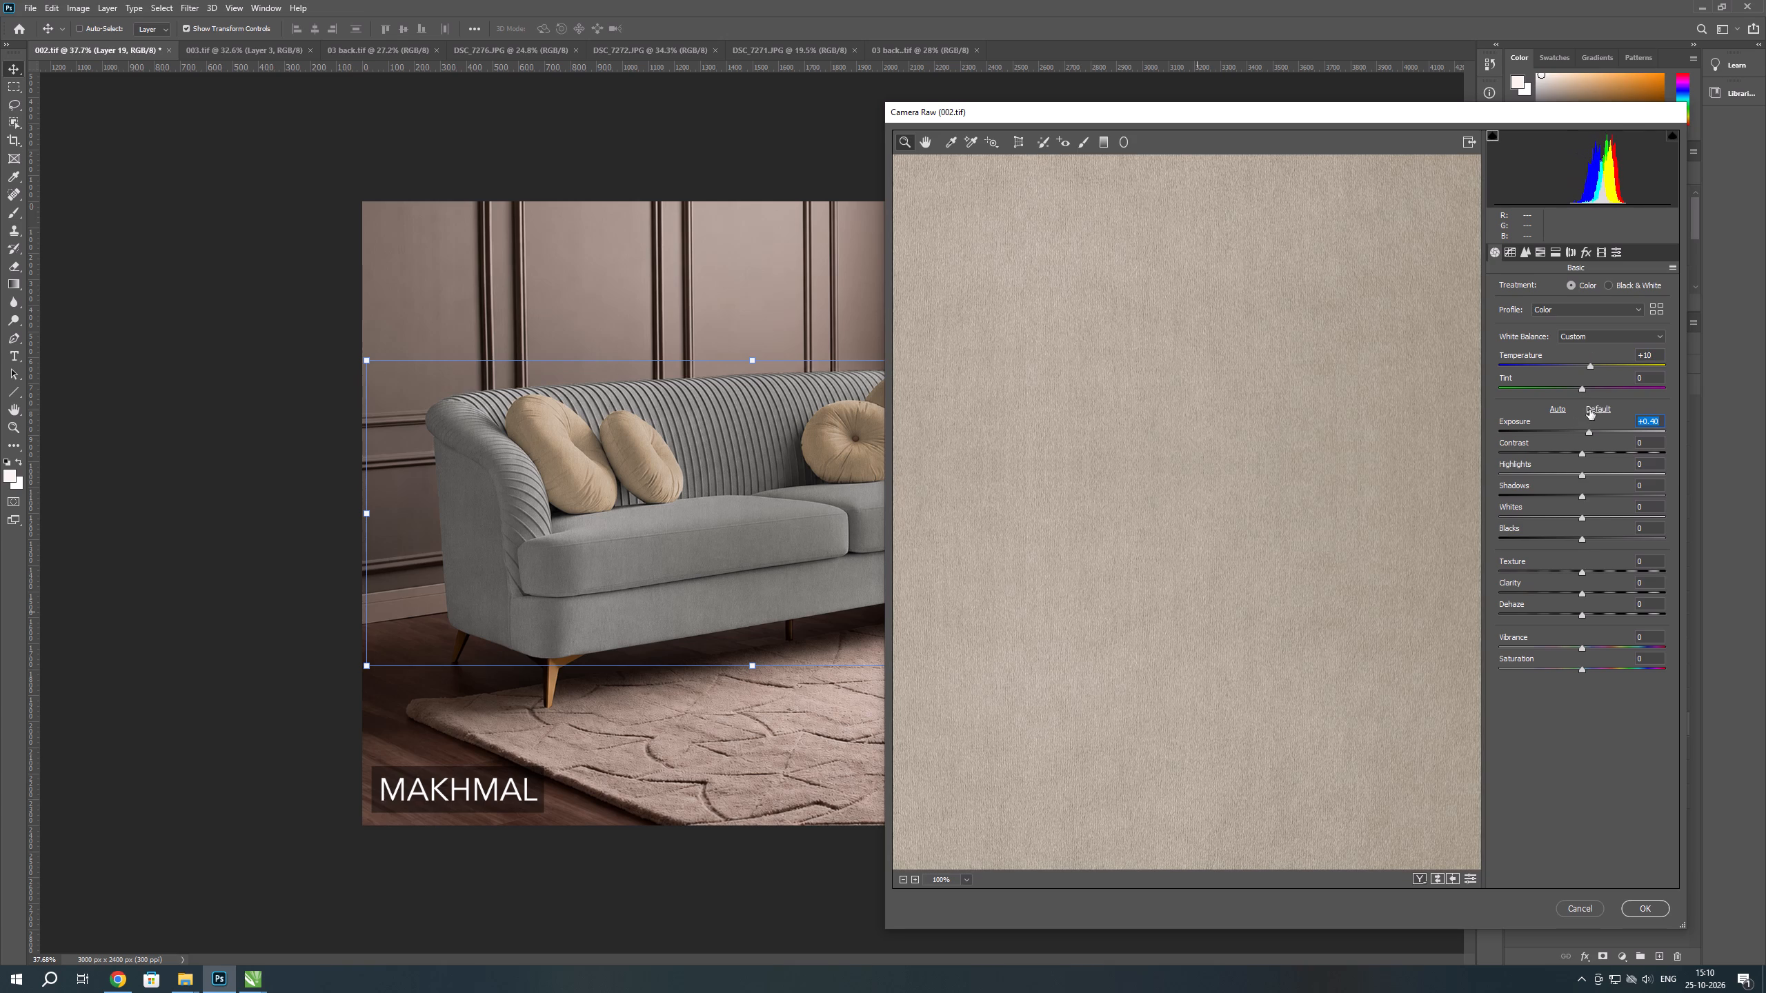
left_click_drag(1588, 385, 1574, 386)
key("Up")
key("Down")
key("Return")
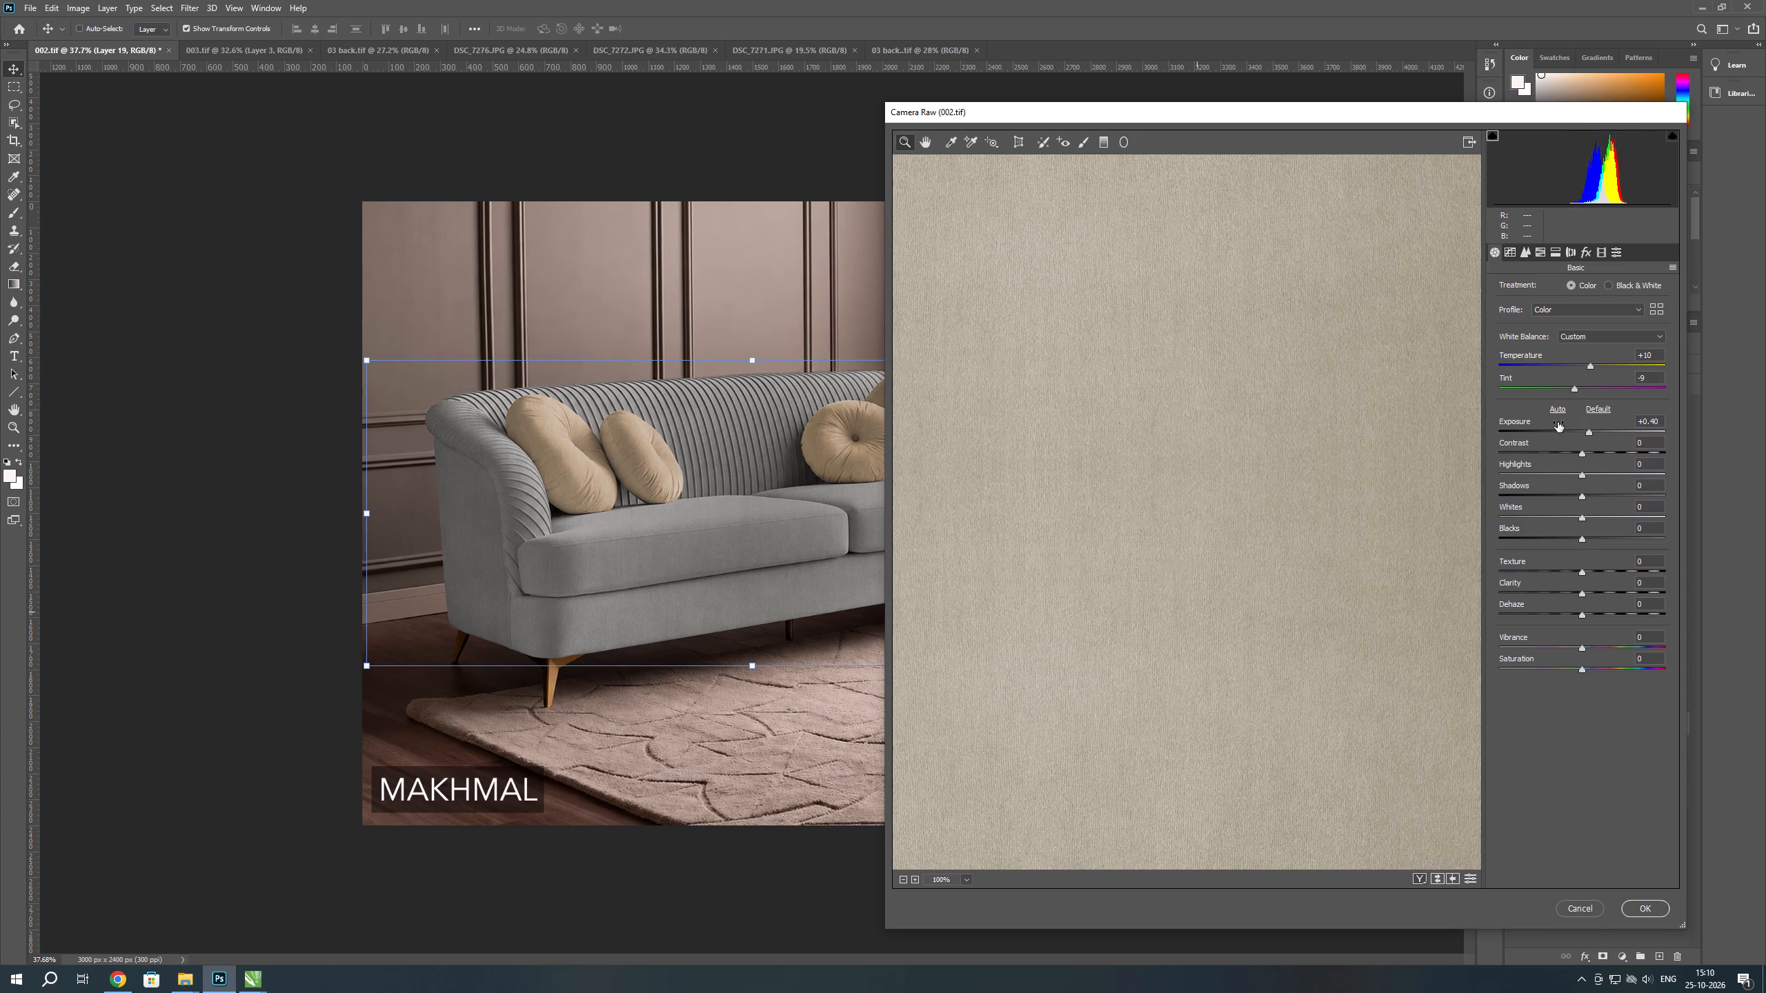
key("Return")
key("Return")
key("Return")
scroll(989, 625, "down", 3)
scroll(822, 439, "up", 3)
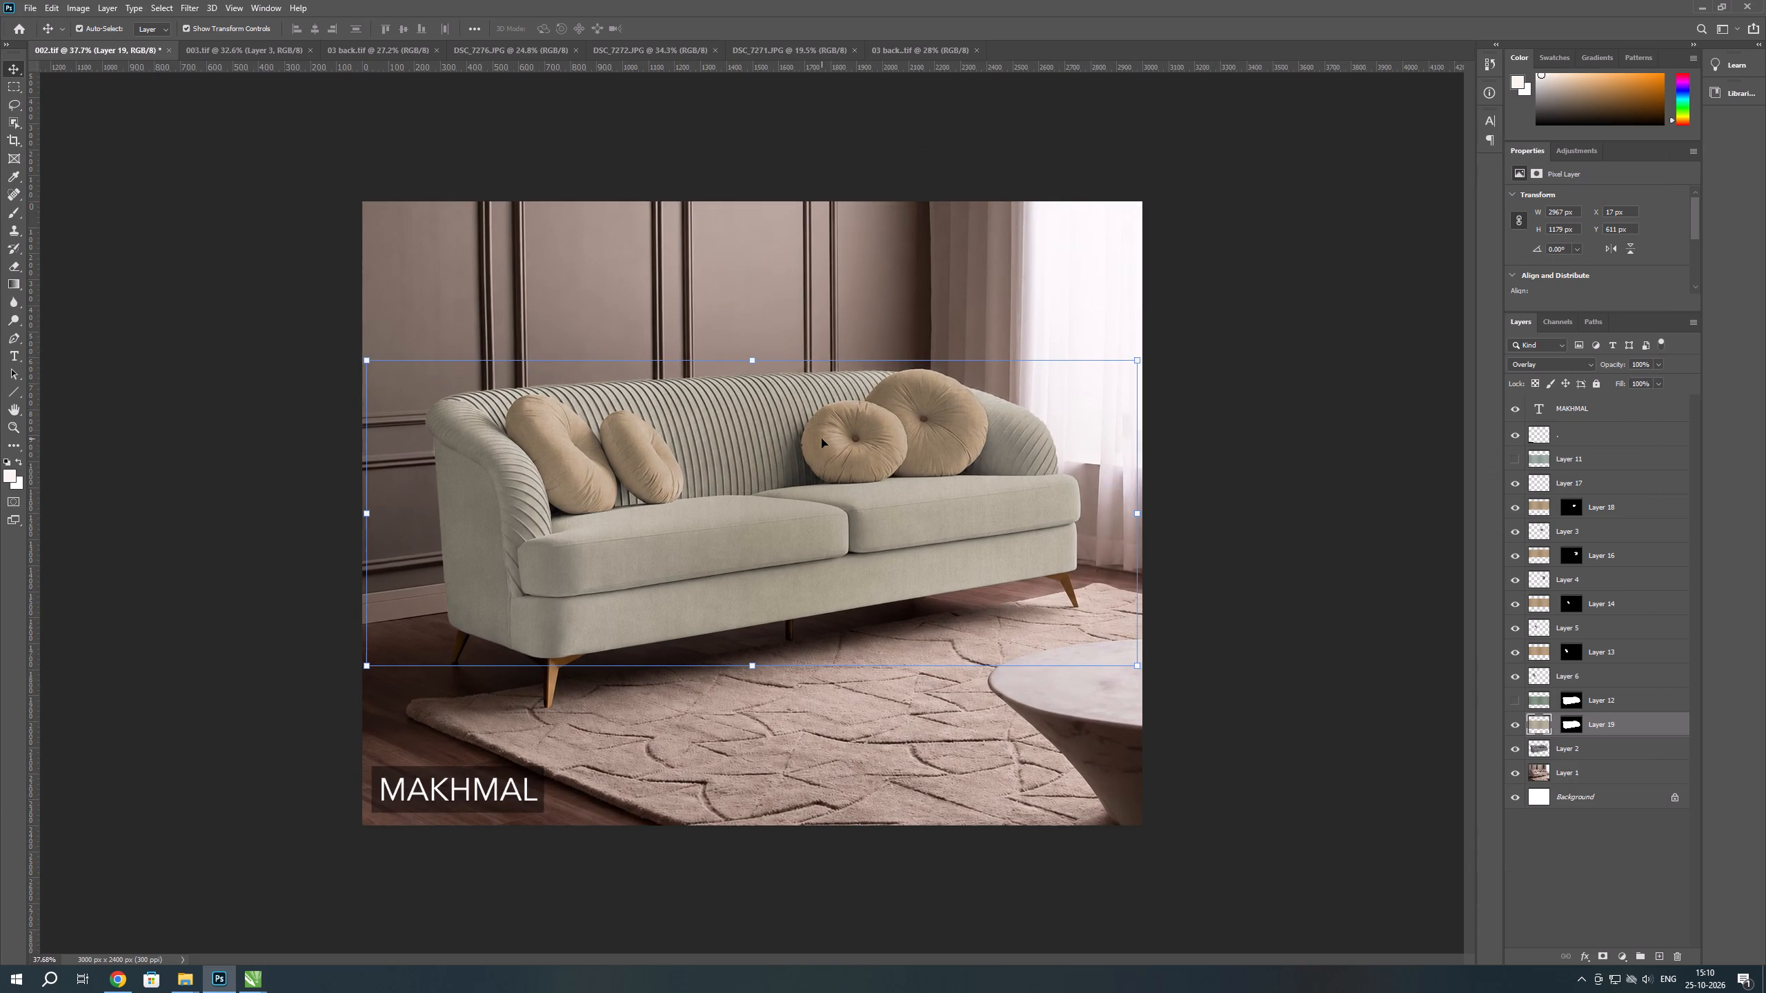
Switch to Chrome and change the YouTube music to the "Badrinath Ki Dulhania: Humsafar" song video.
key("alt+Tab")
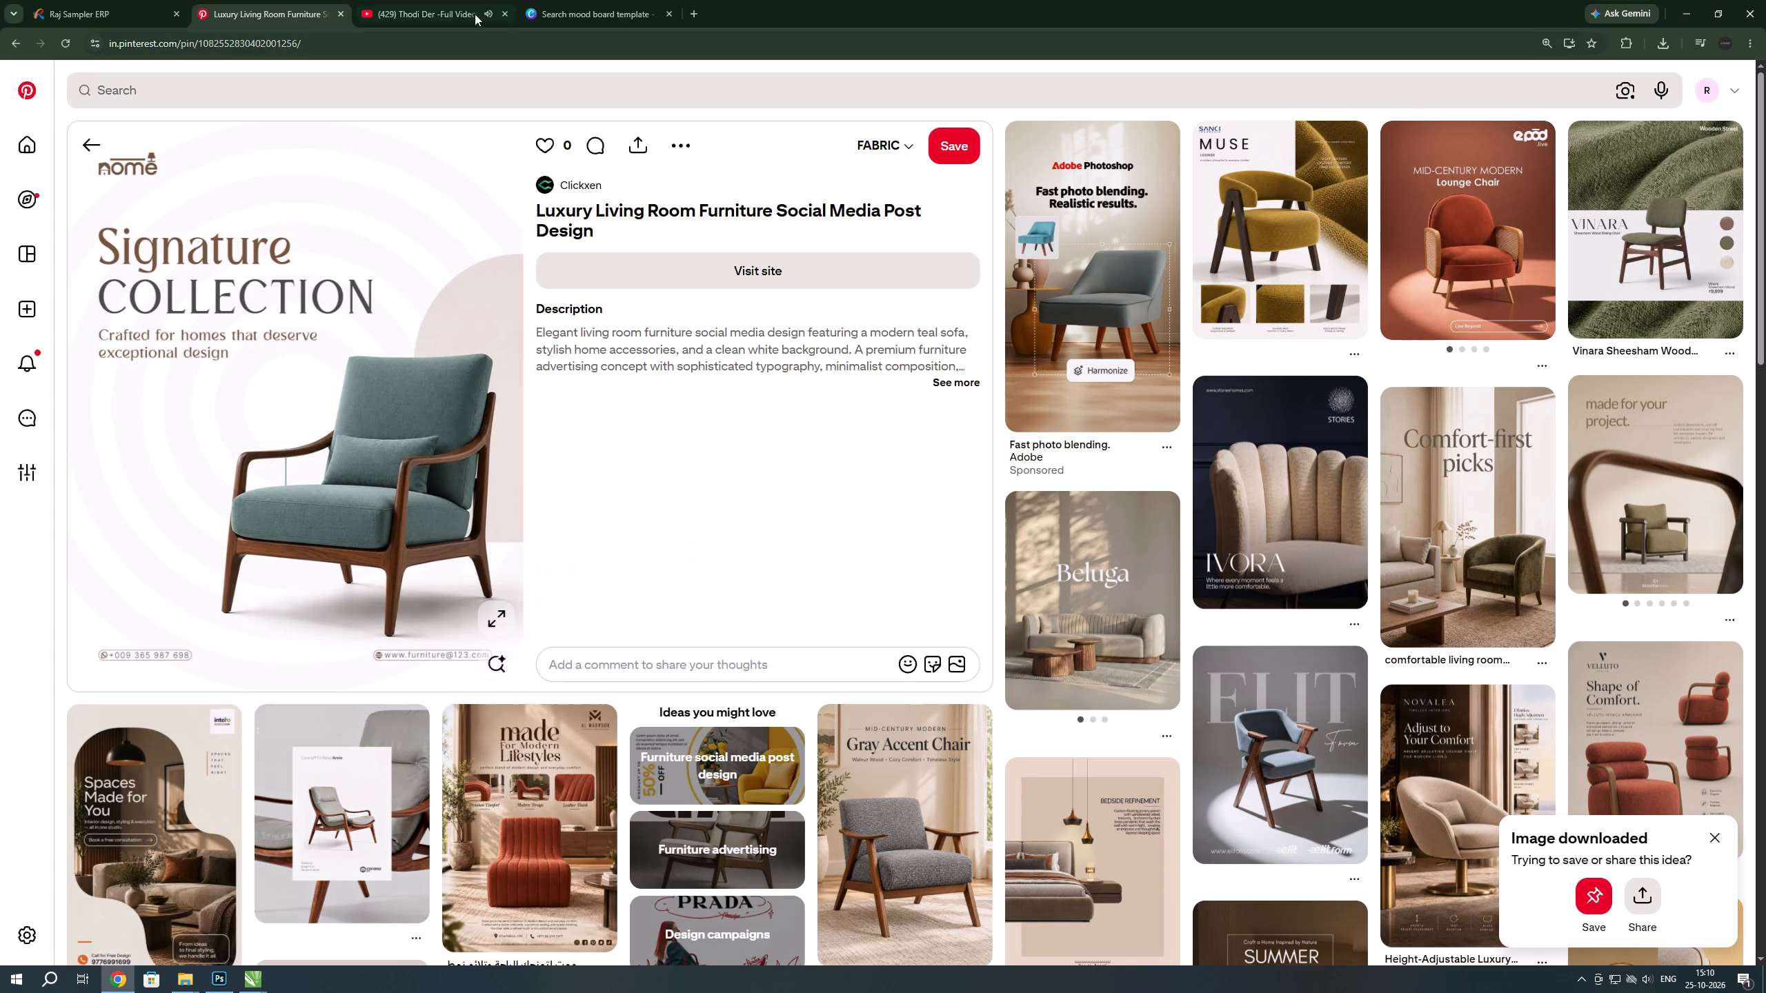
left_click(453, 7)
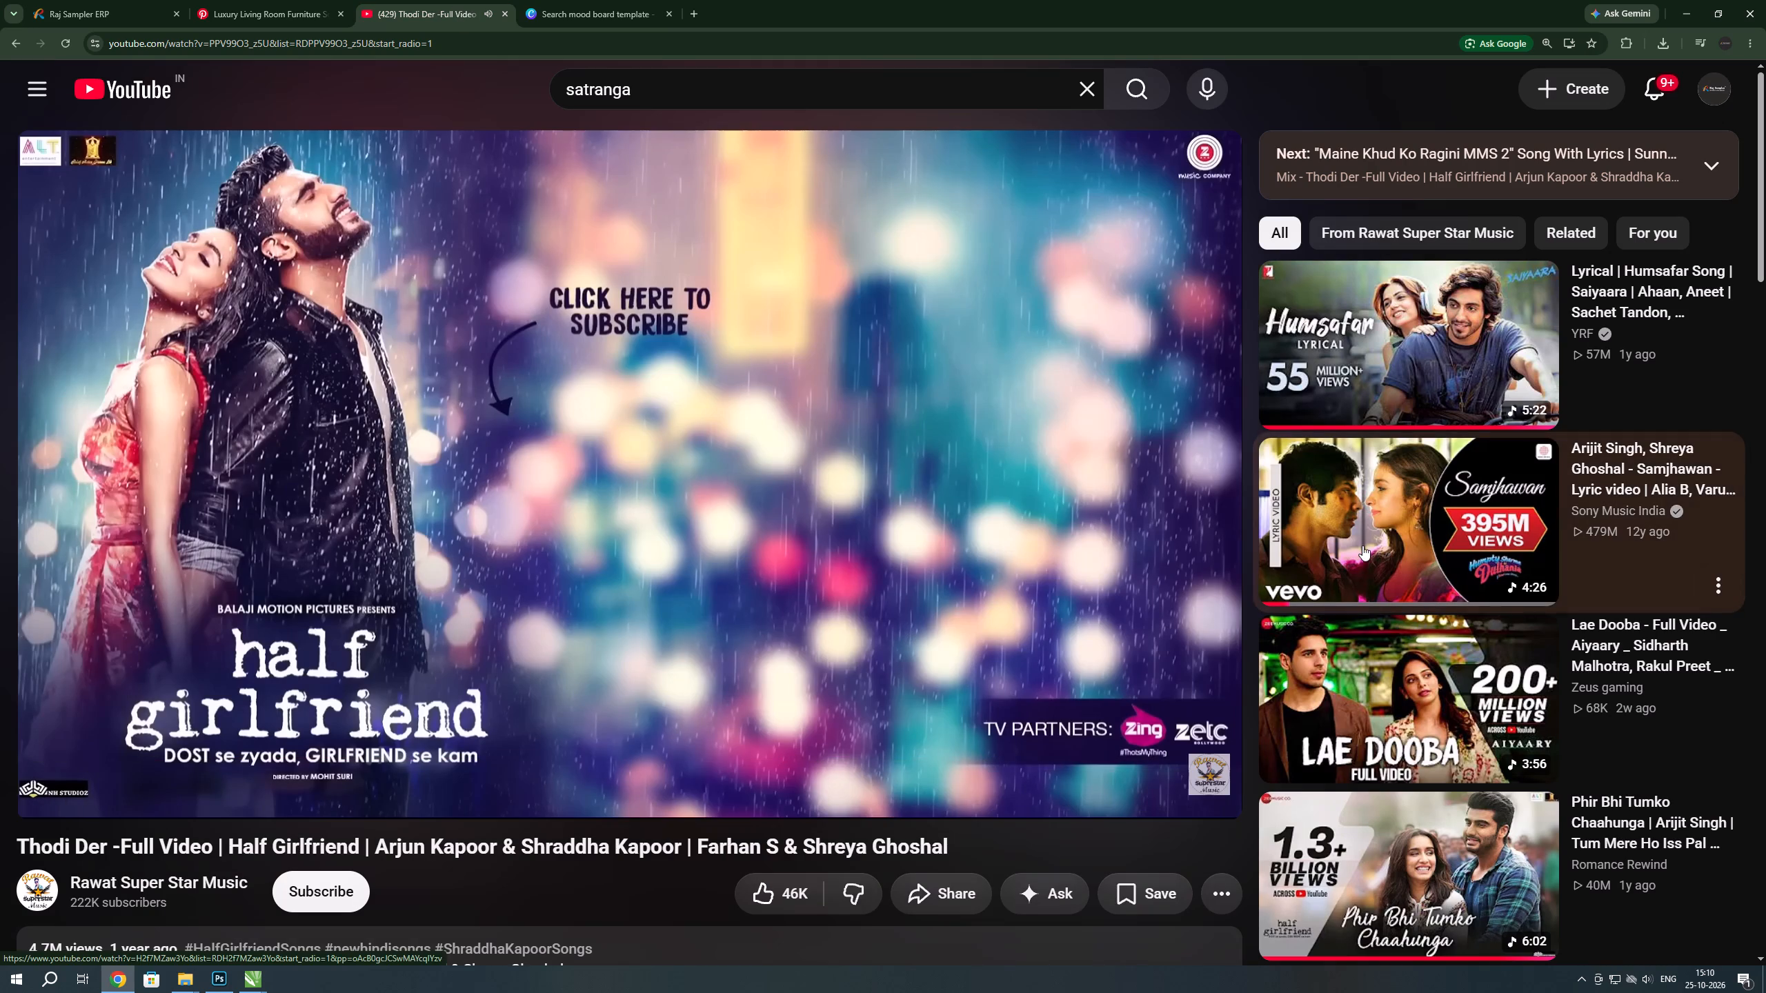
left_click(1362, 545)
left_click(278, 0)
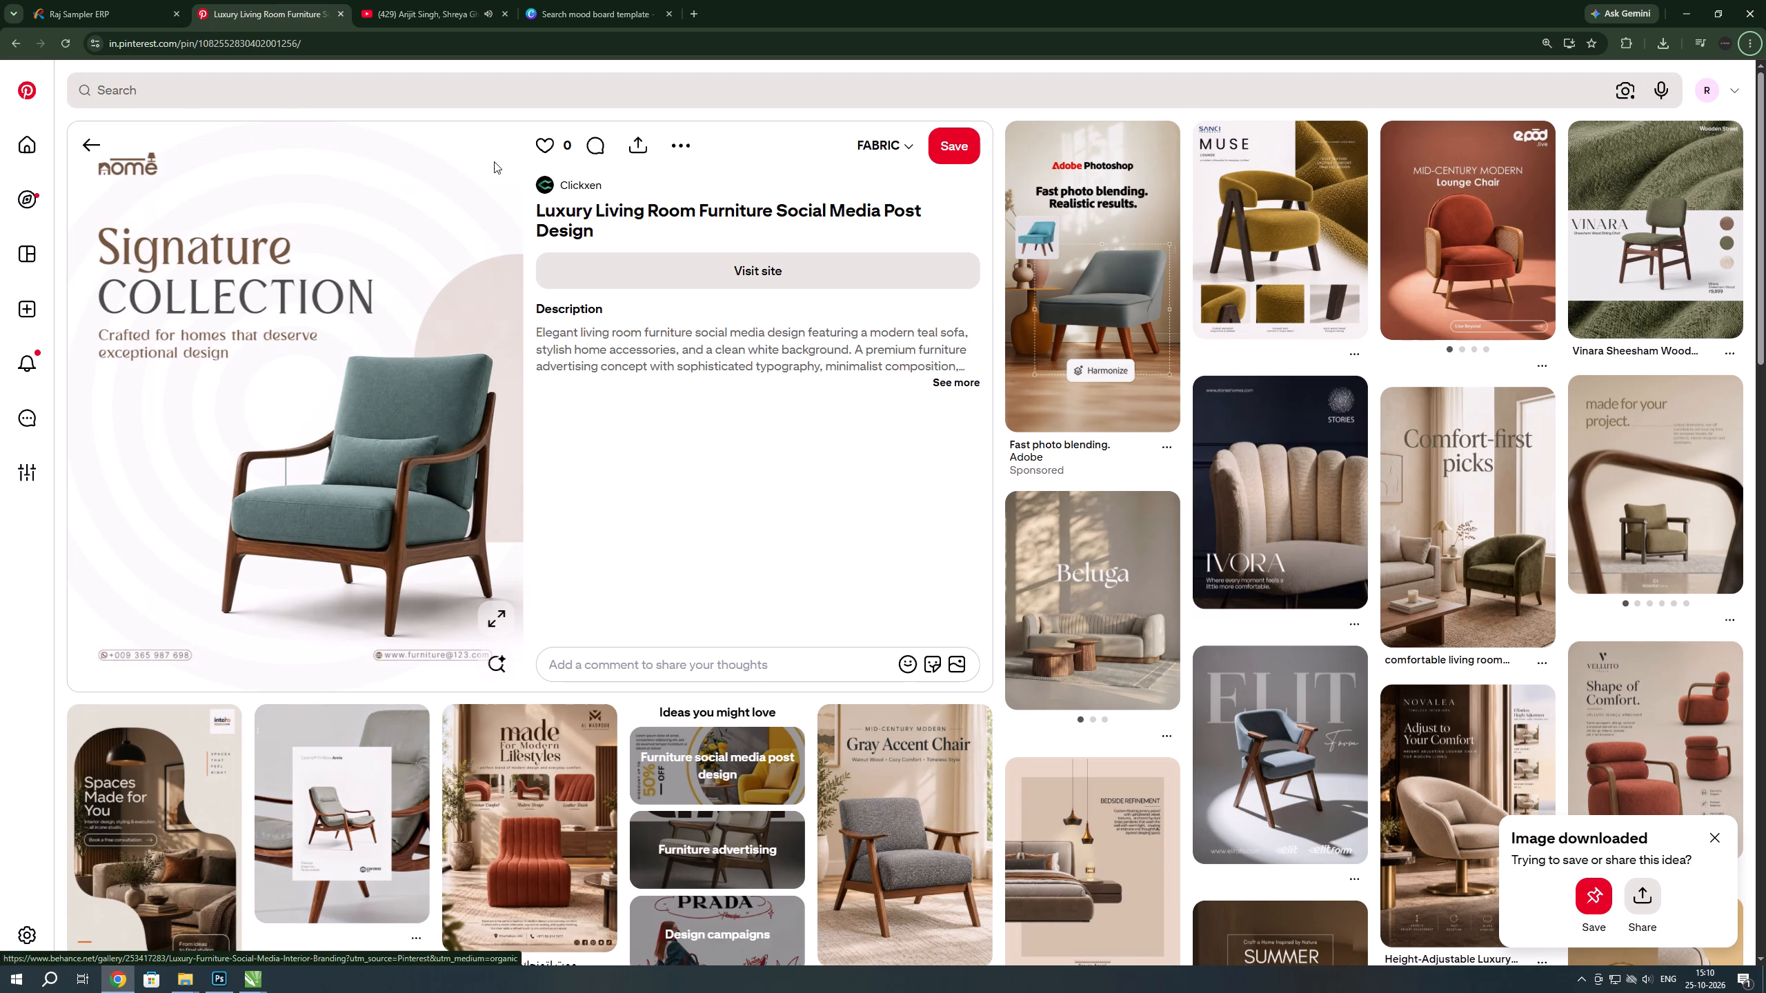
left_click(408, 15)
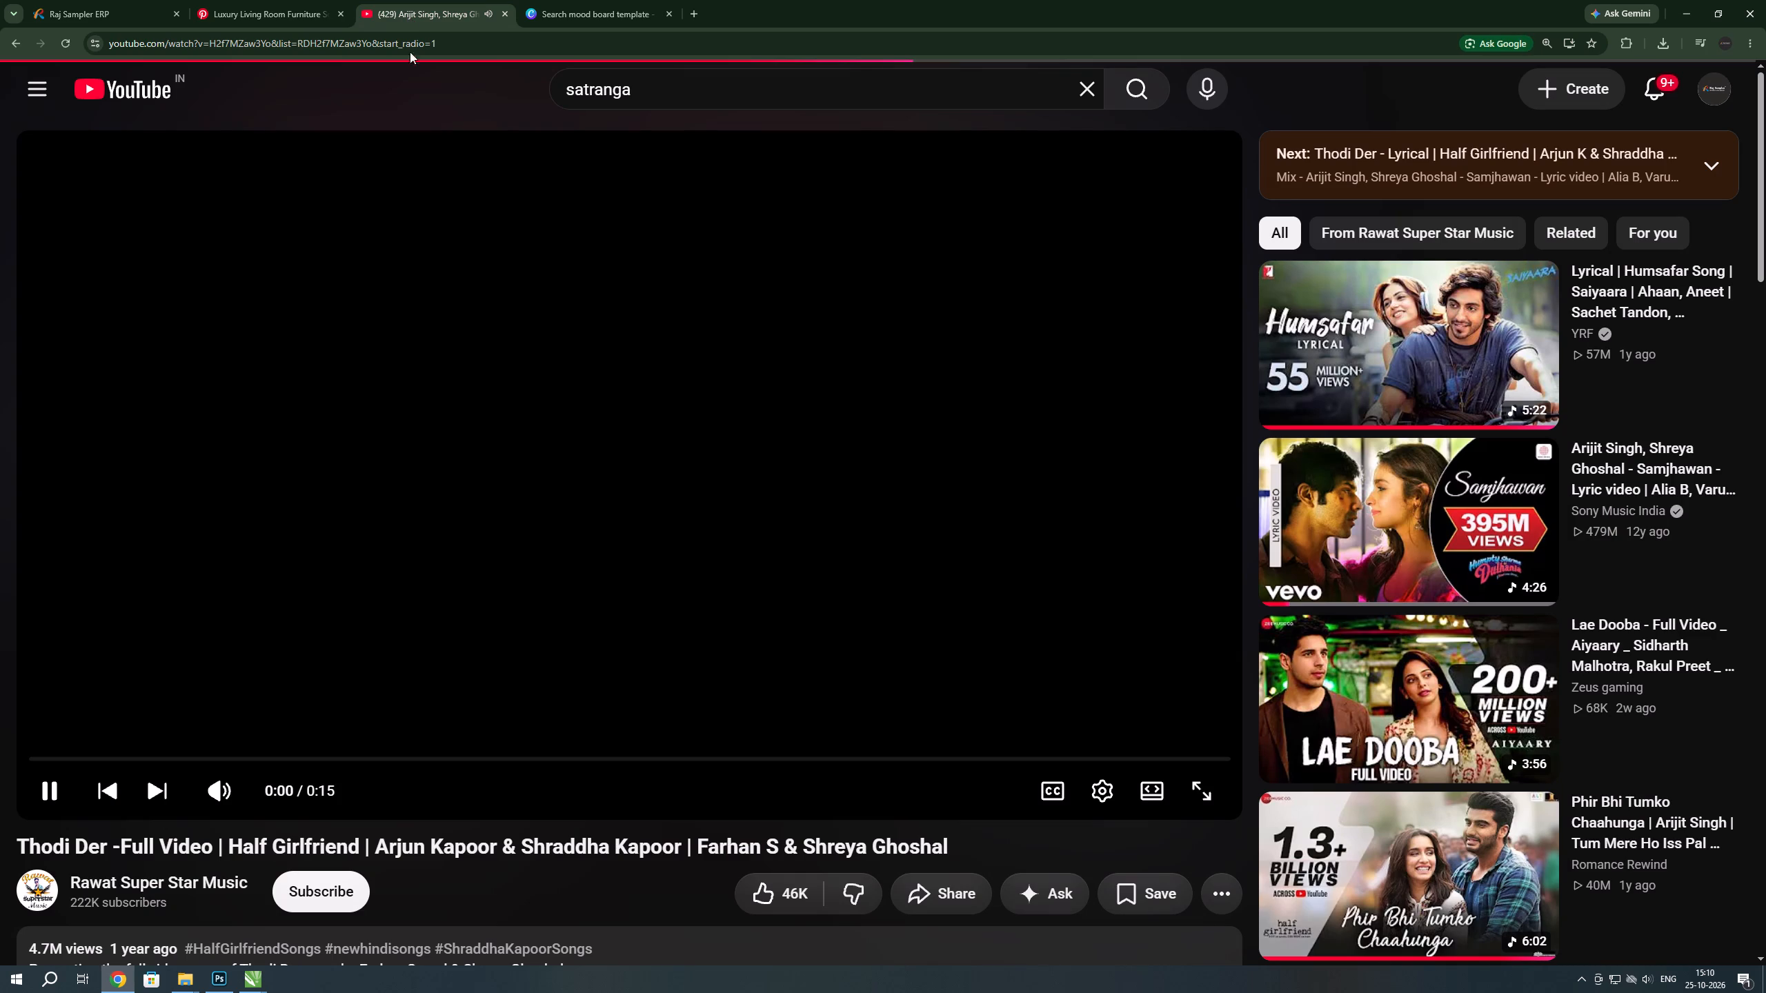
left_click(515, 421)
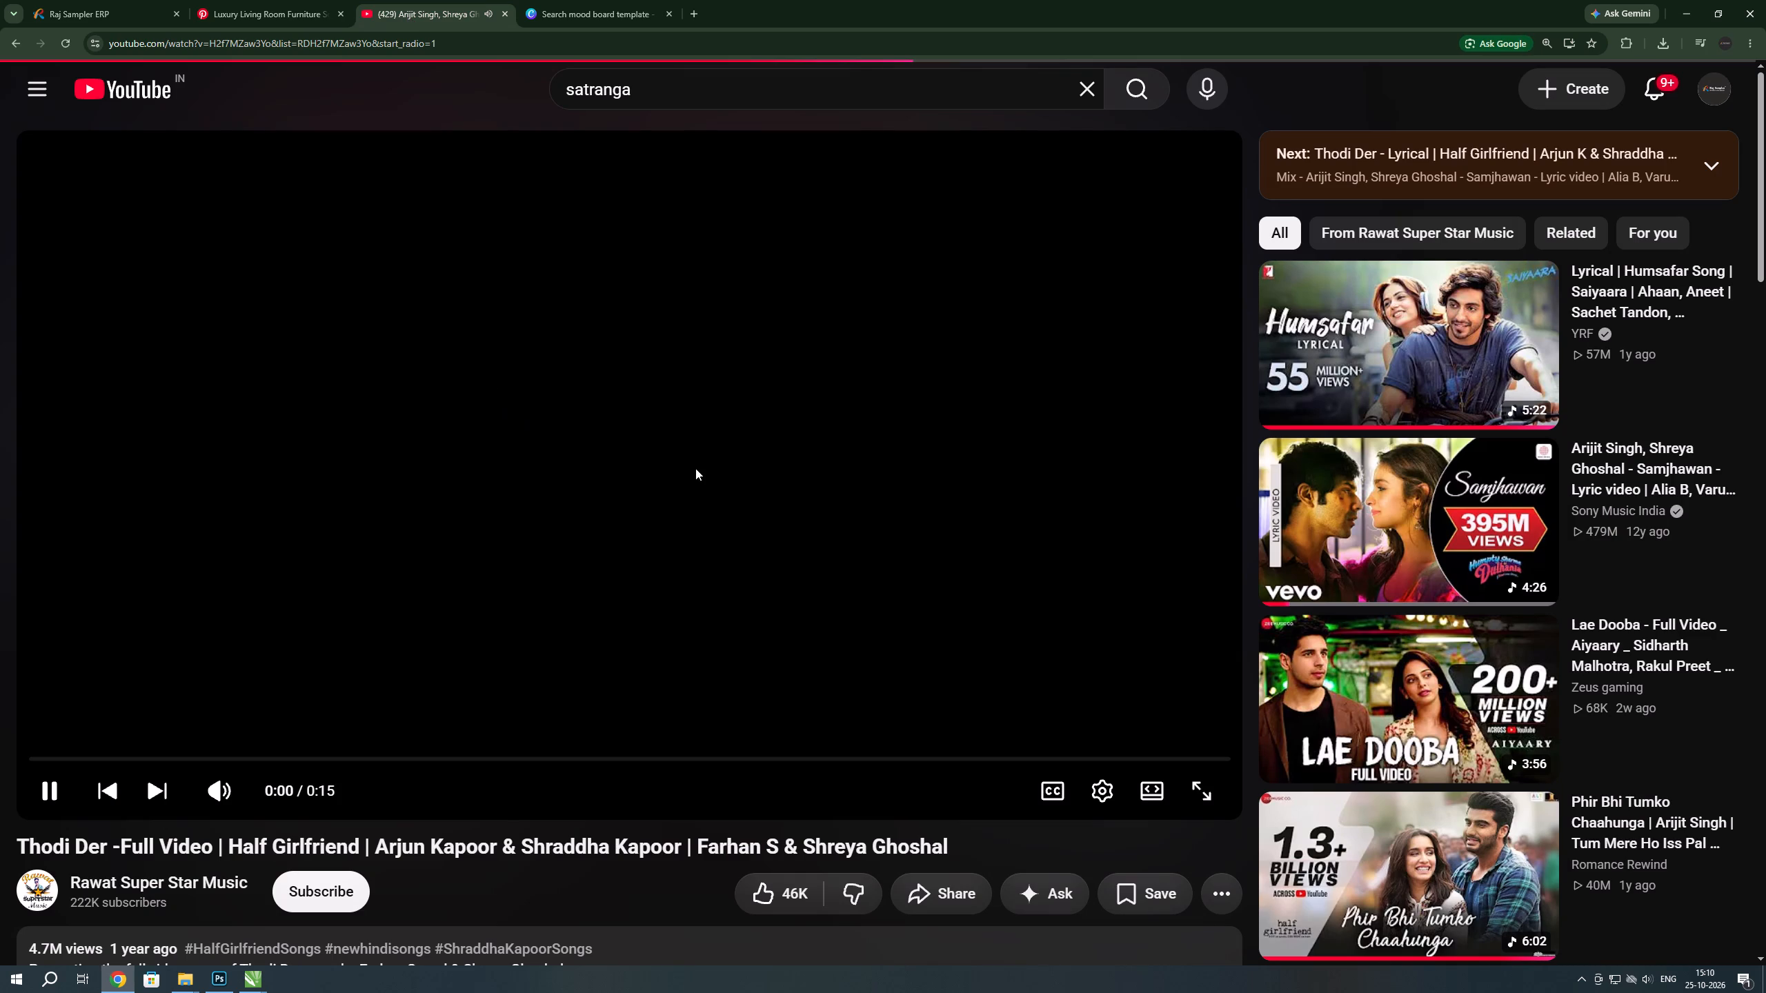
left_click(695, 468)
left_click(1511, 506)
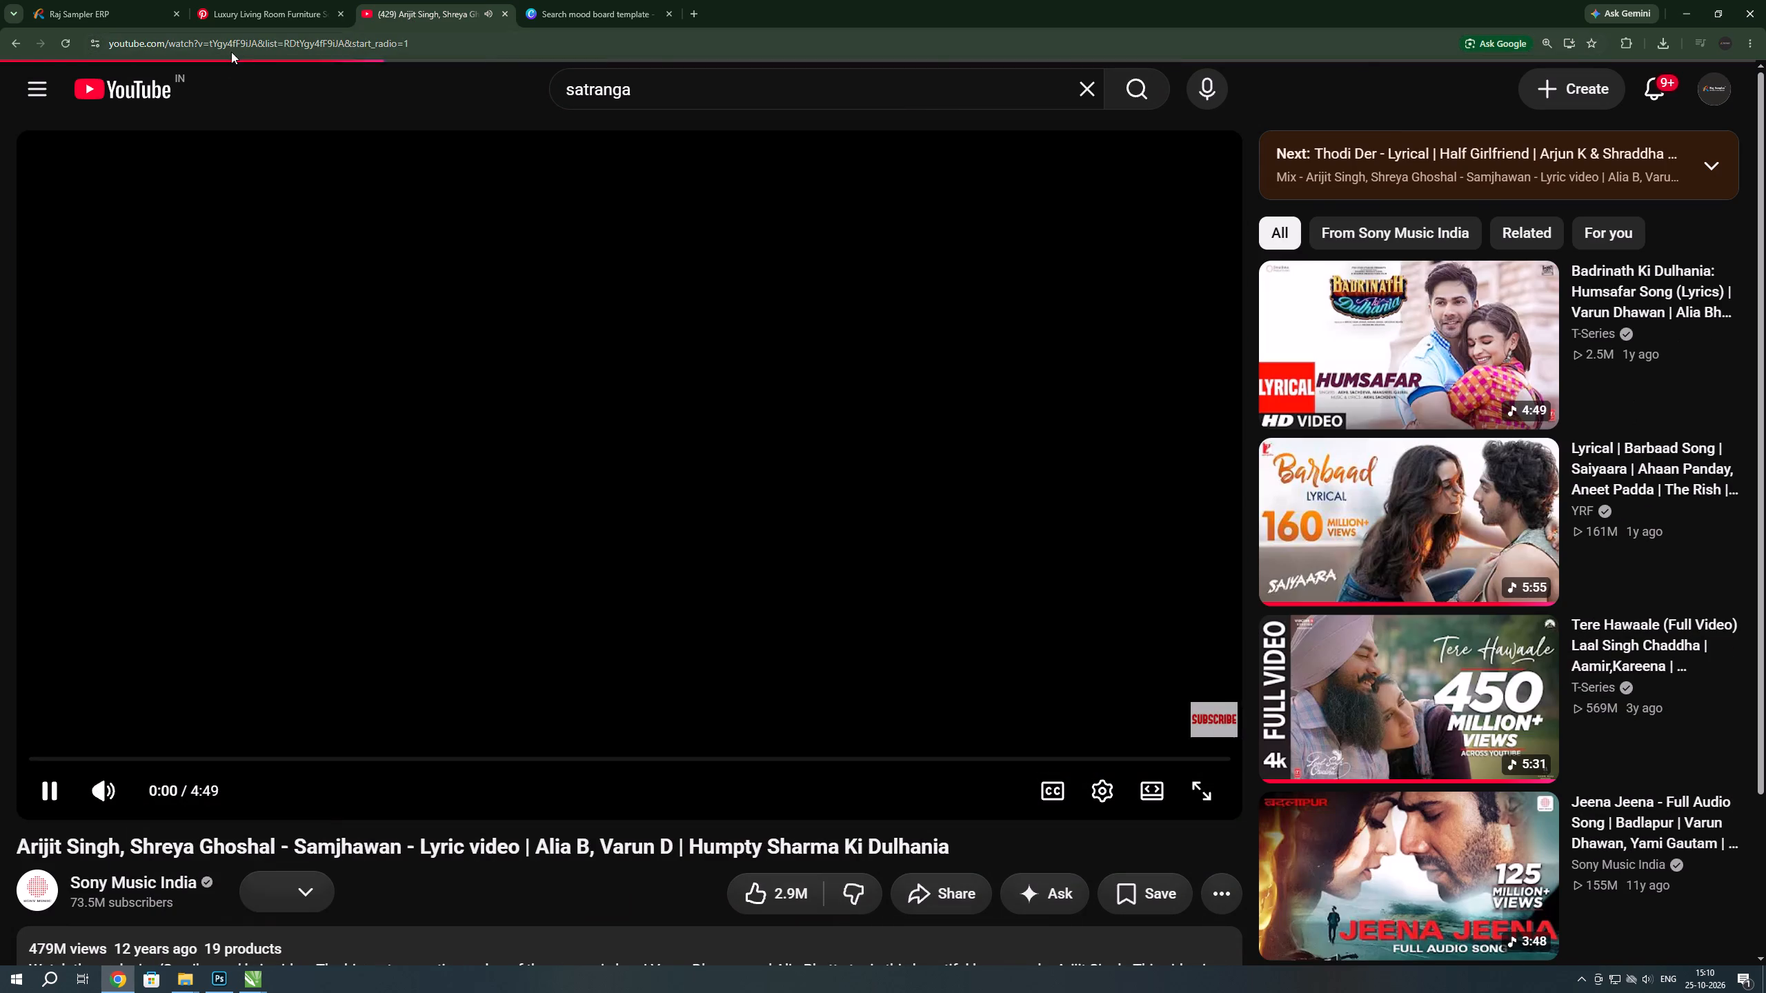
left_click(266, 8)
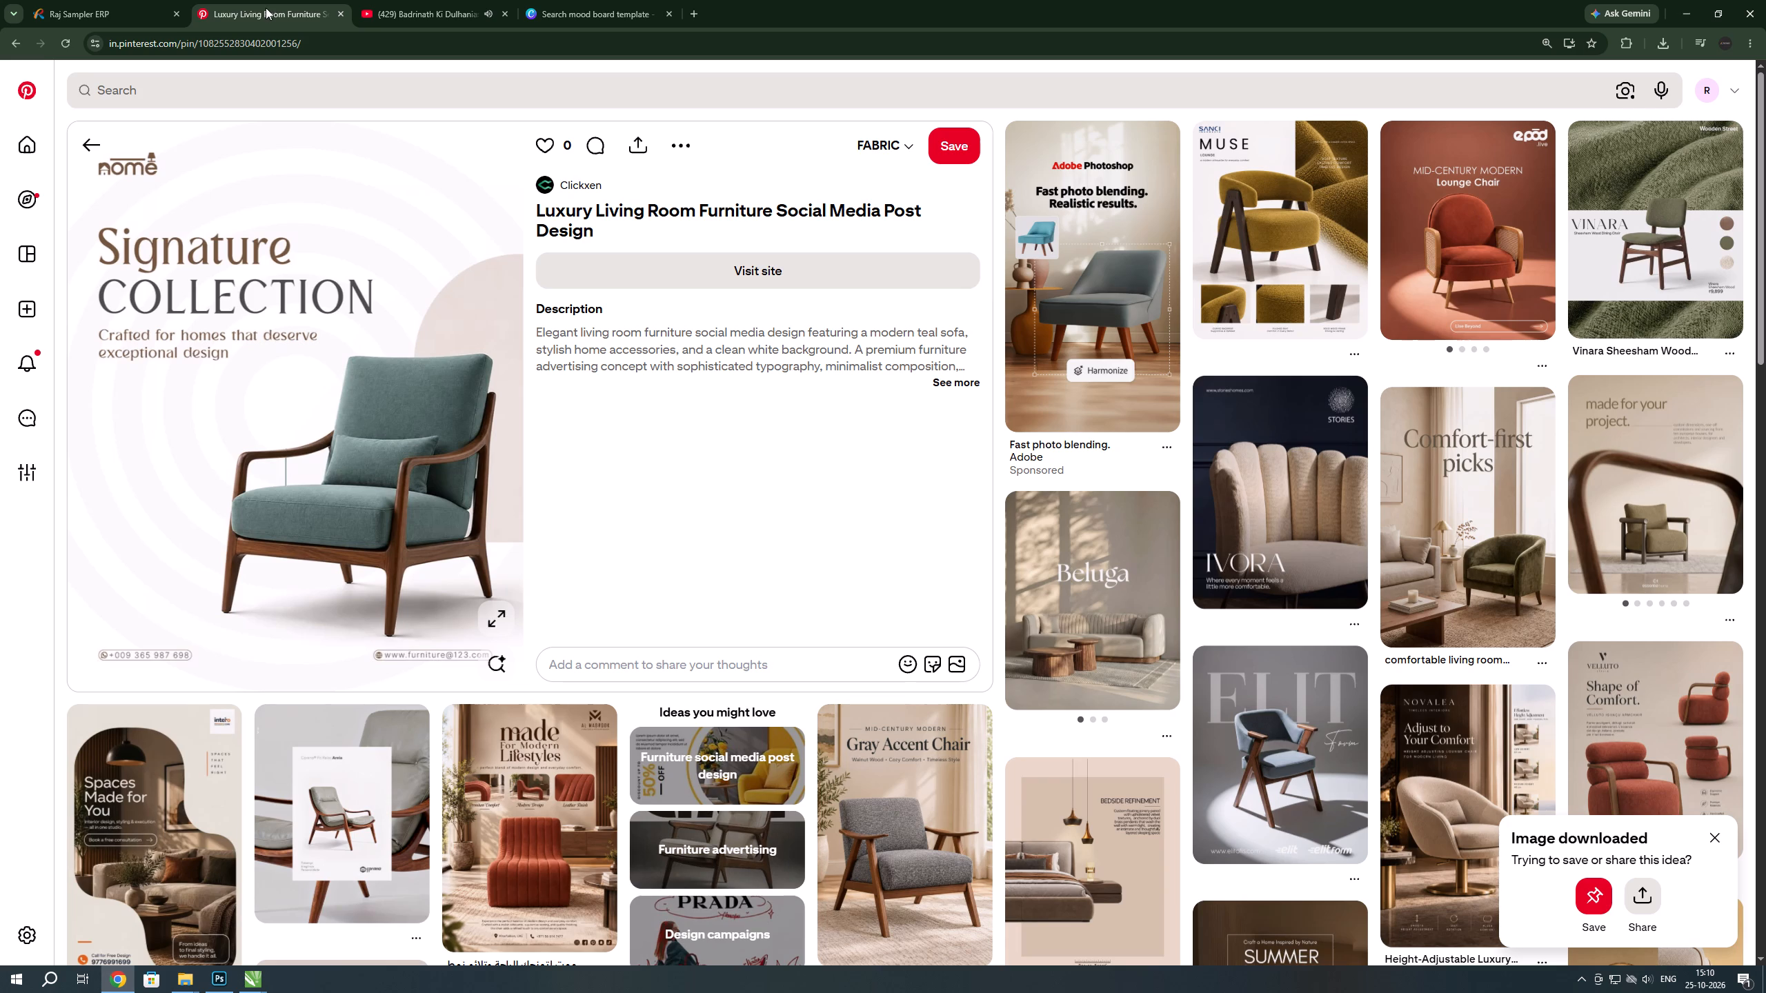
left_click(377, 0)
left_click(239, 0)
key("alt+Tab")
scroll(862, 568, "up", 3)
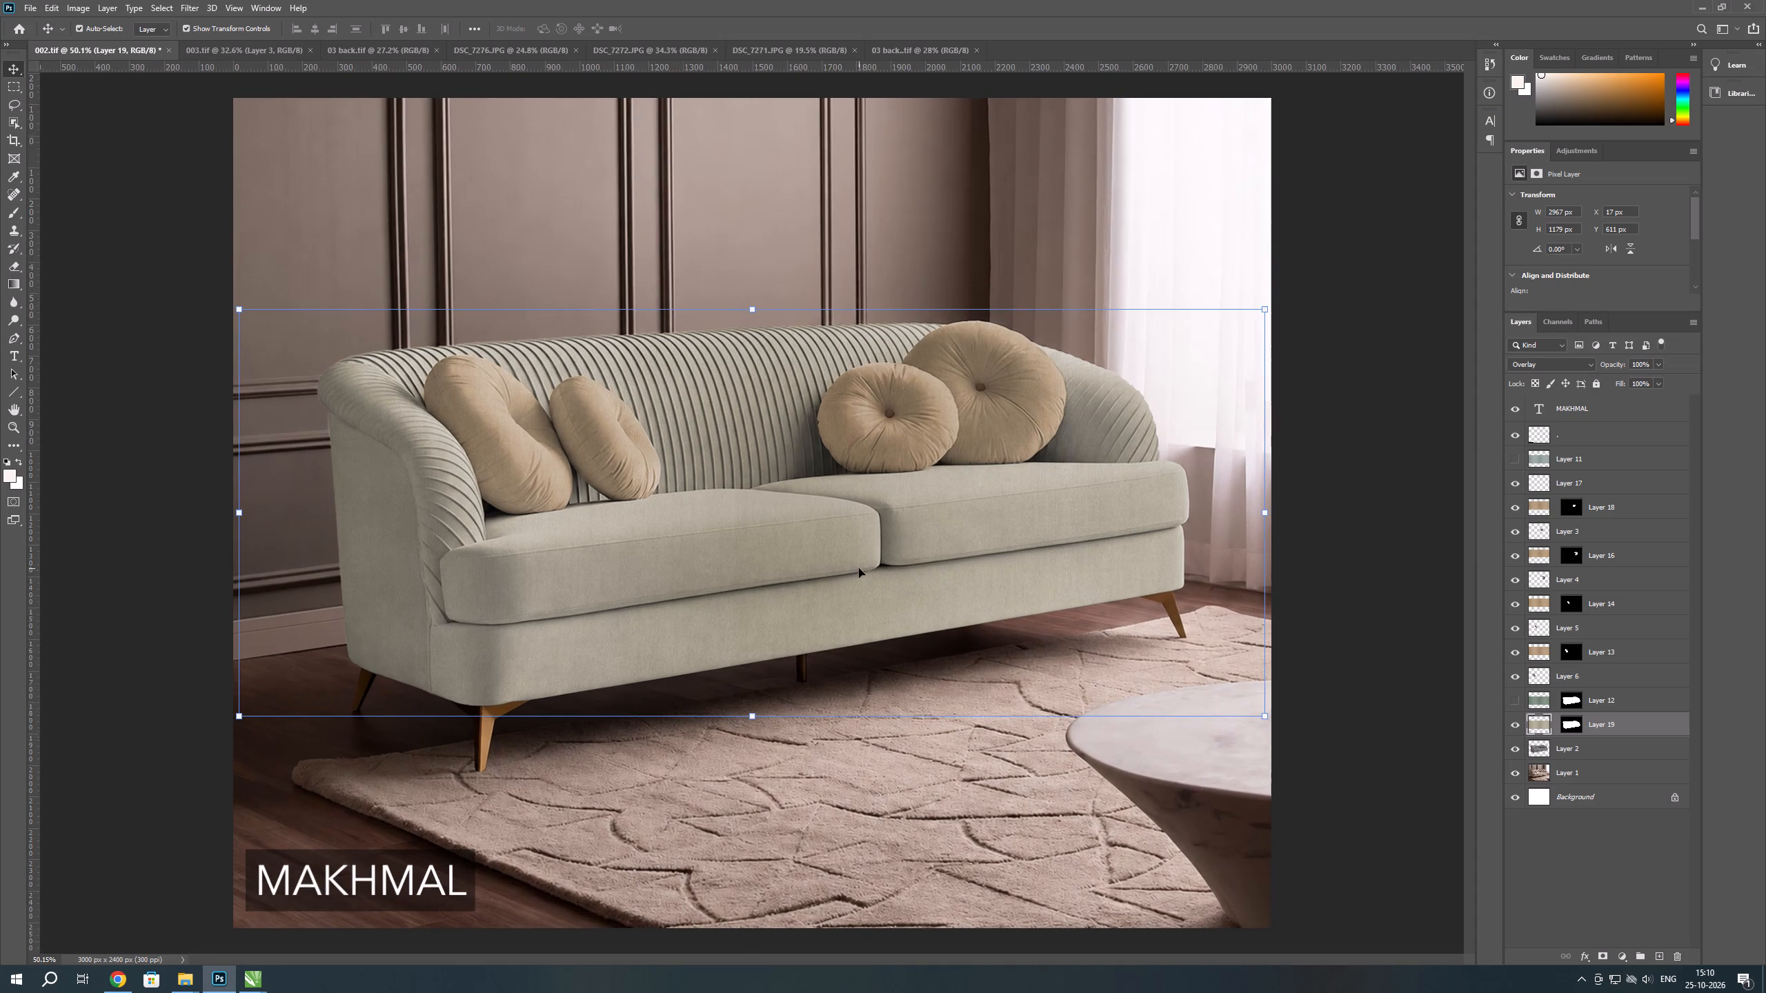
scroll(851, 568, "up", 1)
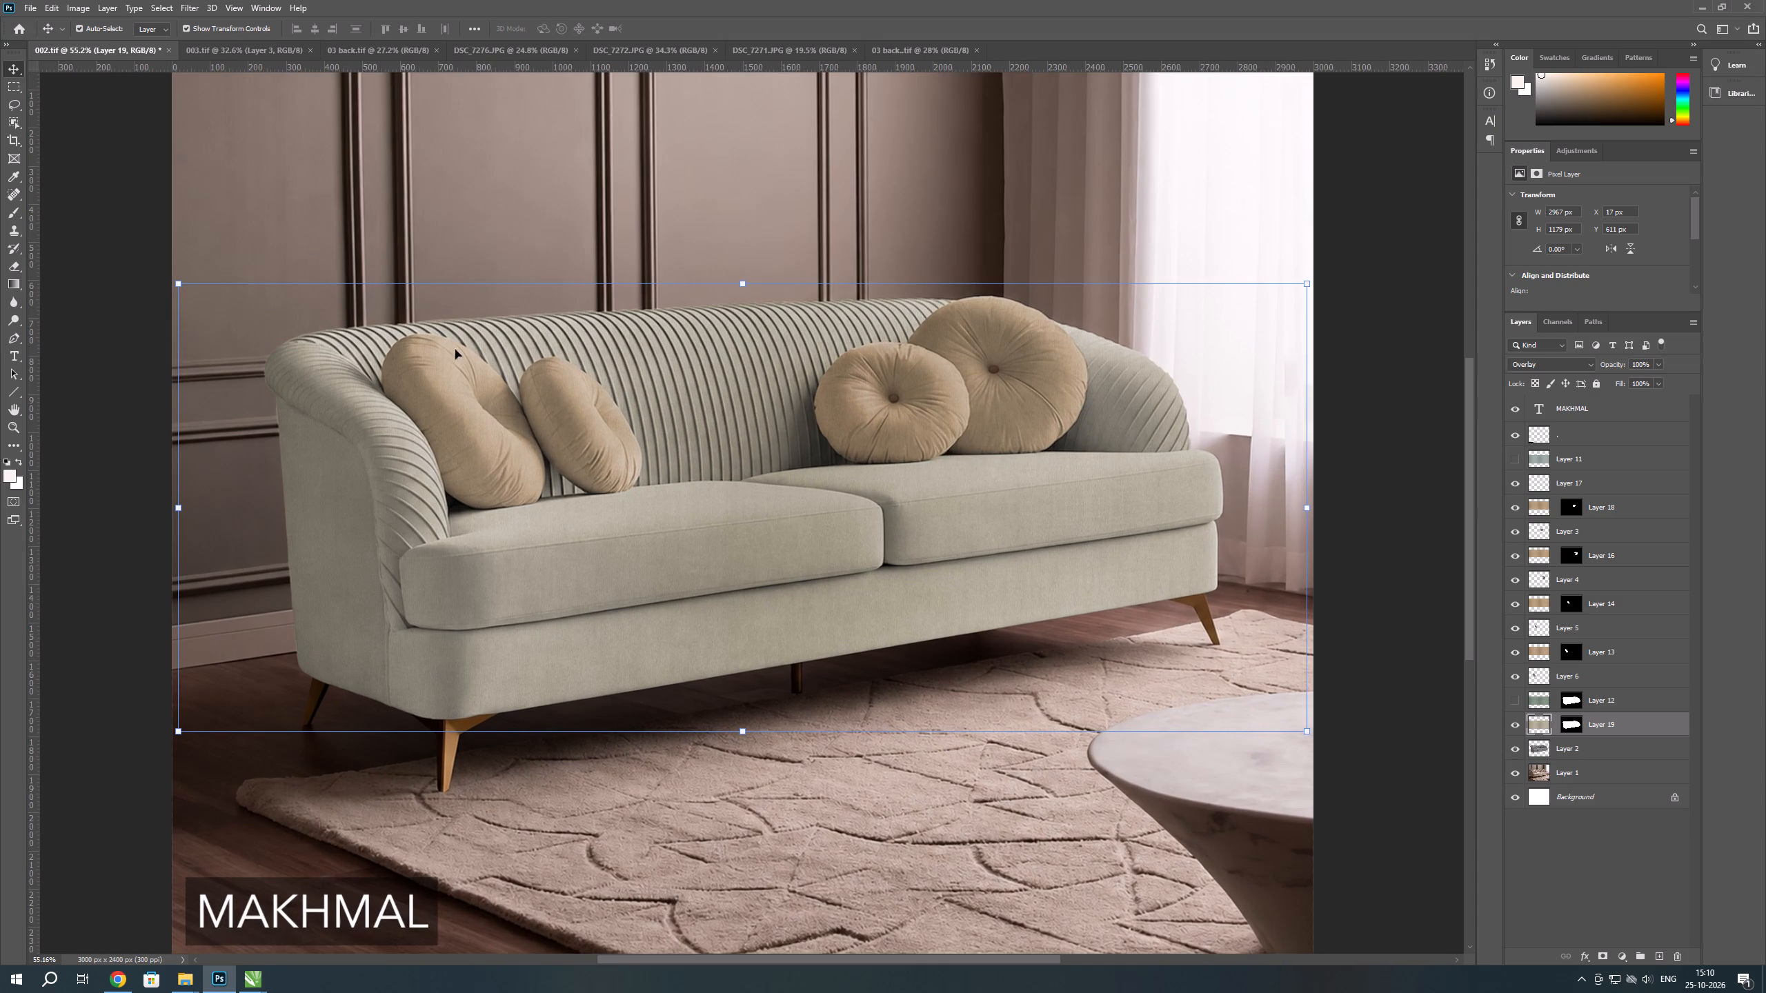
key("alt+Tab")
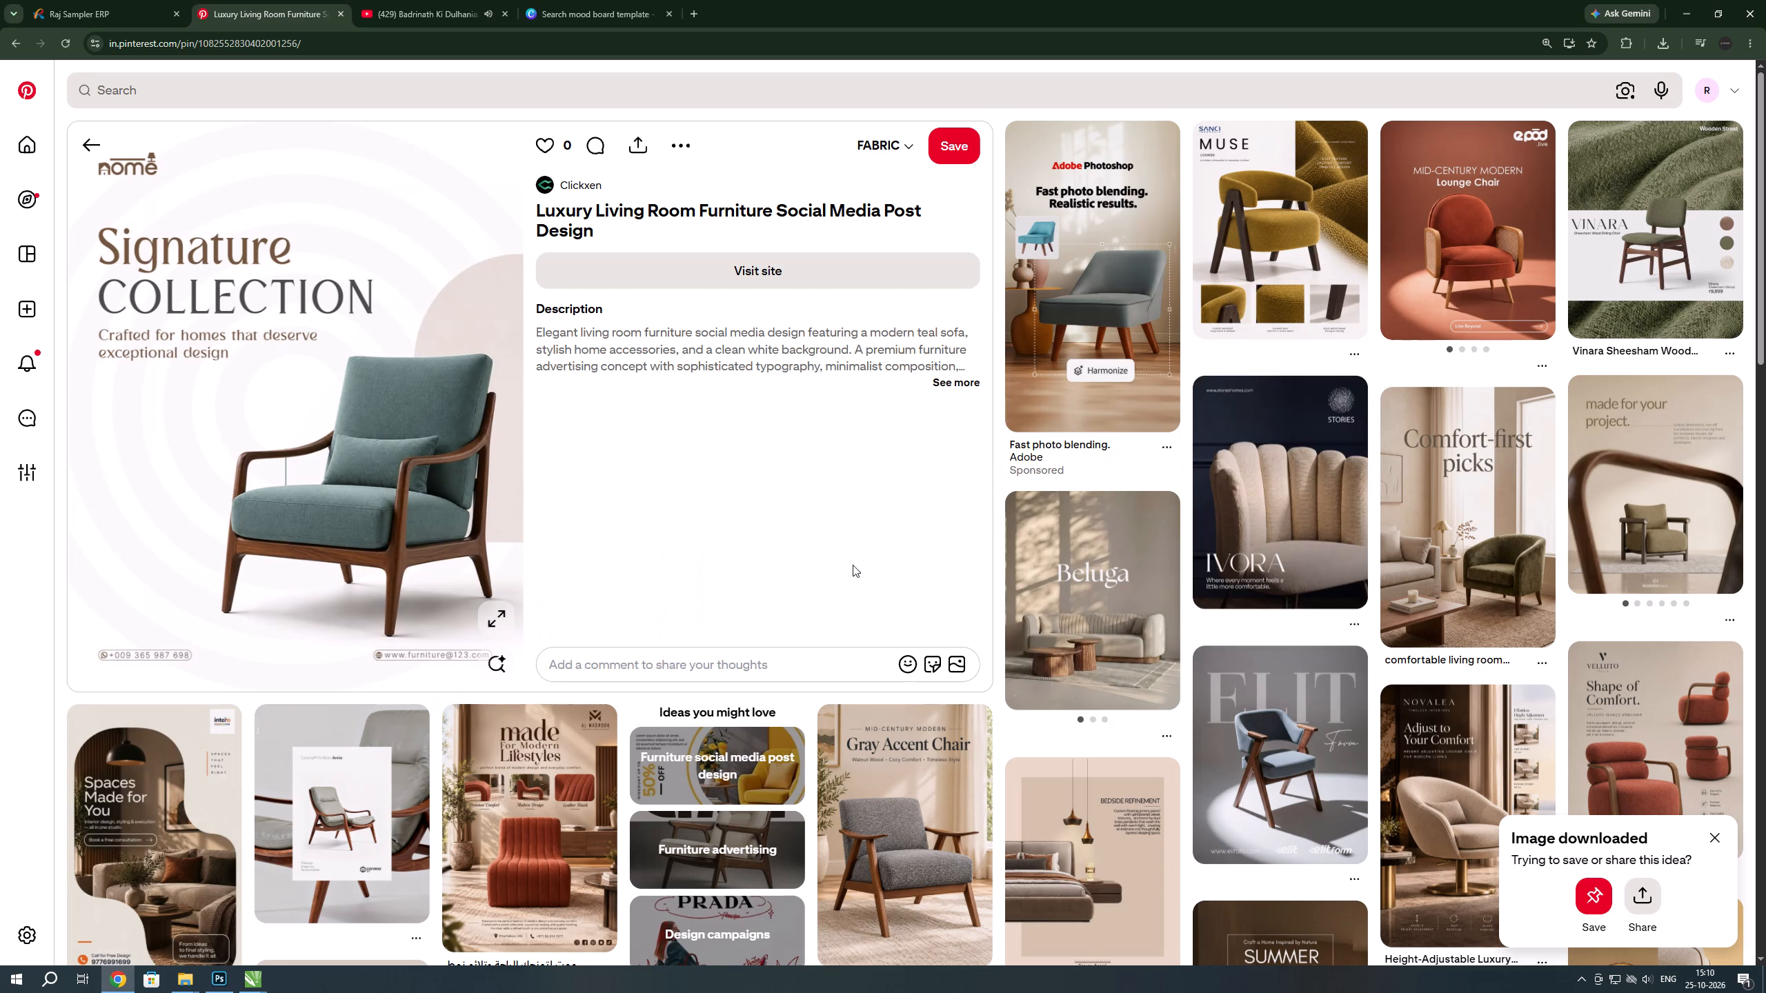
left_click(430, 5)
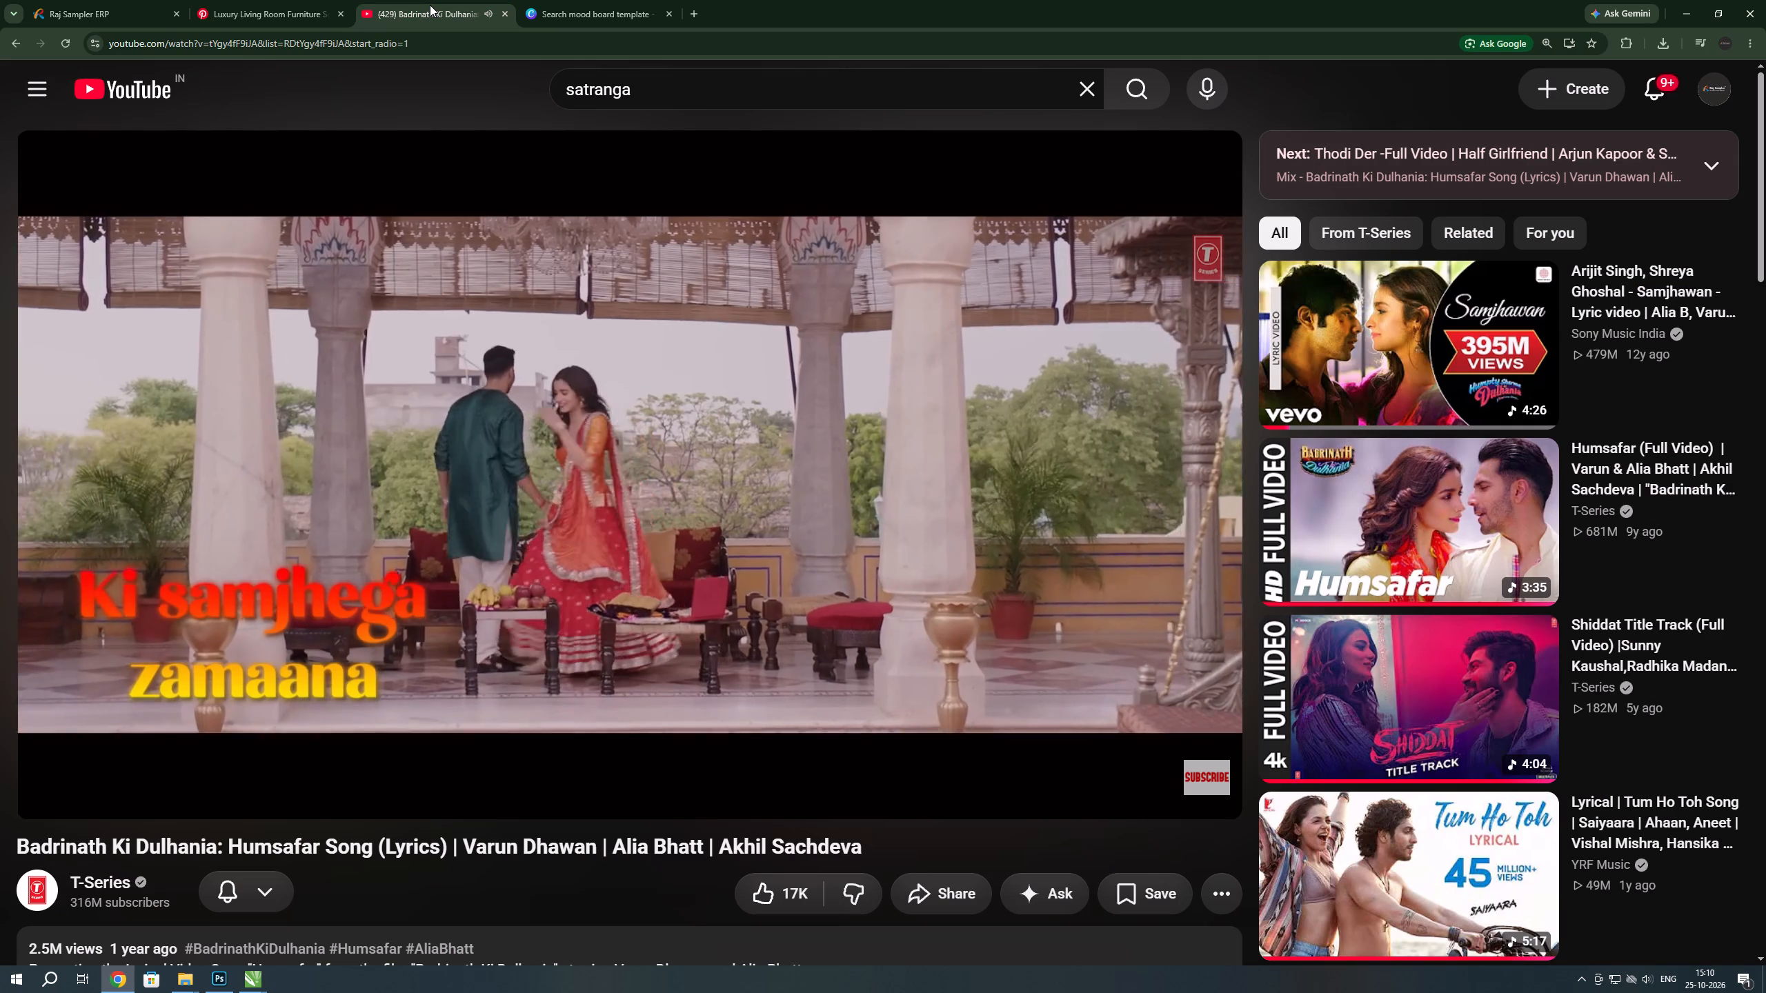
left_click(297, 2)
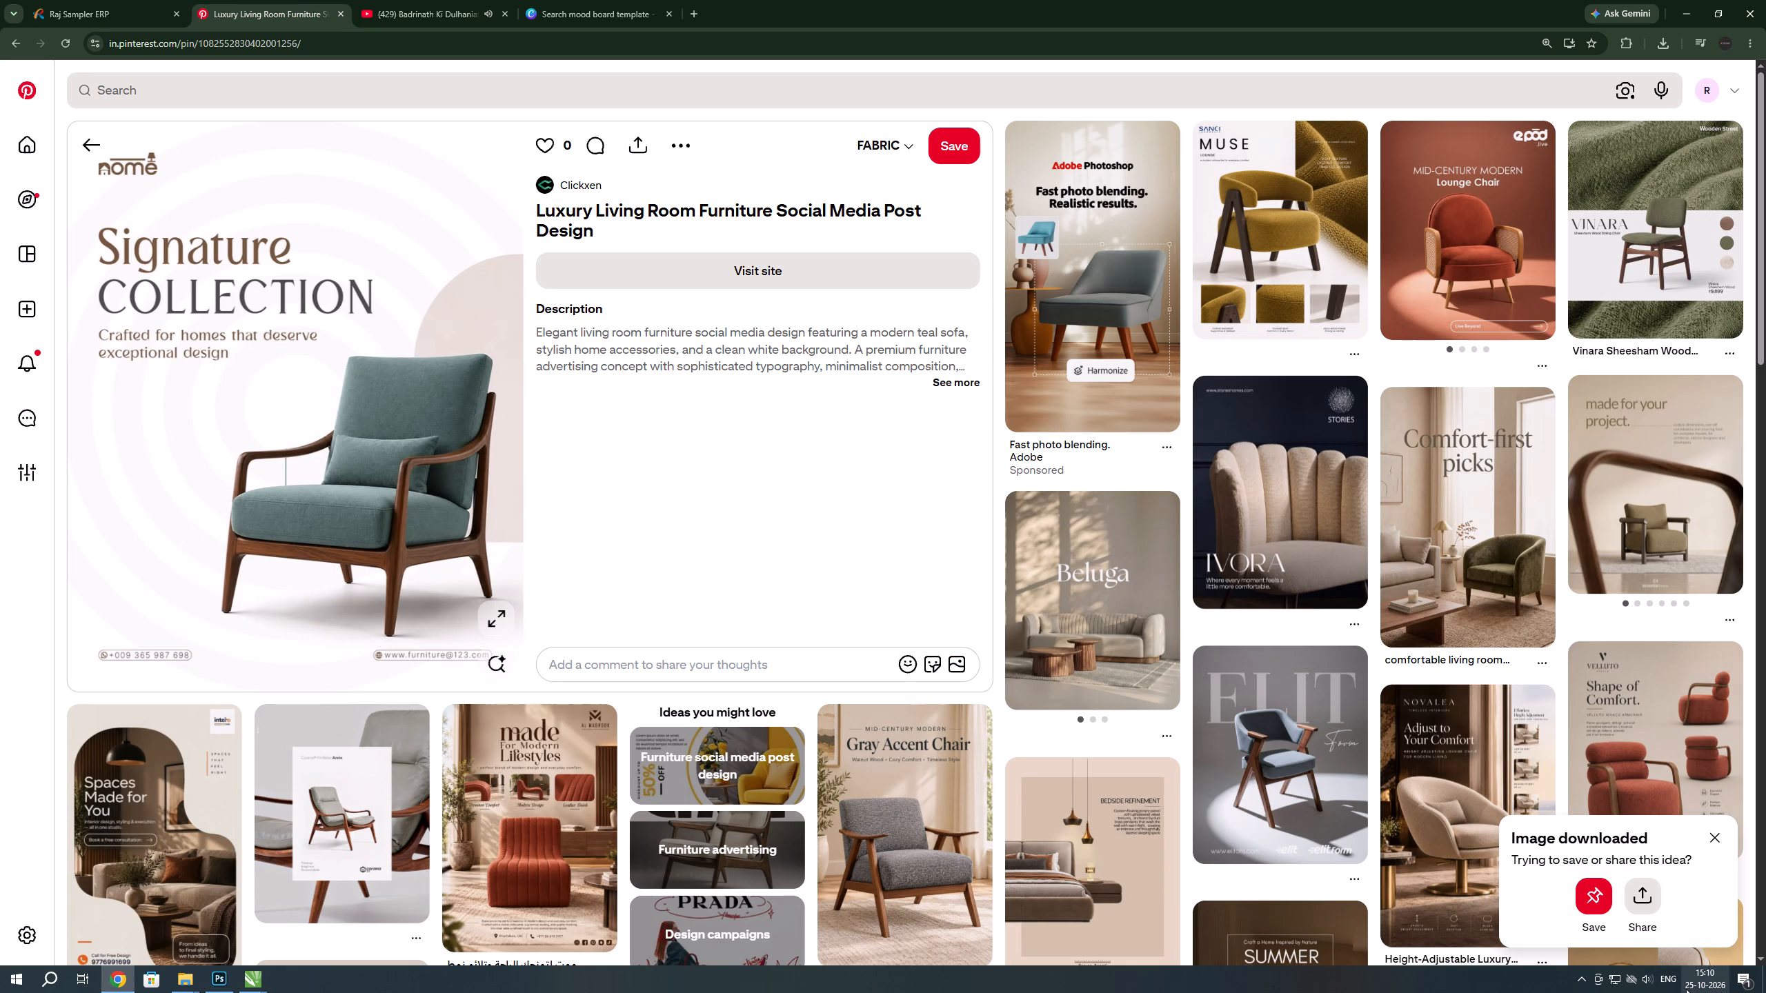
Set the system sound volume to 25.
left_click(1652, 985)
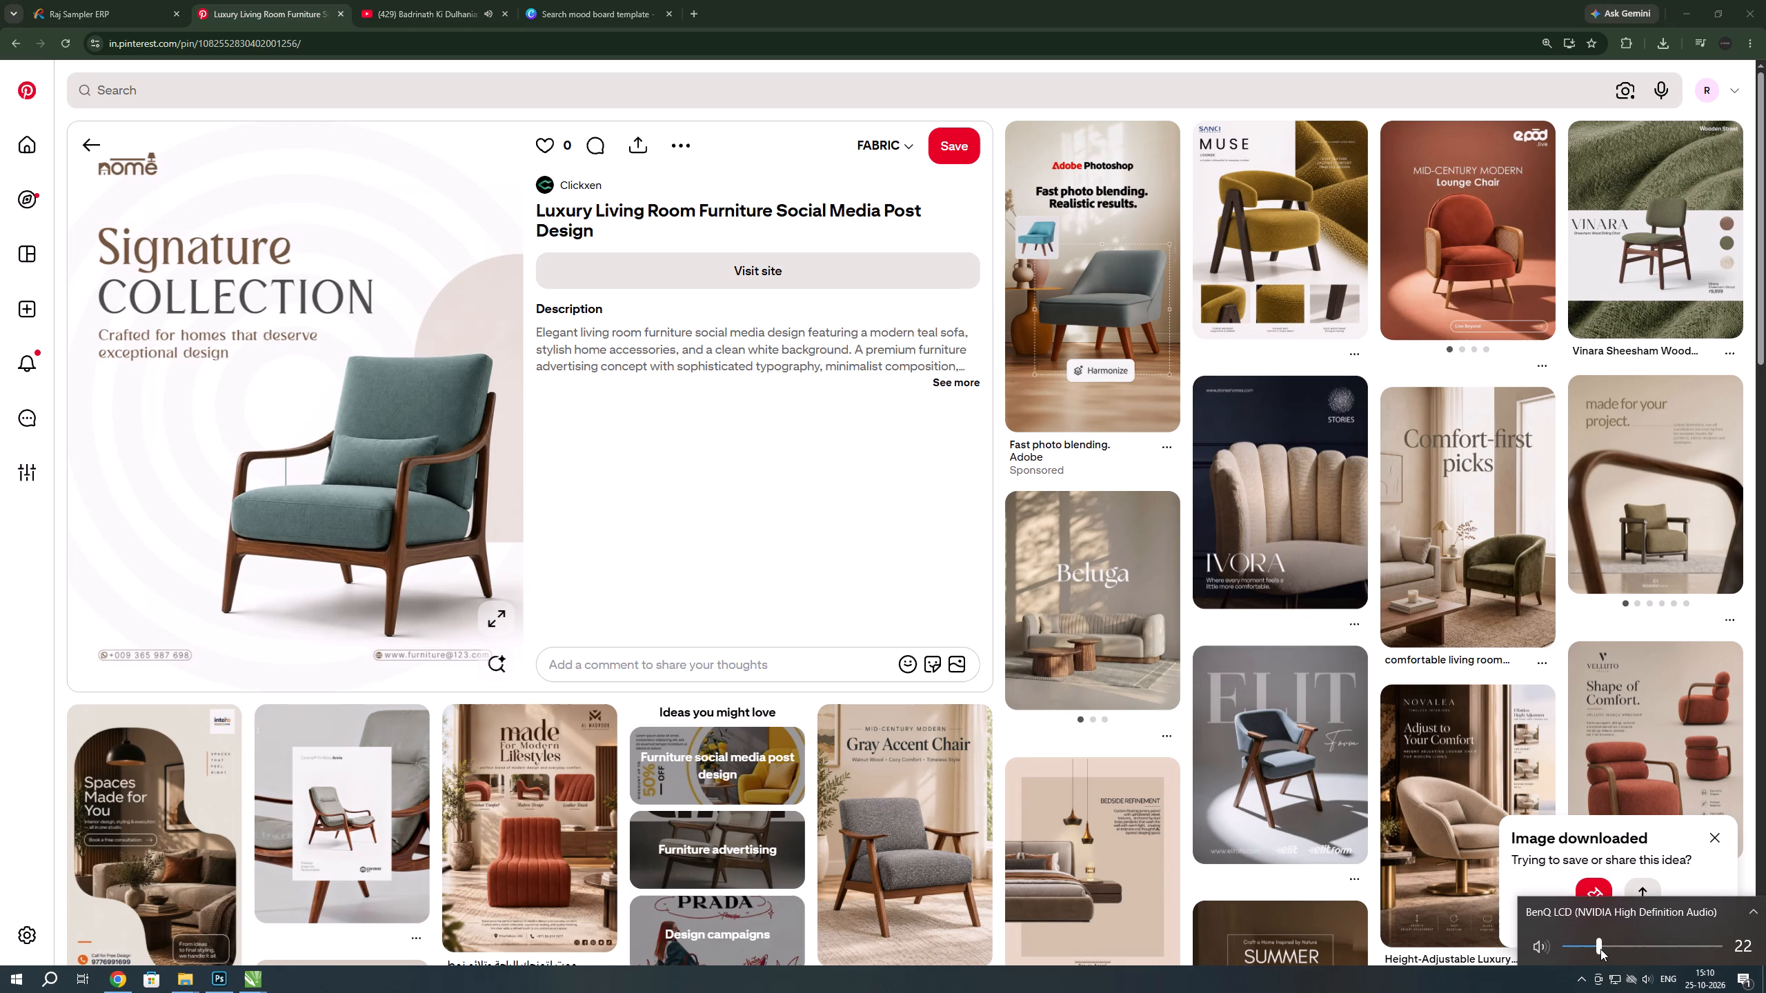
left_click(1600, 949)
left_click(1515, 974)
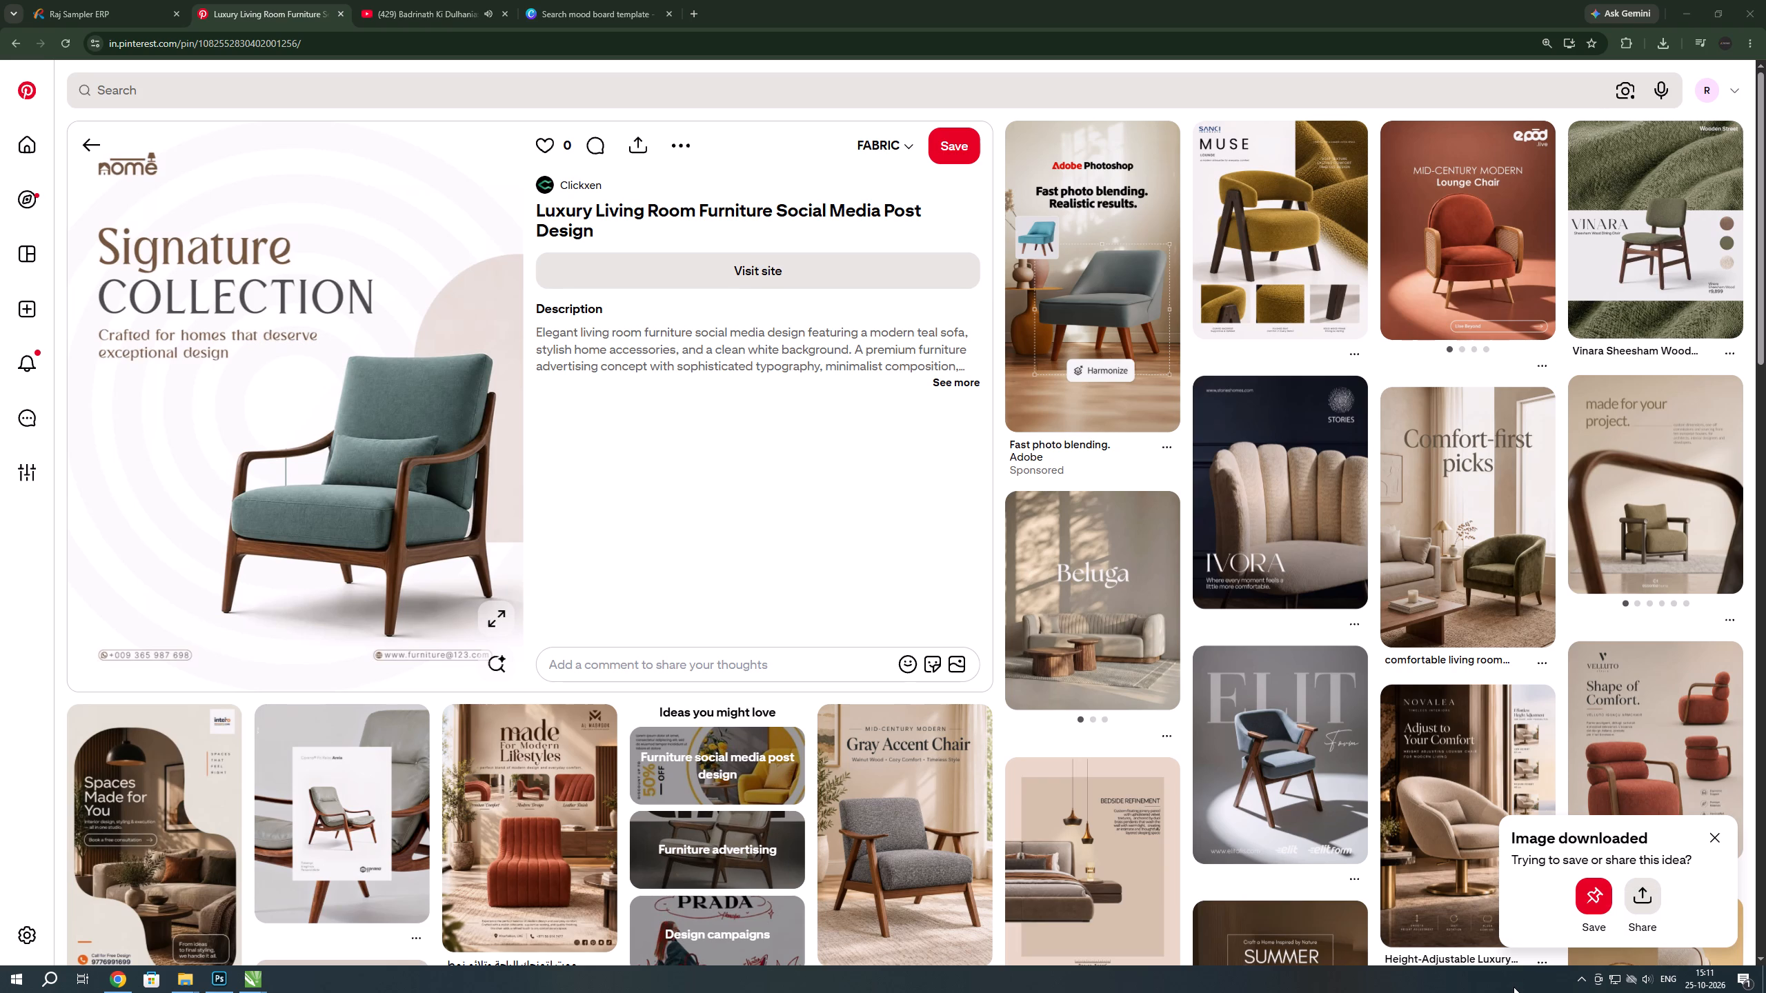
left_click(1514, 987)
Dismiss the image-download notice on the Pinterest page.
left_click(1715, 837)
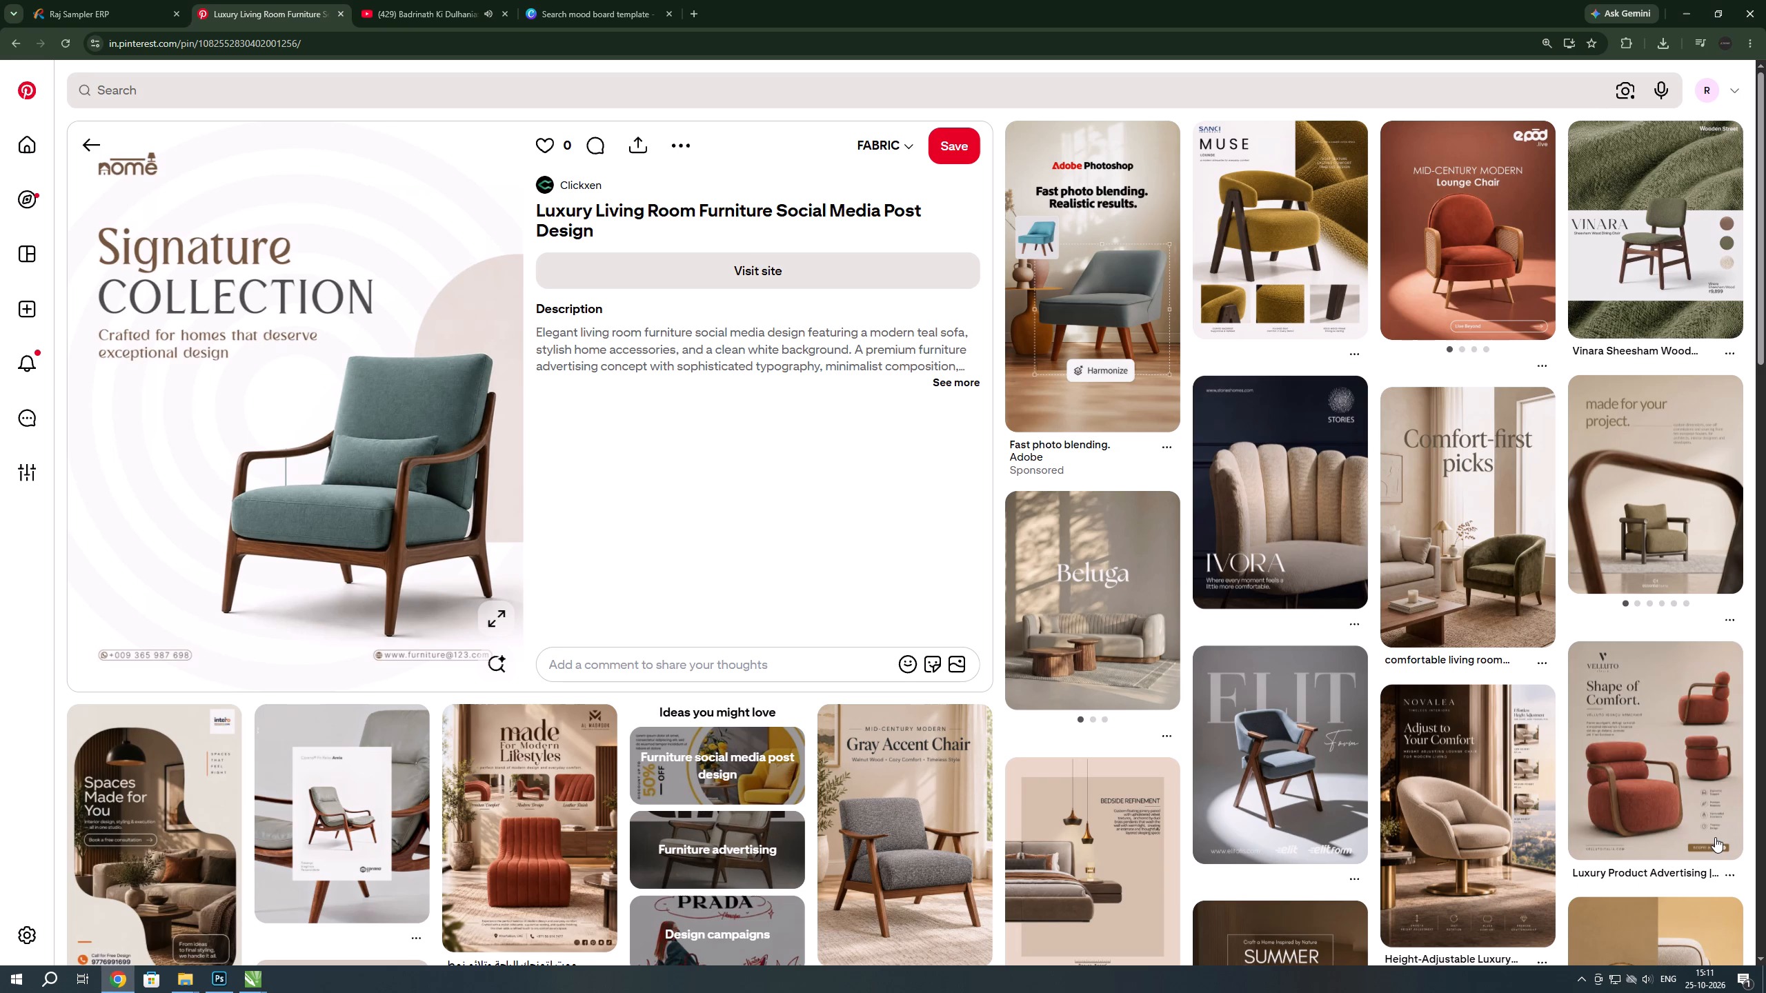
left_click(430, 5)
left_click(317, 5)
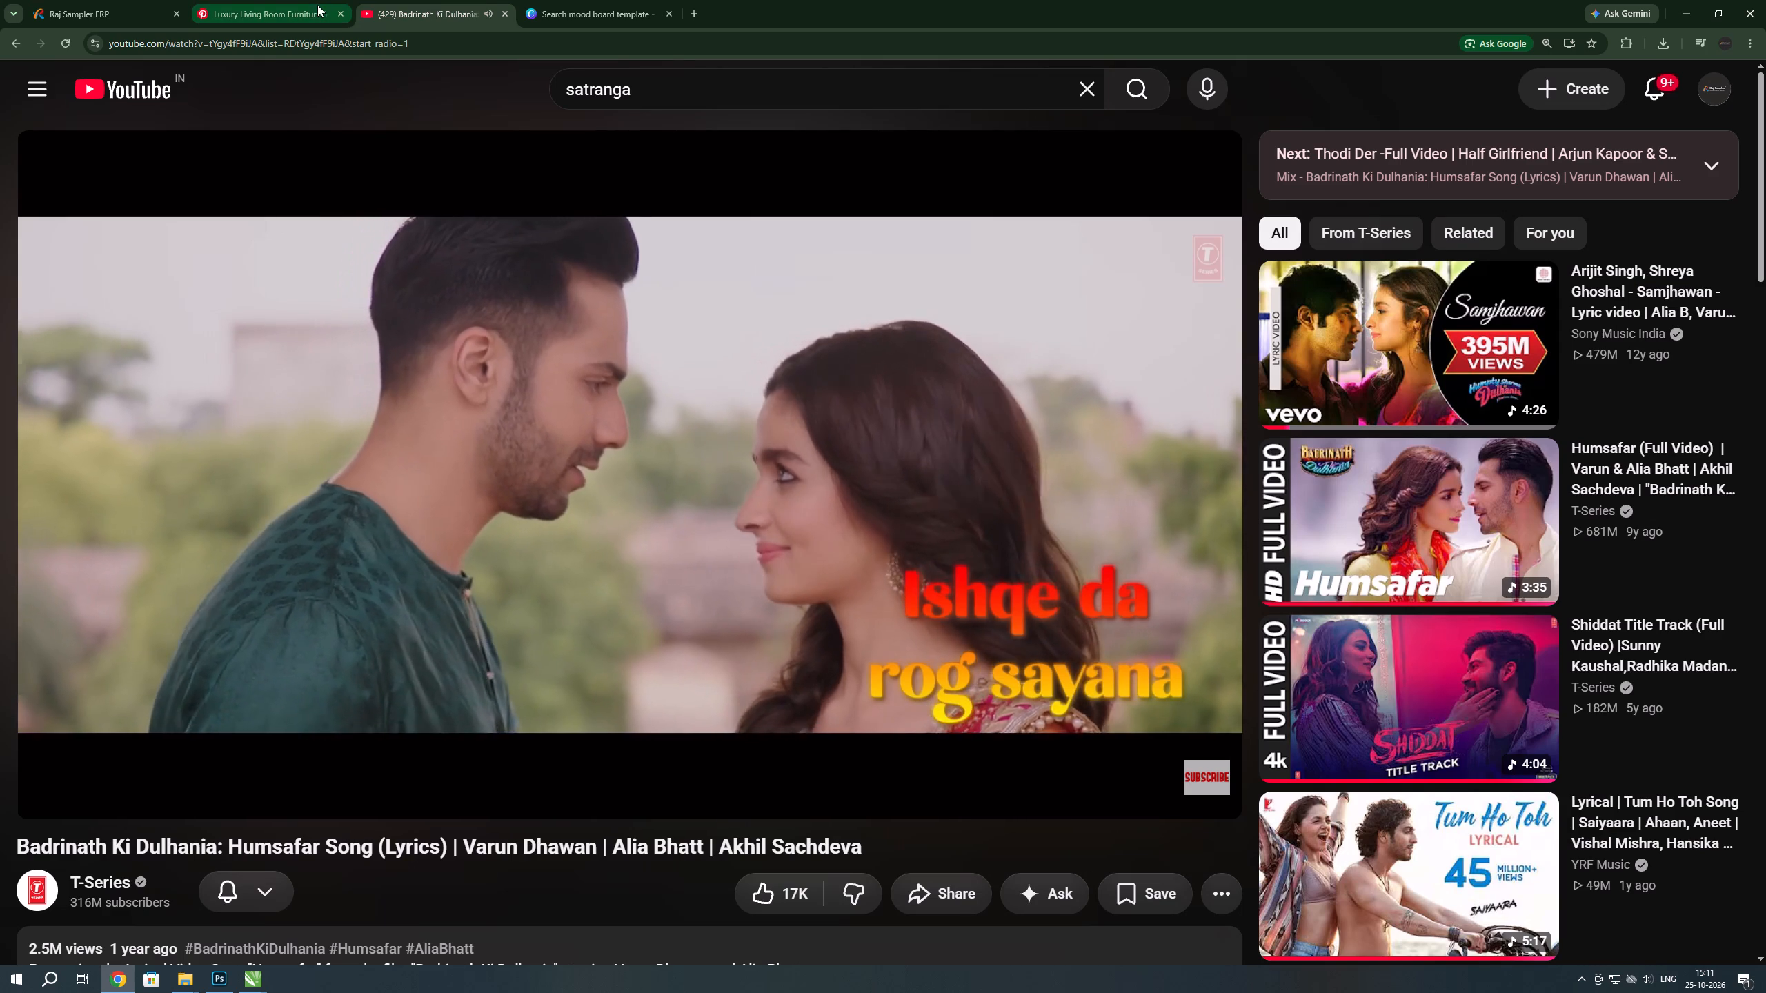
Switch to Photoshop and brighten the sofa's fabric layer with Camera Raw, setting Exposure to +0.45.
key("alt+Tab")
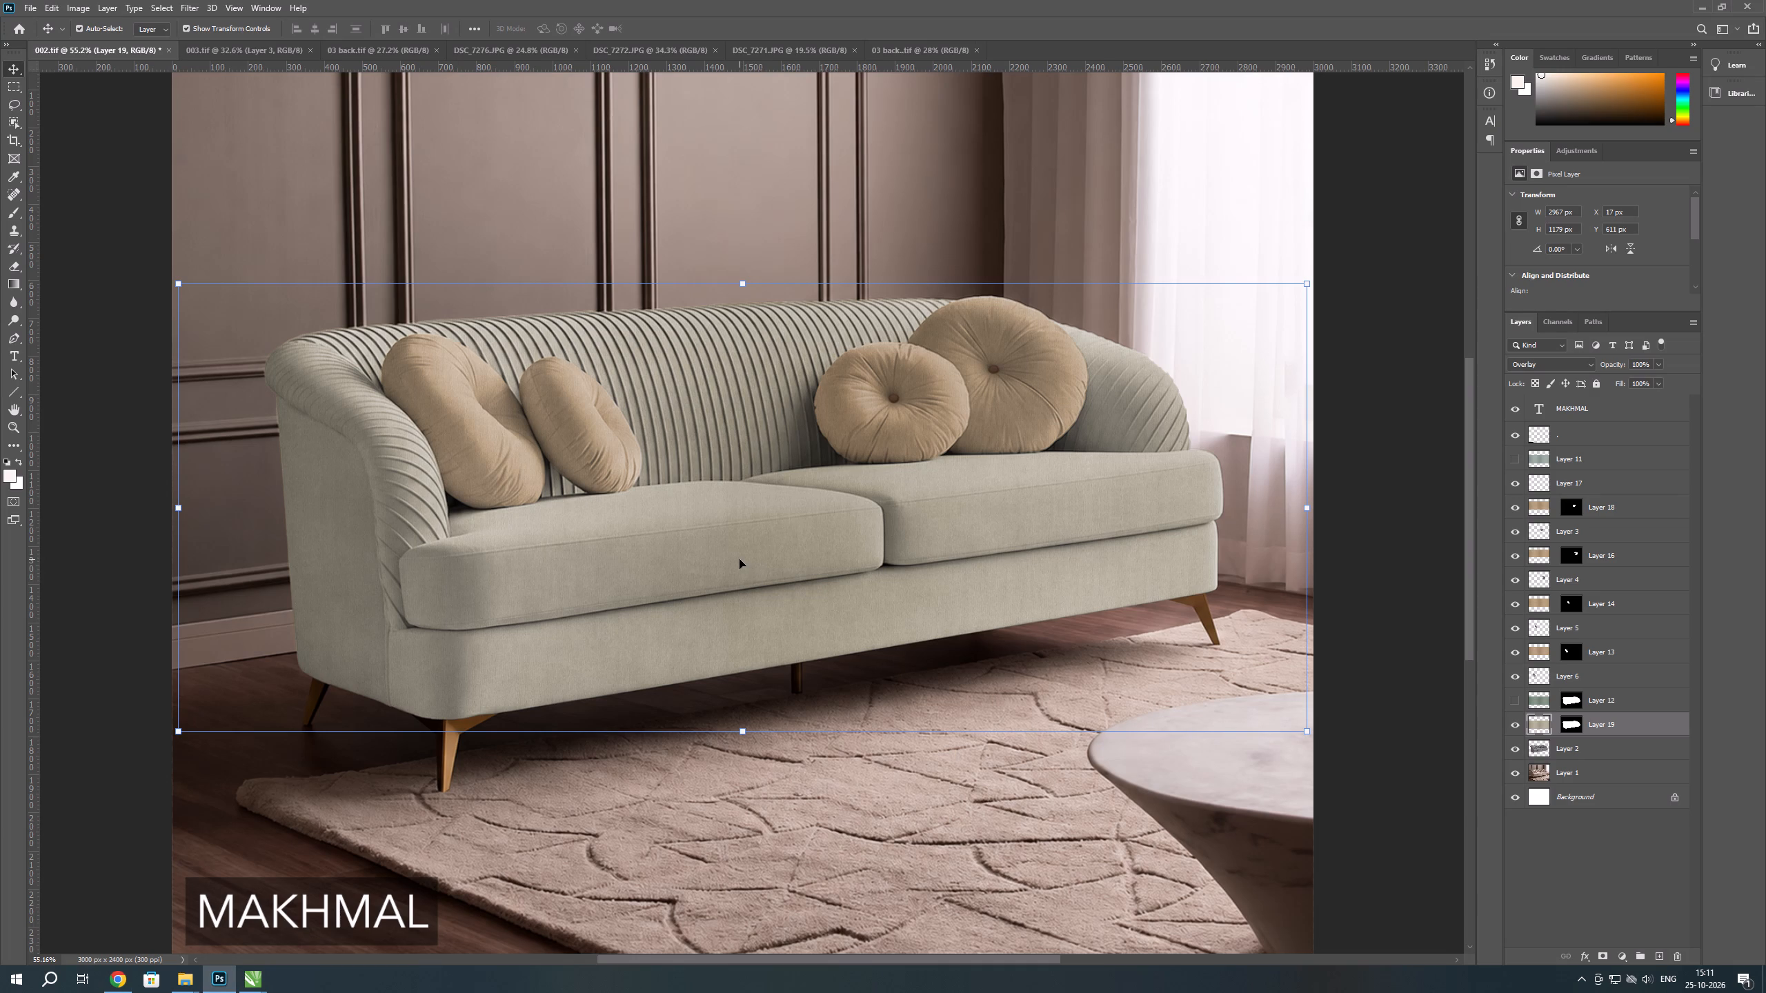
key("ctrl+shift+a")
double_click(1038, 550)
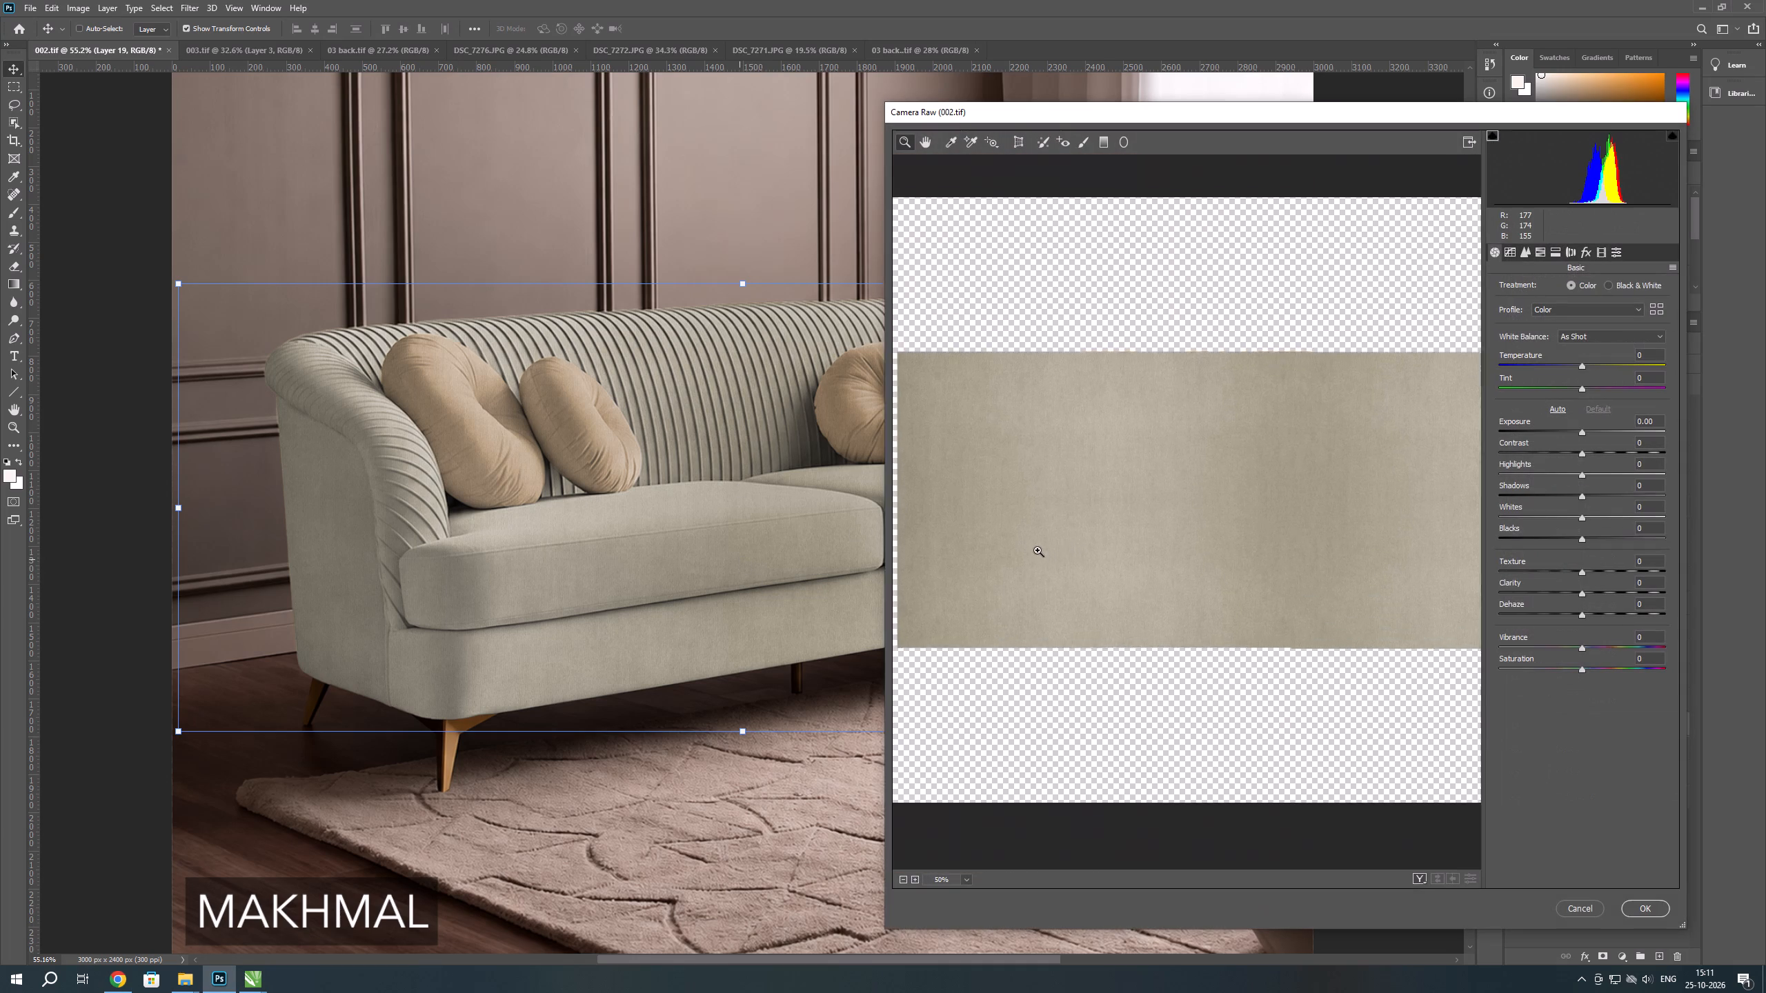
scroll(1071, 556, "up", 7)
scroll(1225, 508, "up", 13)
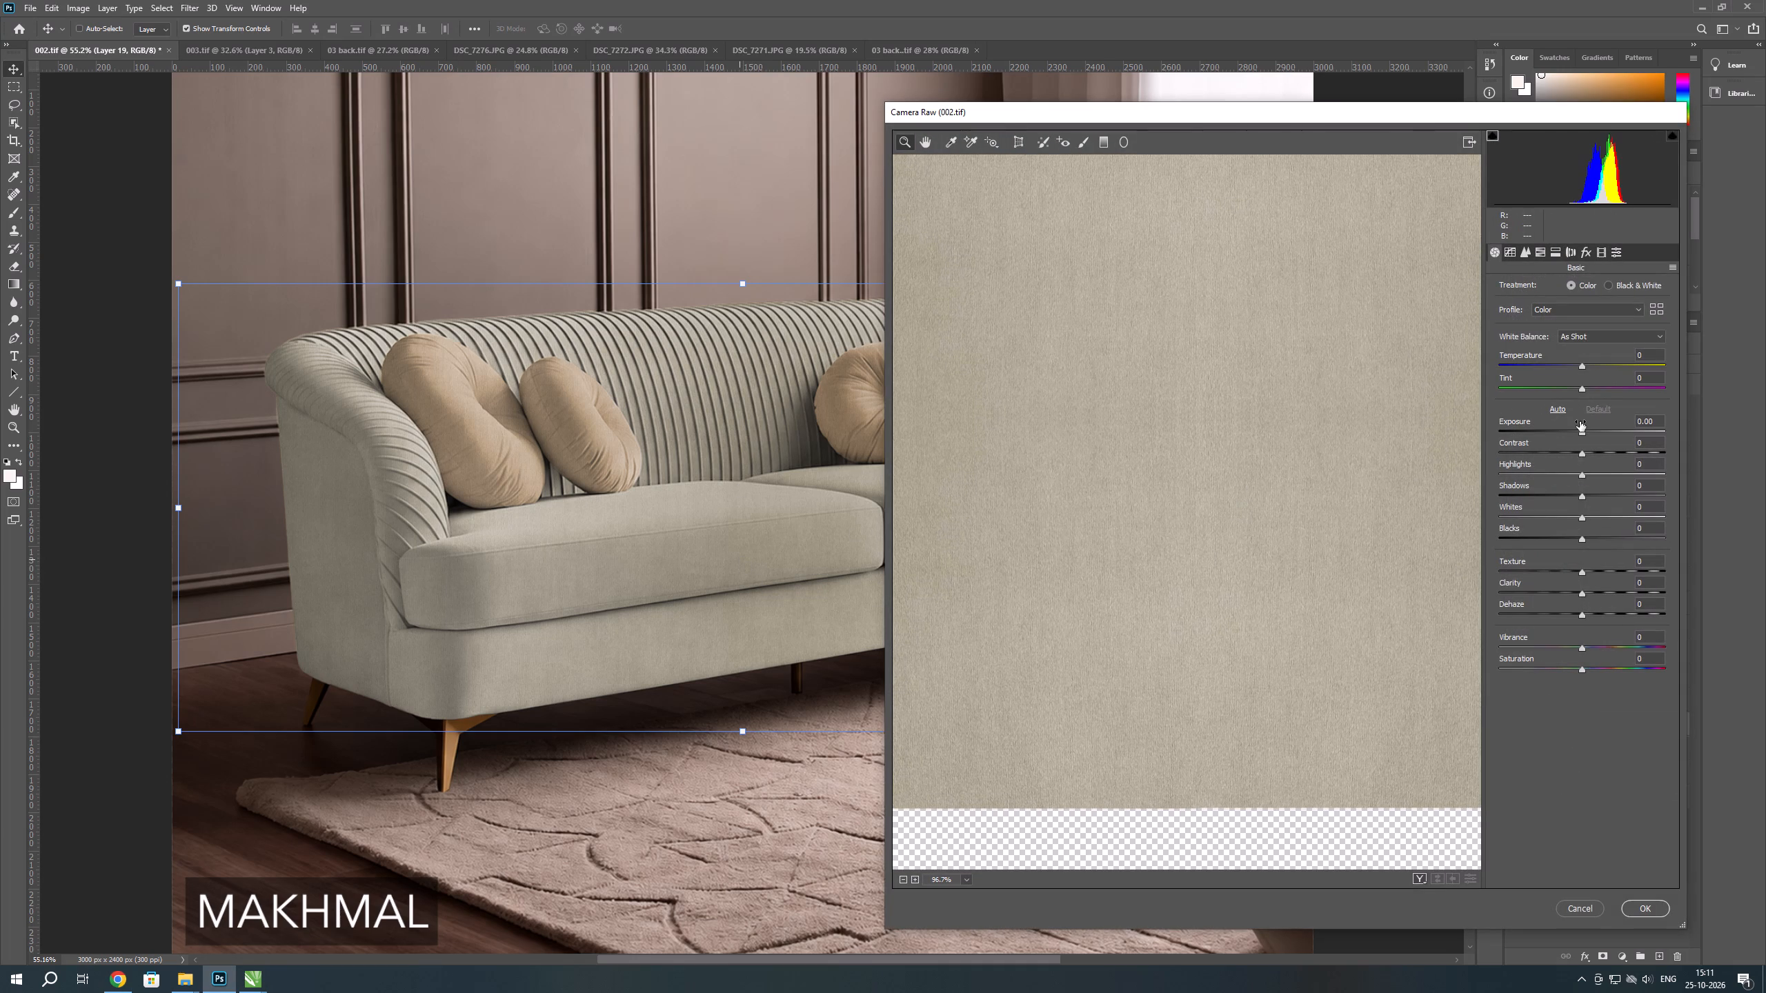
left_click_drag(1580, 422, 1587, 422)
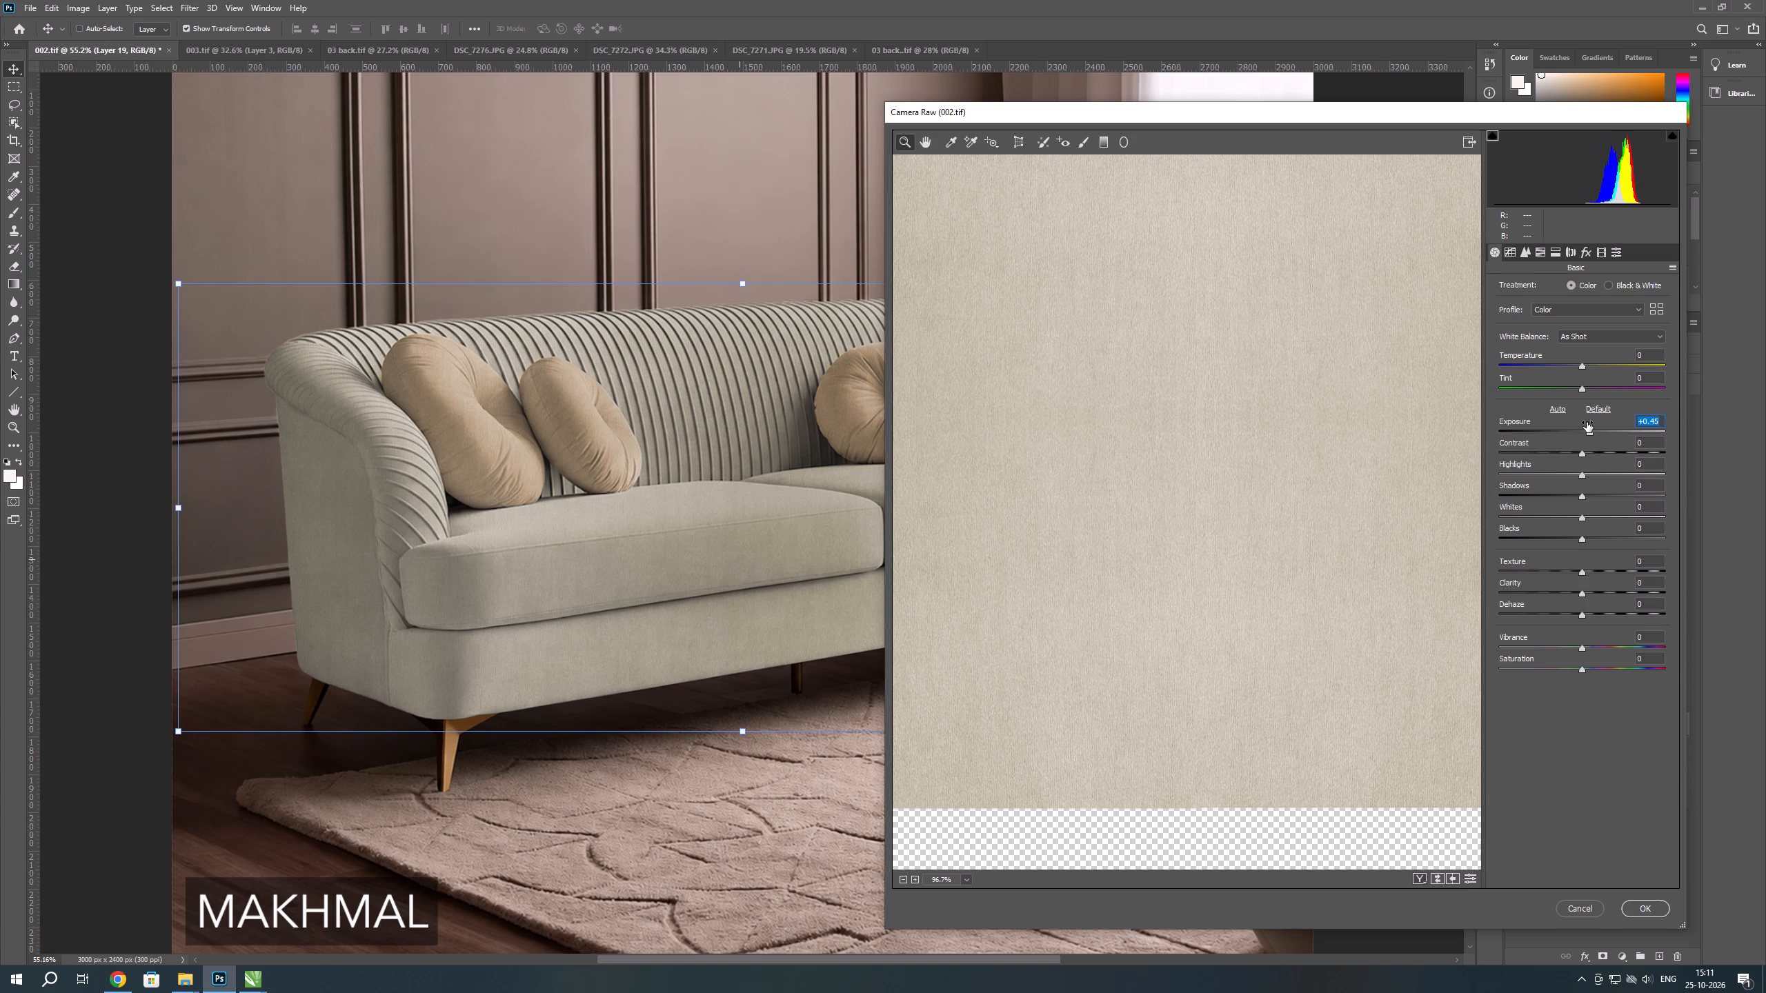
key("Return")
key("Return")
key("Return")
key("Return")
key("Return")
Examine the brightened sofa fabric up close and within the whole room scene, leaving no layer selected.
scroll(990, 588, "down", 7)
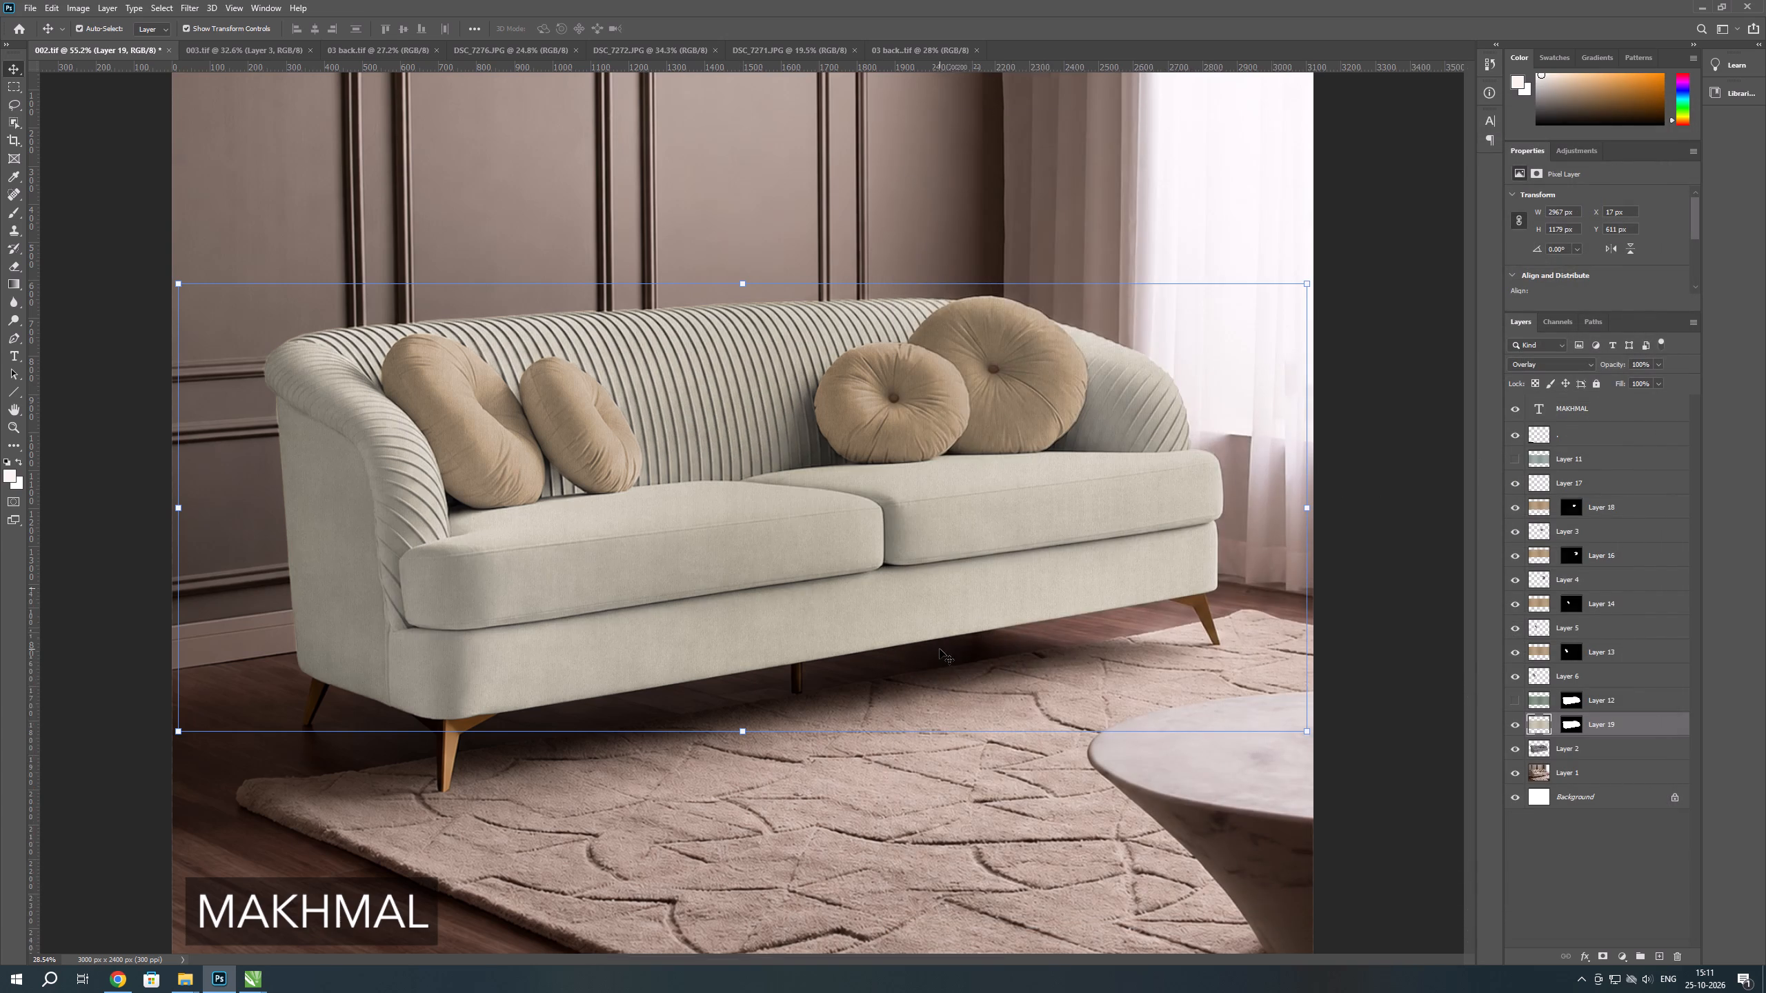
scroll(851, 599, "down", 3)
scroll(751, 489, "up", 13)
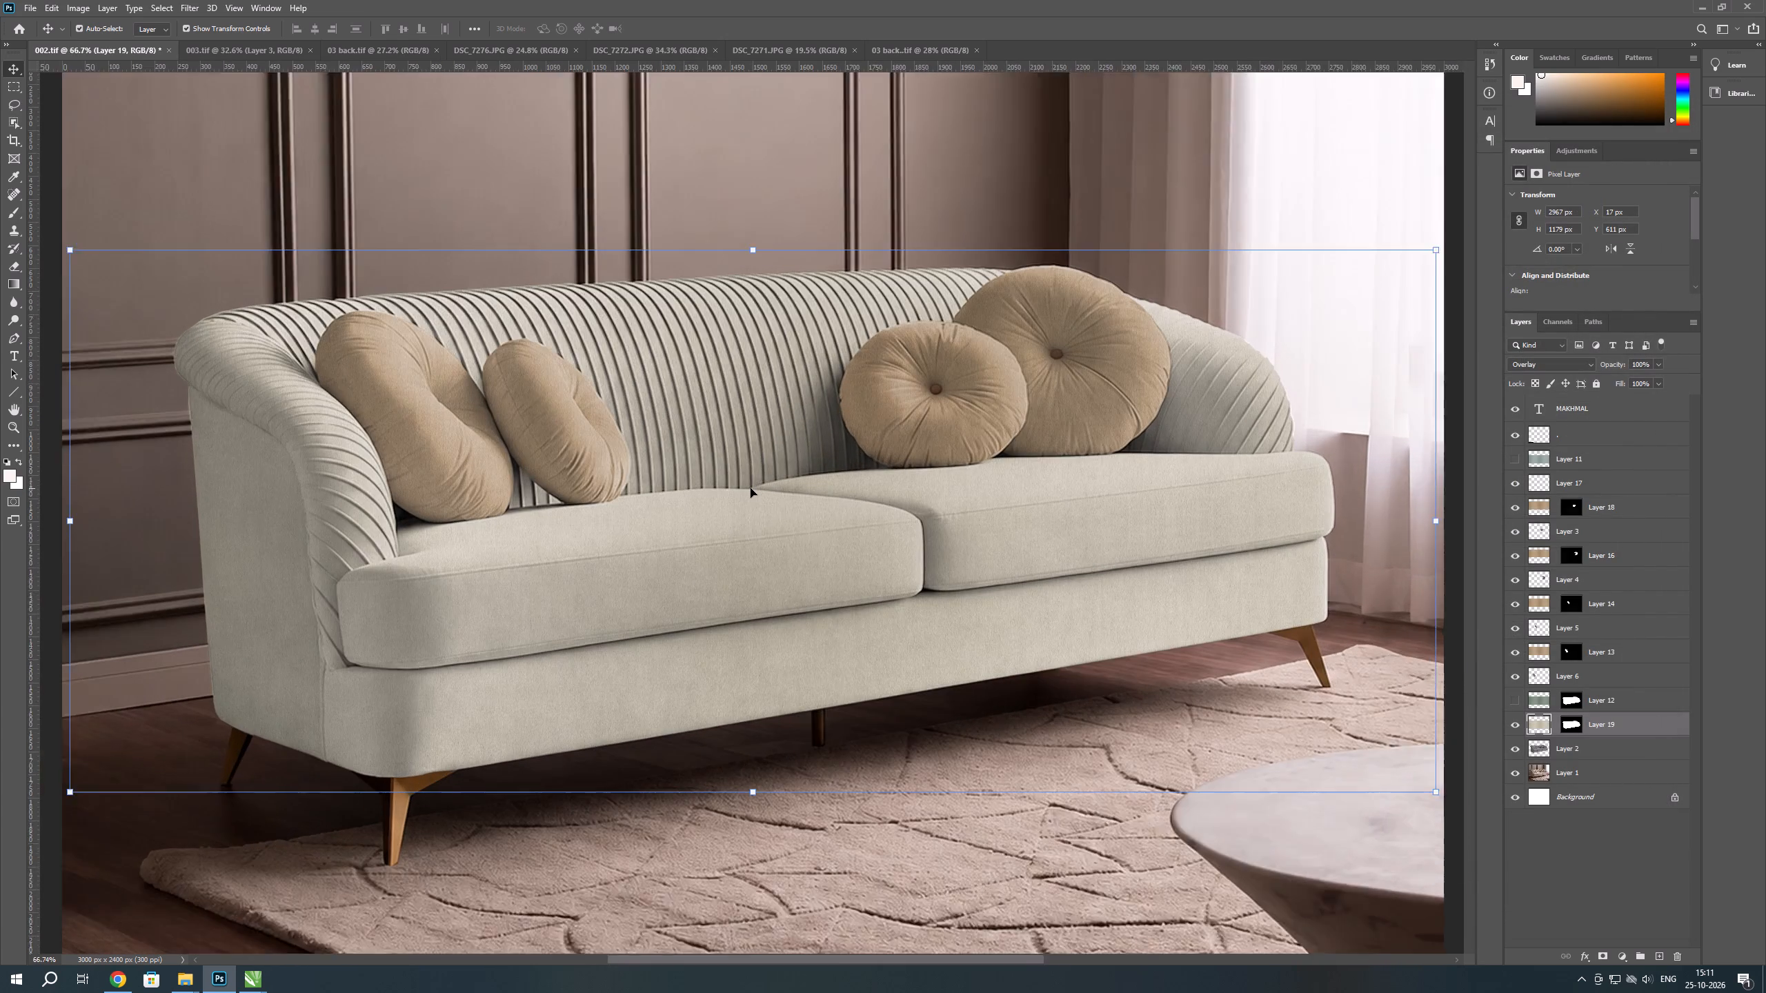
scroll(746, 539, "down", 6)
scroll(810, 593, "down", 4)
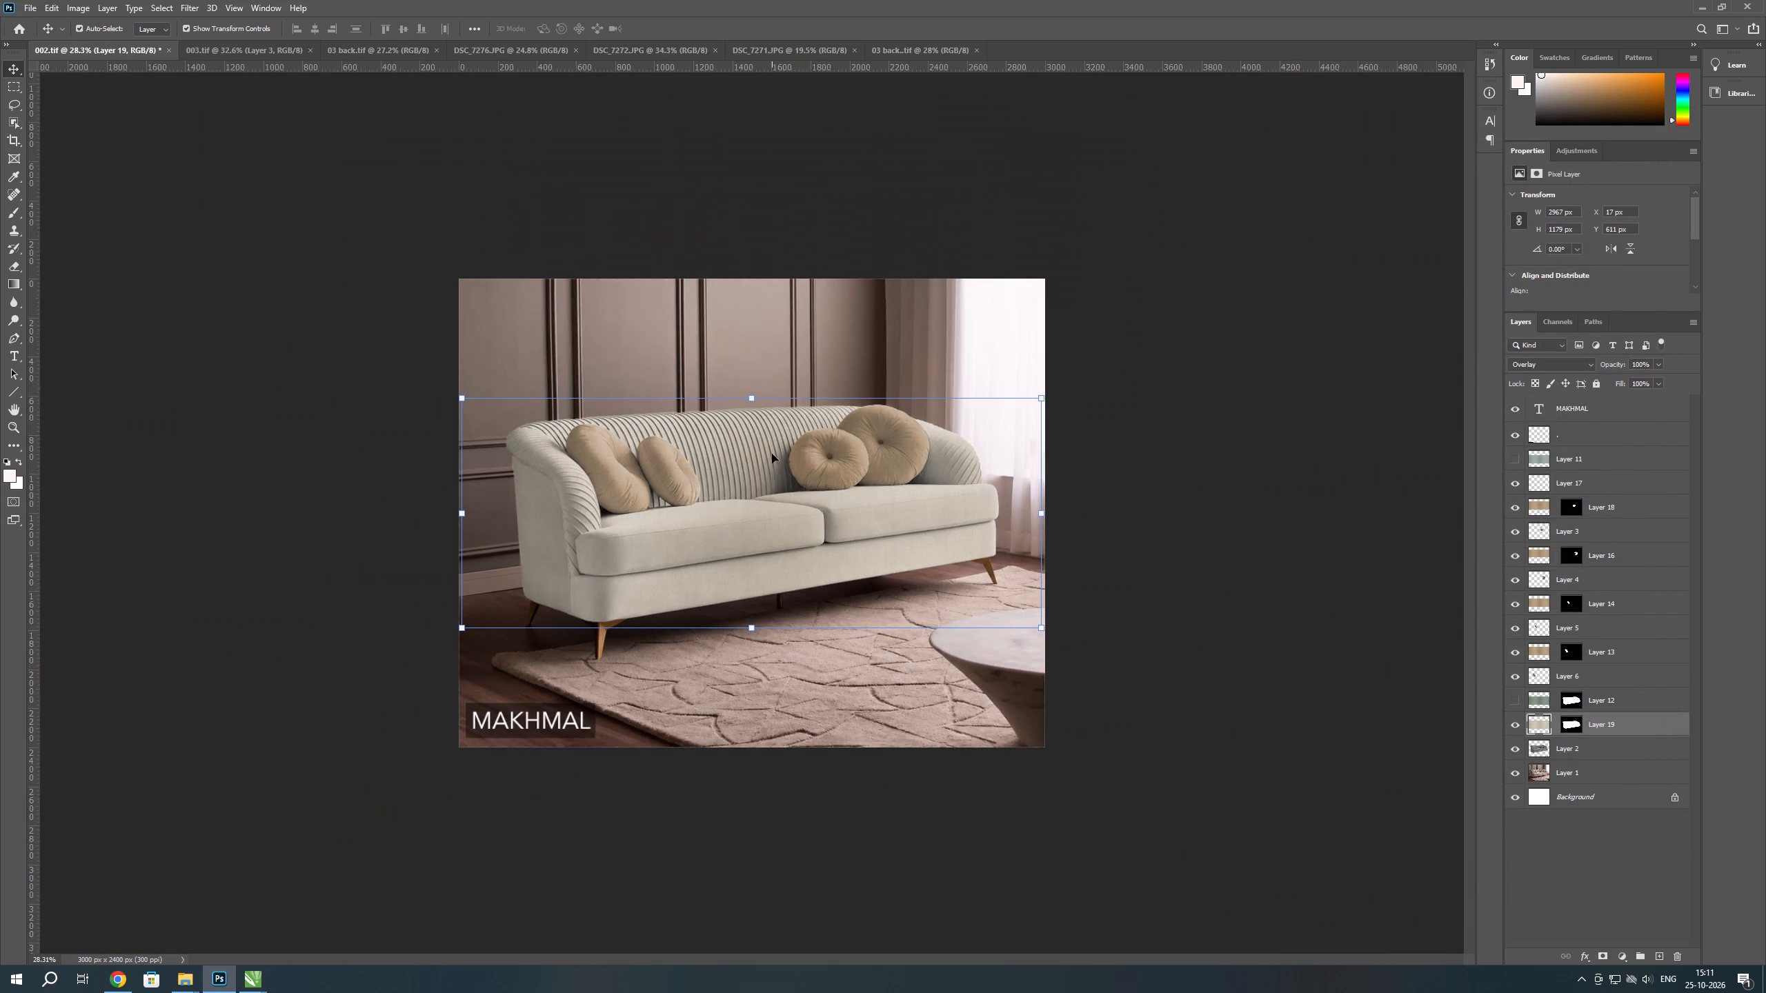
scroll(772, 450, "up", 6)
left_click_drag(800, 513, 797, 503)
key("ctrl+z")
scroll(792, 527, "down", 4)
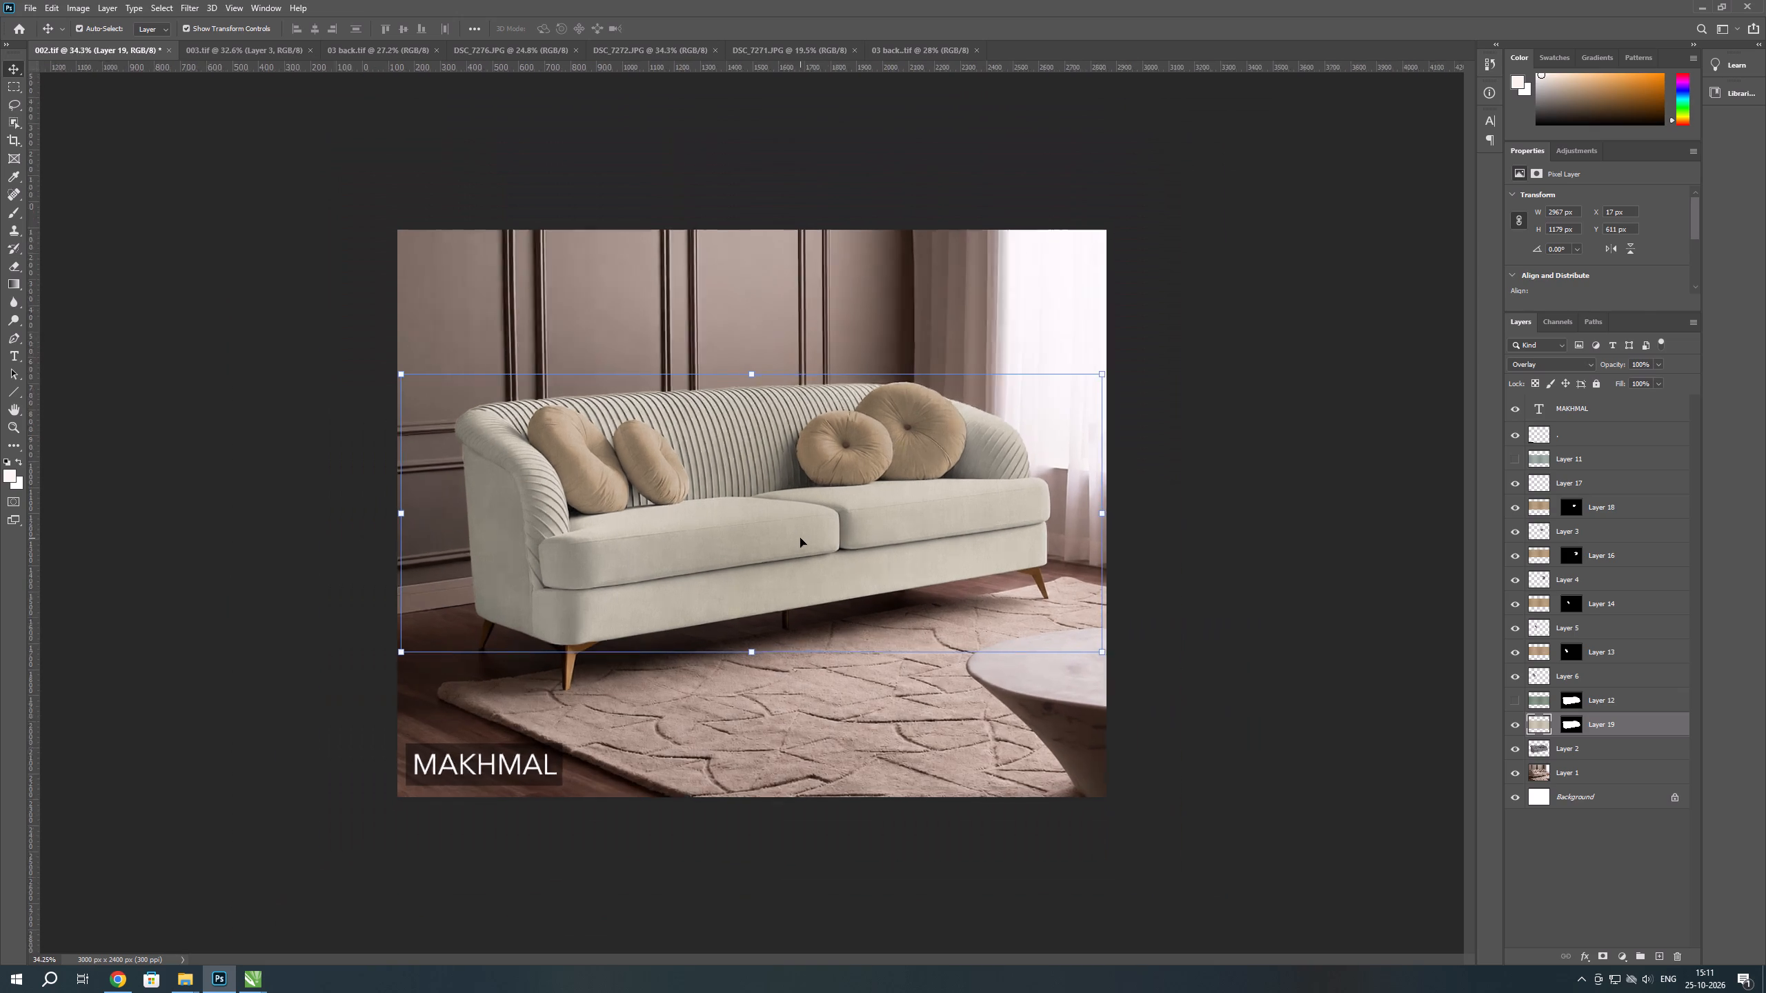
scroll(800, 538, "down", 1)
left_click(1189, 512)
Apply Color Balance to the midtones of the sofa fabric layer, Layer 19, with Cyan-Red at +10 and Yellow-Blue at -7.
scroll(936, 517, "up", 6)
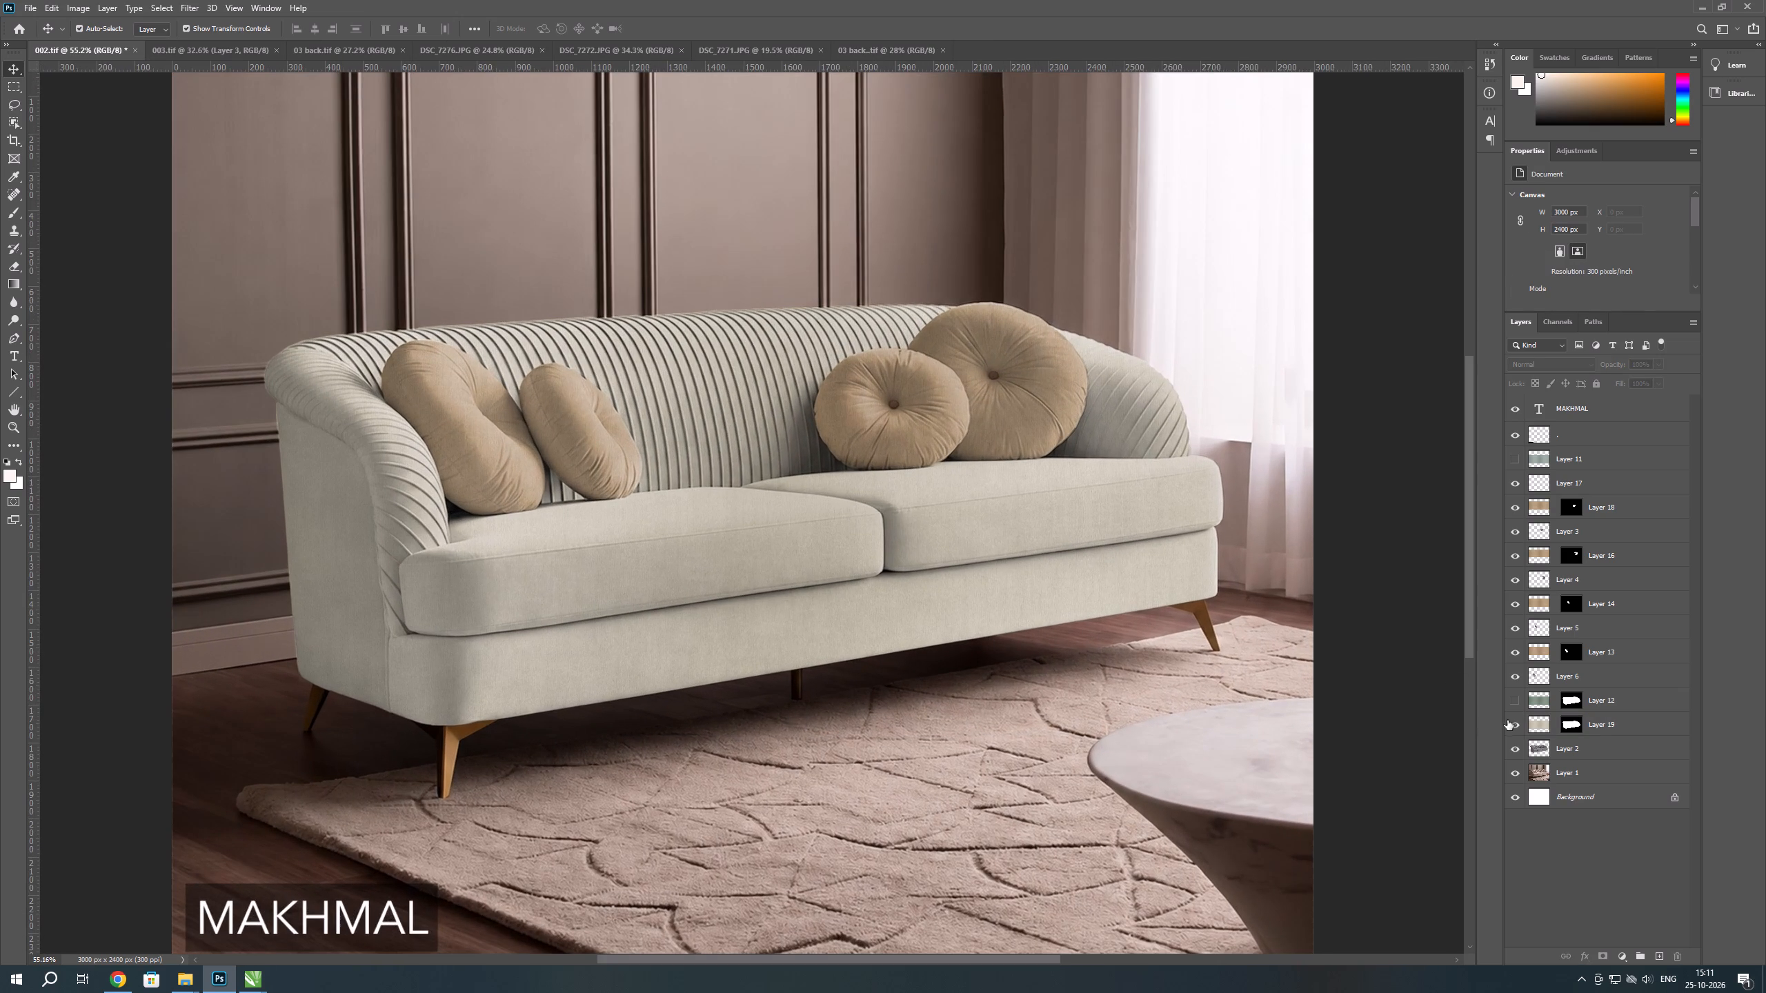
left_click(1537, 721)
scroll(1104, 788, "down", 6)
scroll(902, 459, "up", 5)
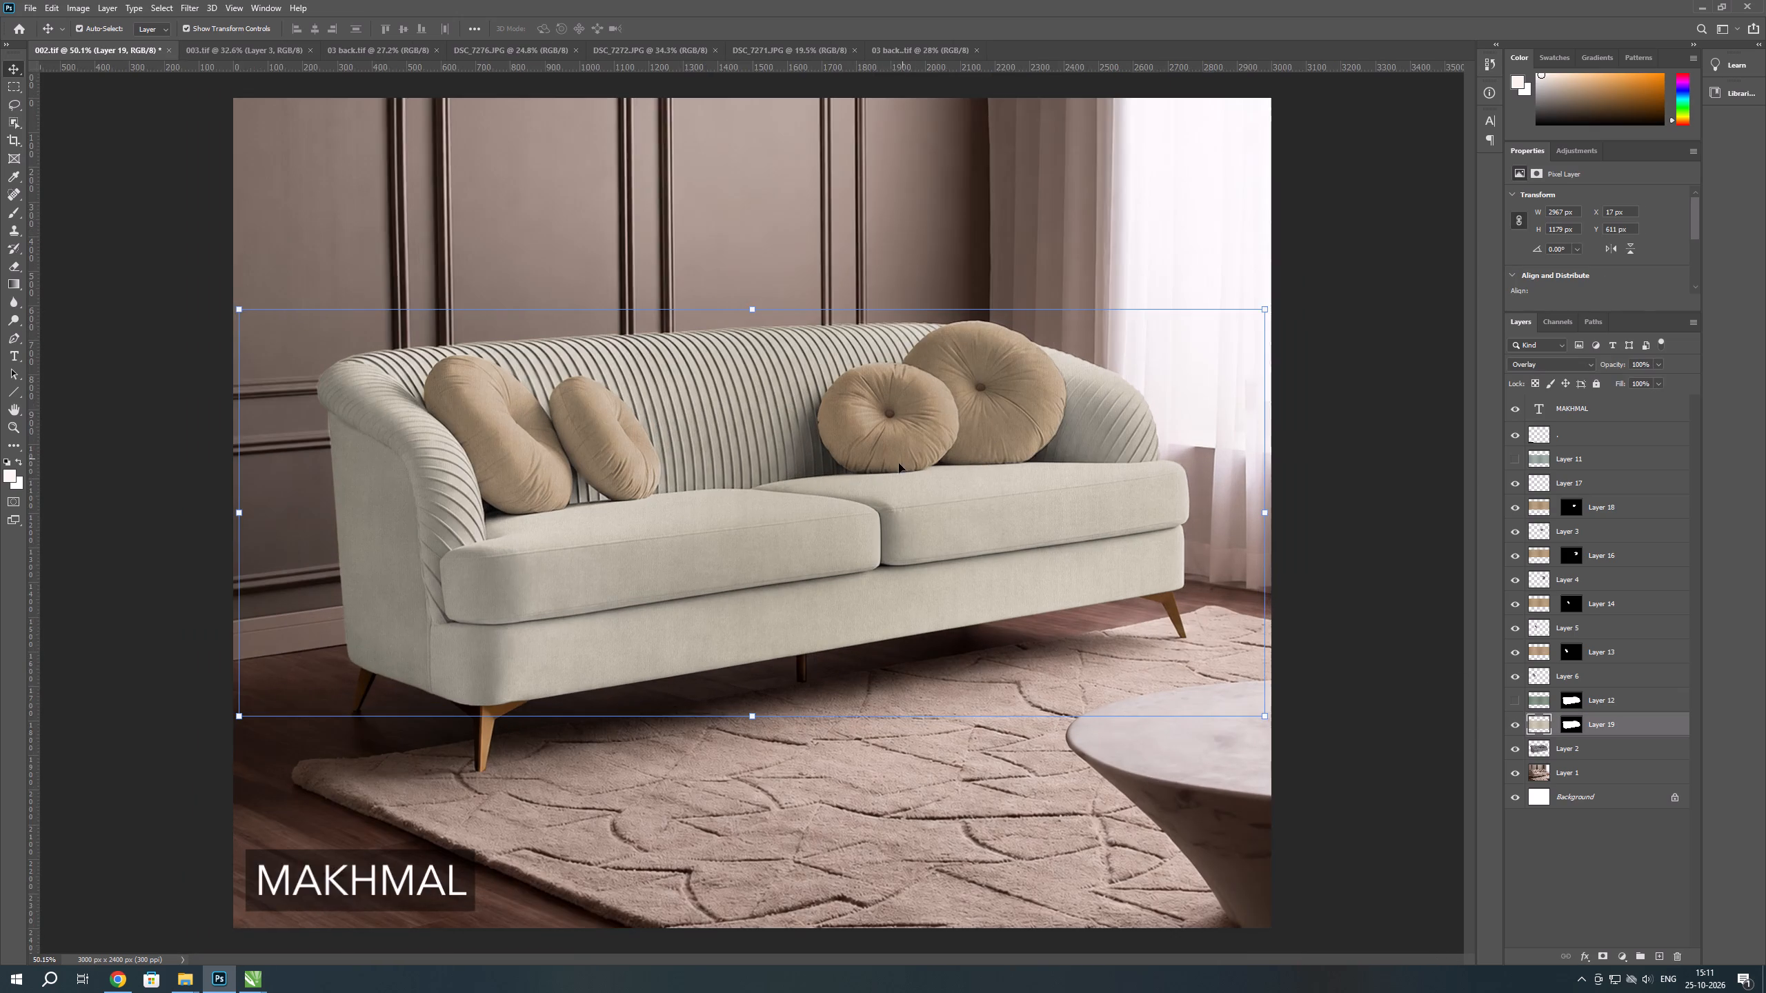
scroll(823, 510, "up", 2)
key("ctrl+b")
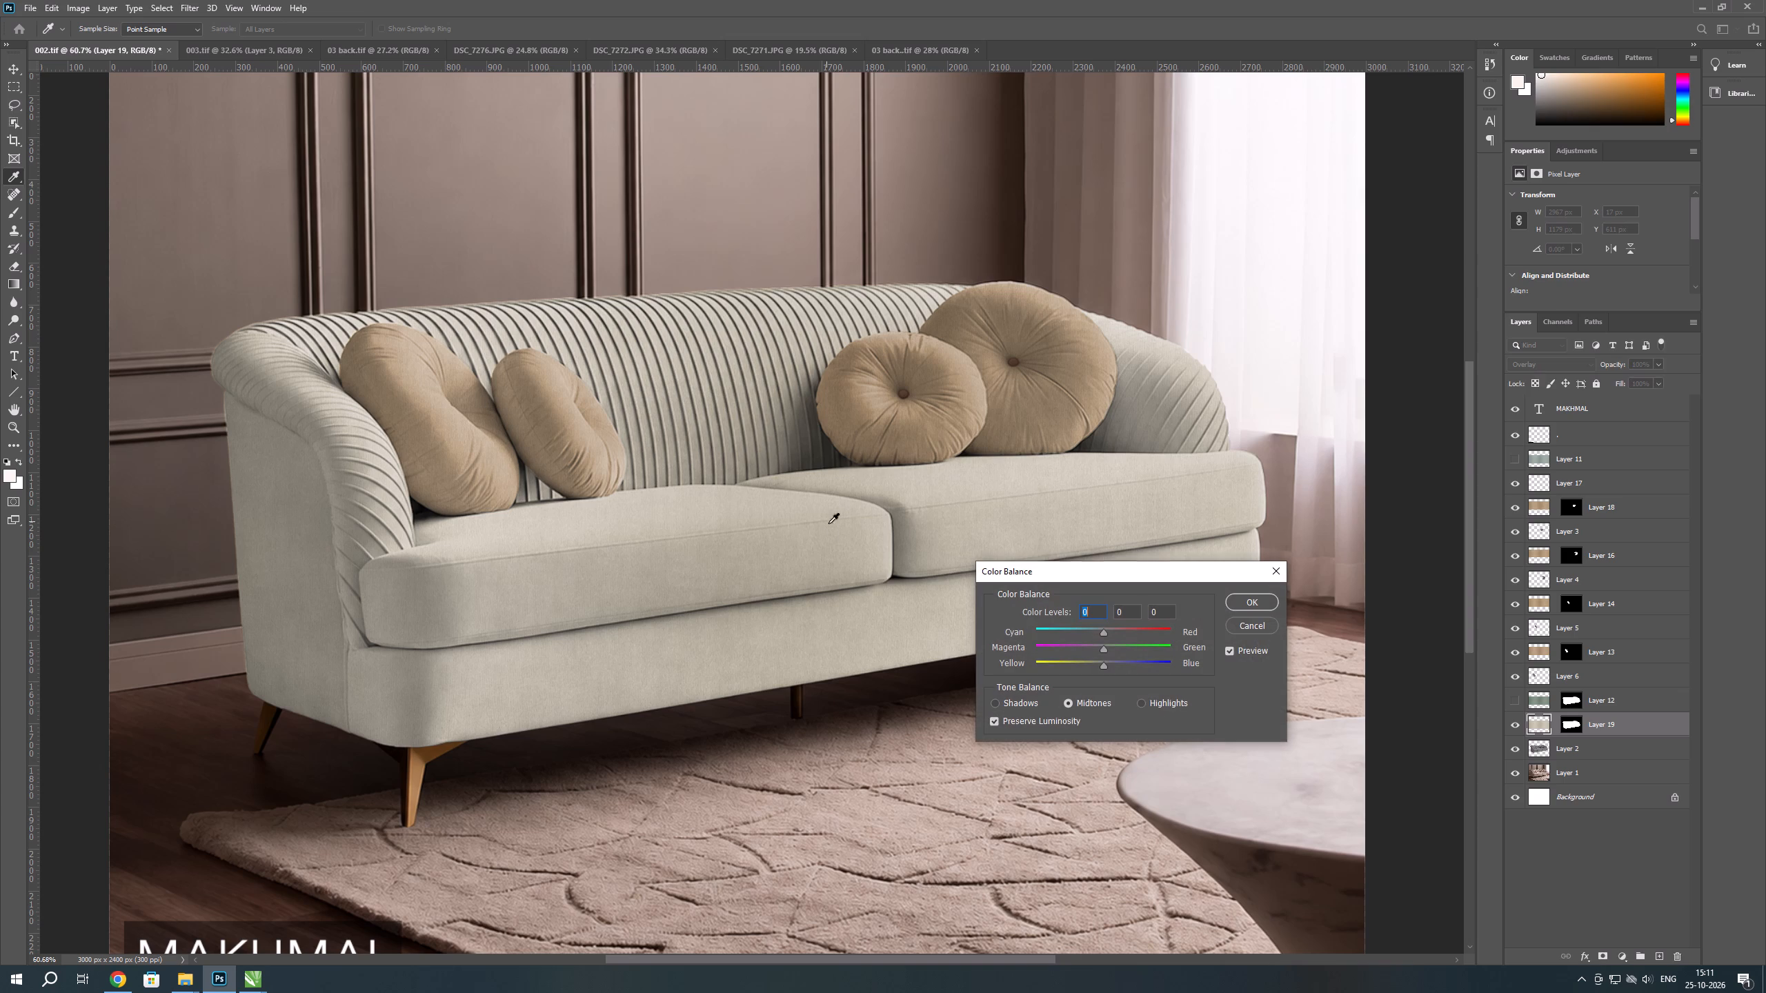
left_click(1104, 663)
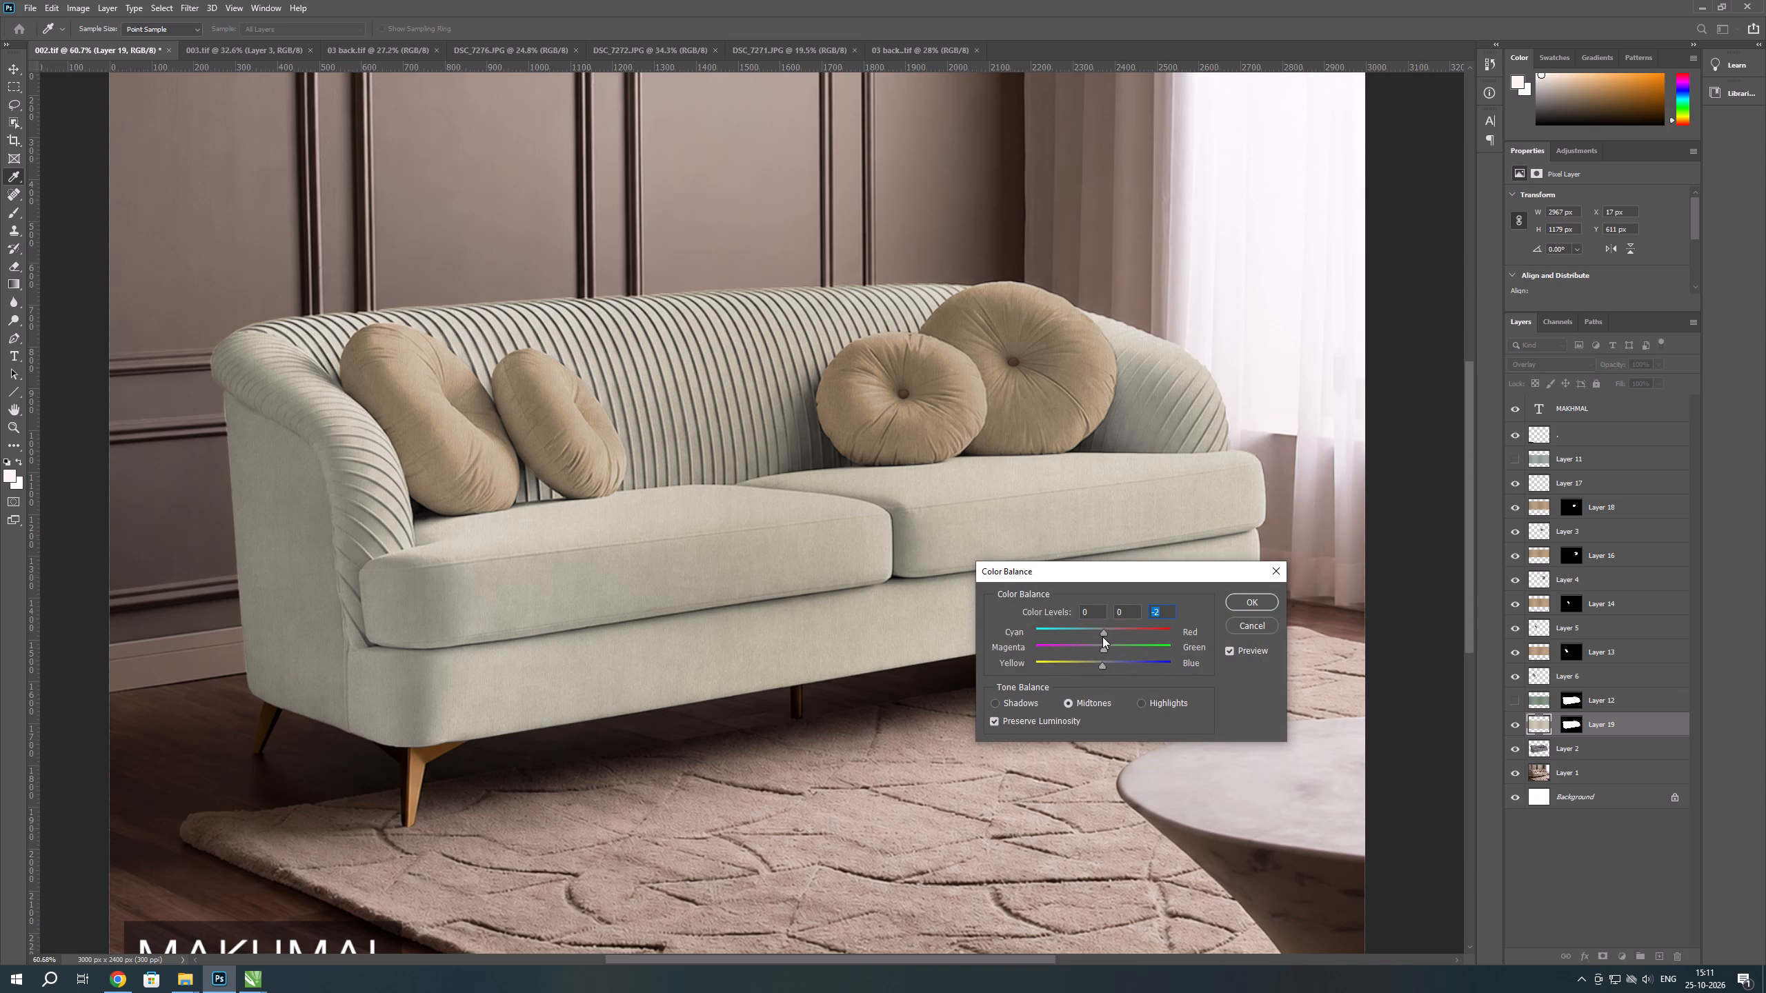
left_click_drag(1104, 629, 1113, 632)
left_click_drag(1113, 632, 1109, 635)
left_click_drag(1109, 635, 1116, 636)
key("Down")
key("Down")
key("Down")
key("Down")
key("Down")
key("Down")
key("Down")
key("Down")
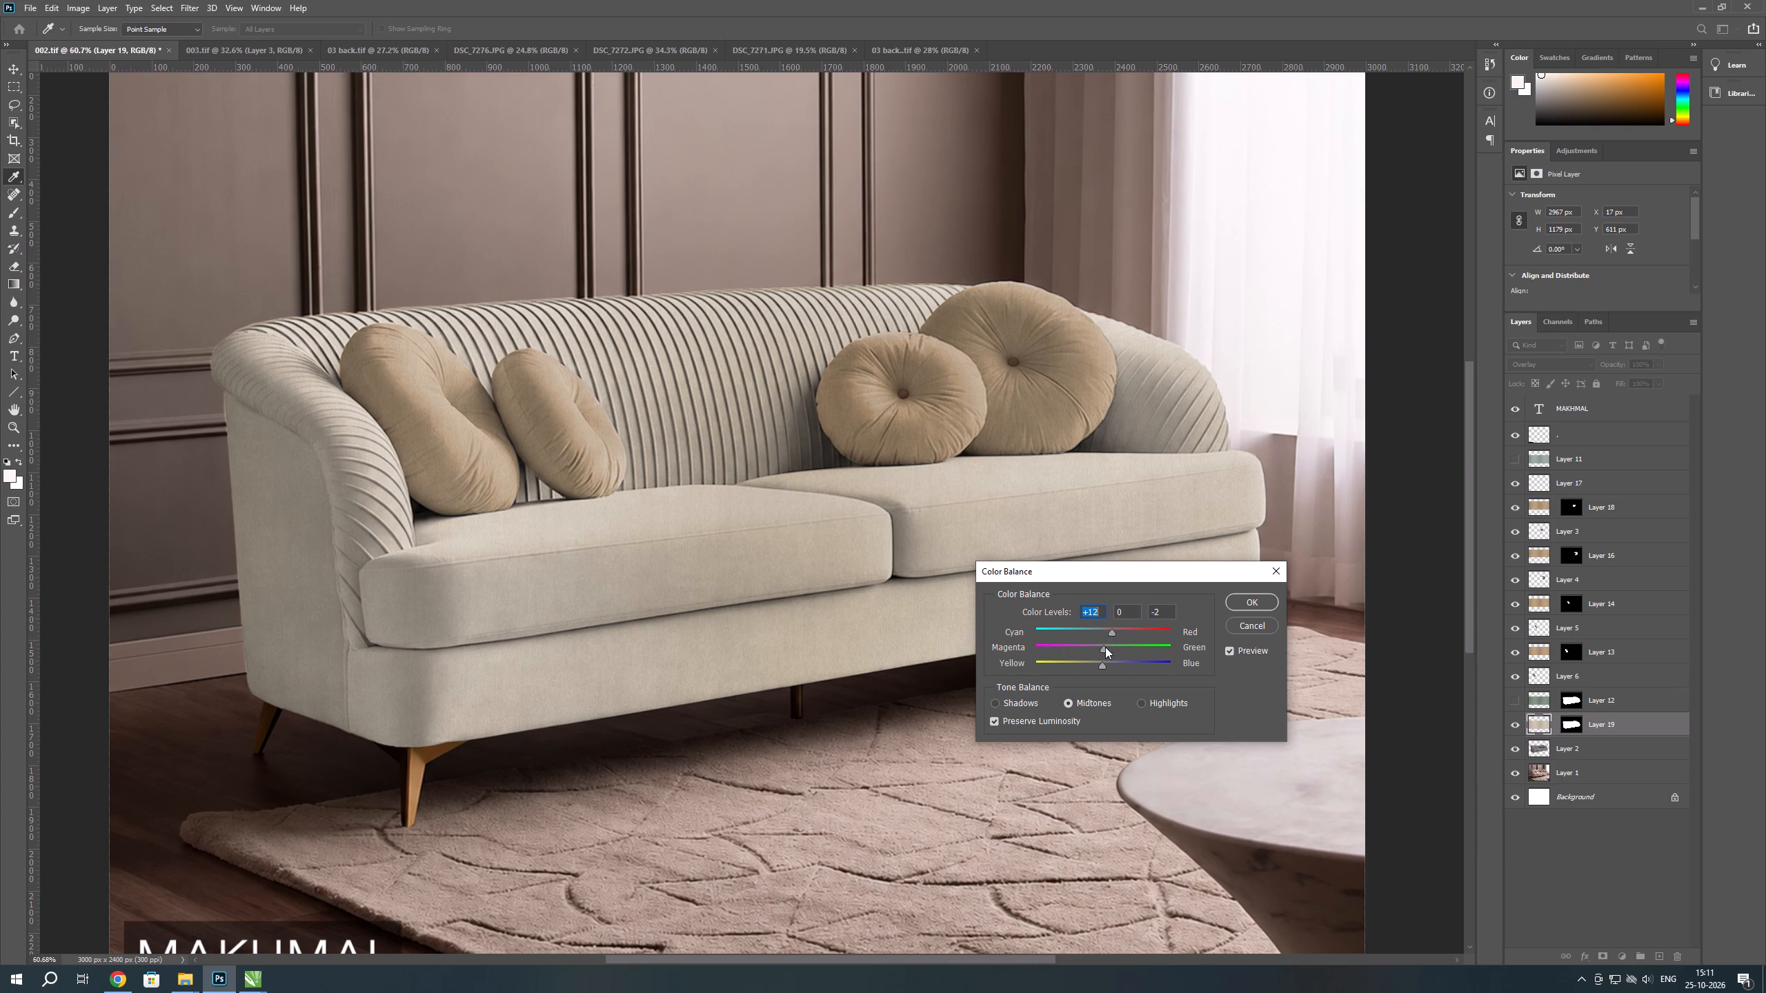
key("Down")
key("Down")
left_click(1105, 647)
key("ctrl+z")
left_click(1103, 663)
left_click(1247, 598)
Examine the sofa's fabric colour within the whole scene and up close on the pleated backrest and seat cushions.
scroll(1170, 618, "down", 8)
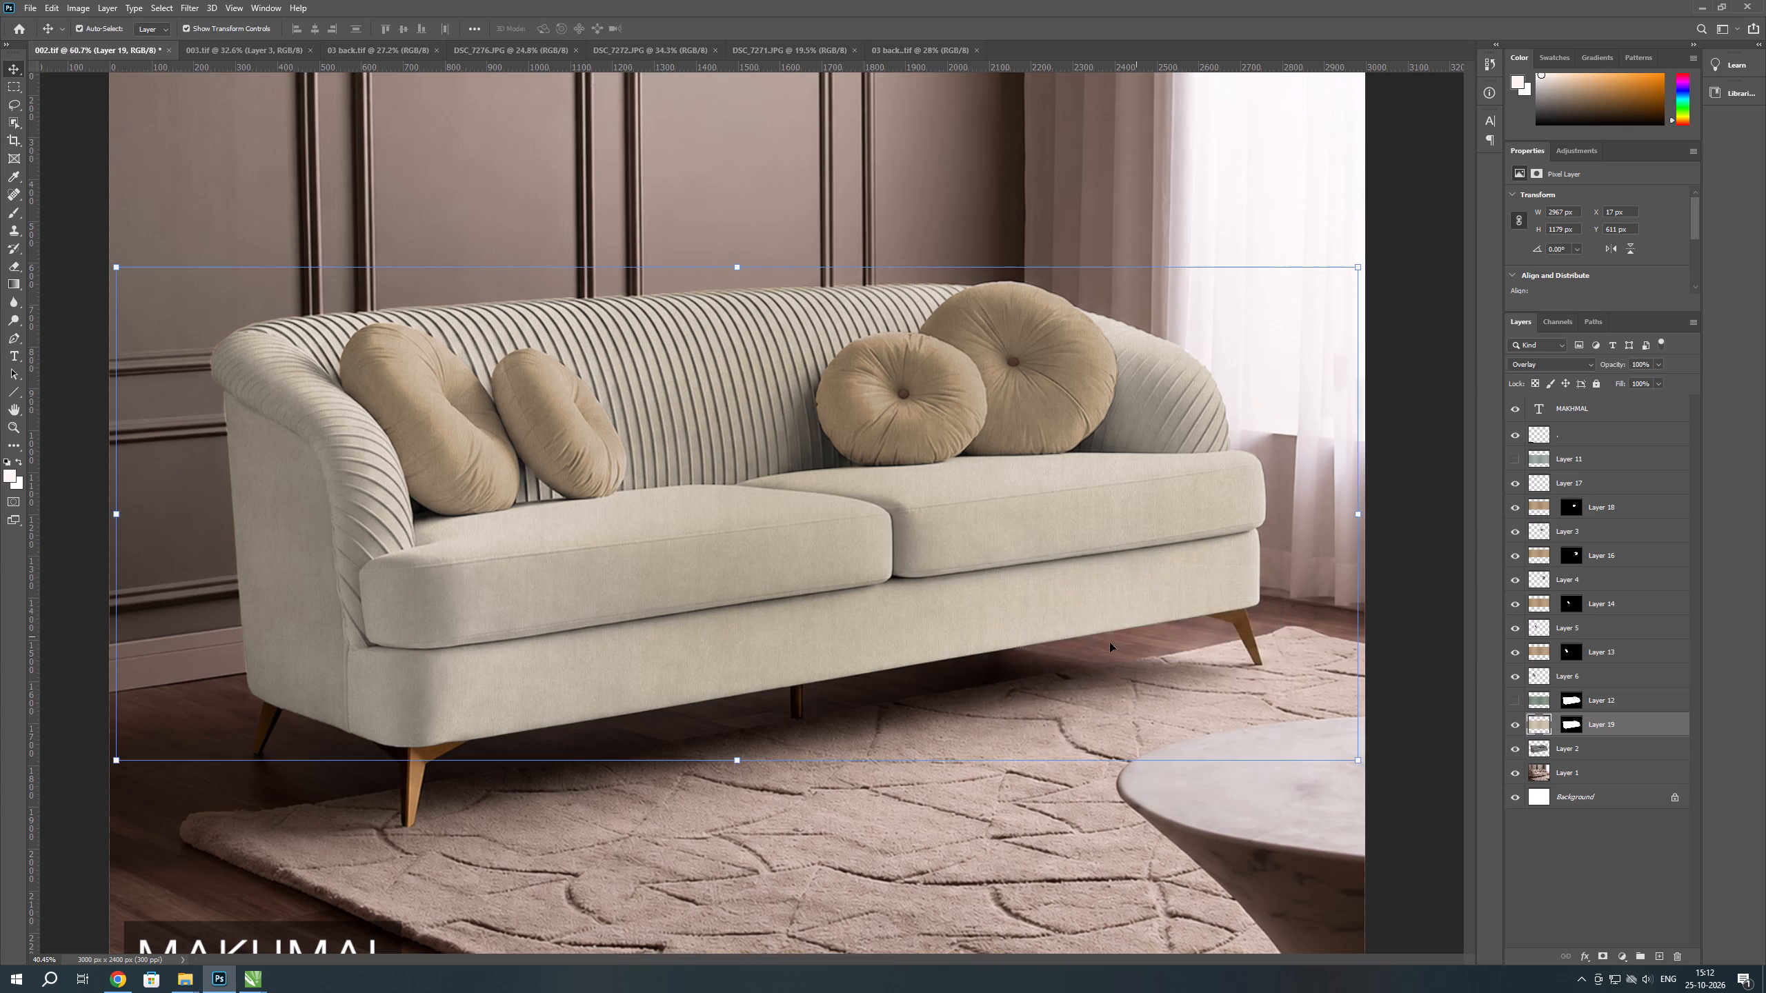
scroll(1011, 539, "up", 2)
left_click_drag(802, 539, 821, 533)
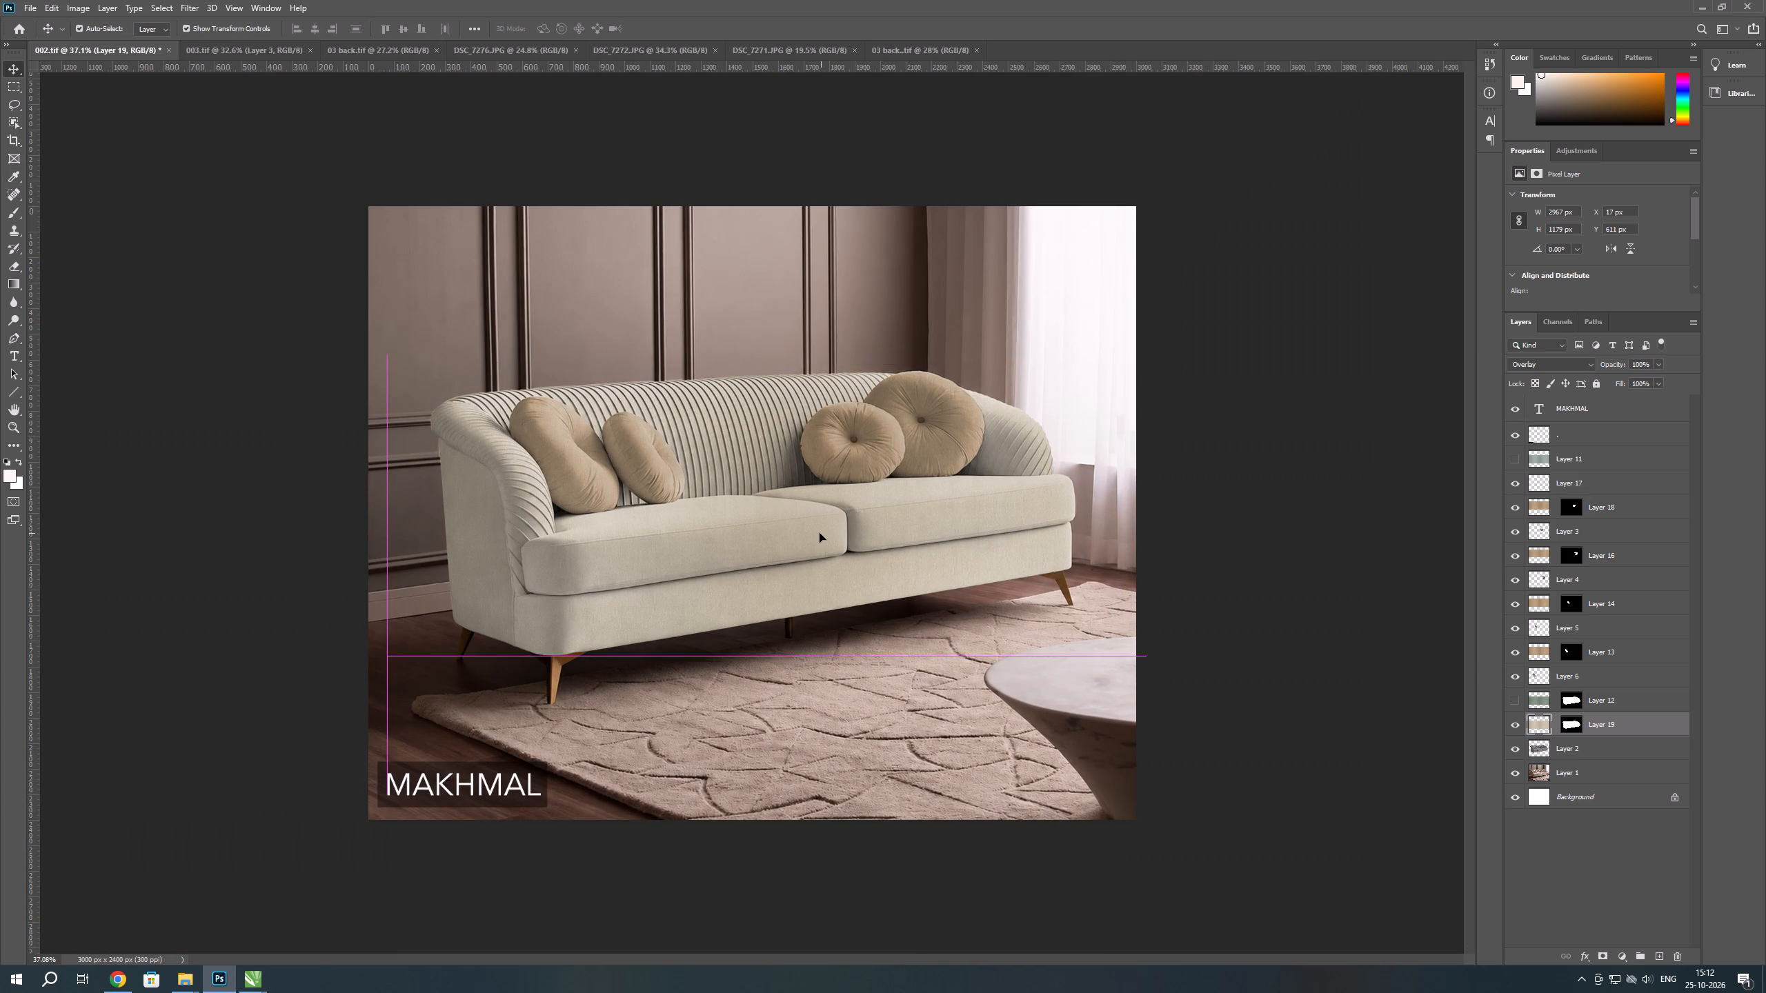
key("ctrl+z")
left_click(1291, 592)
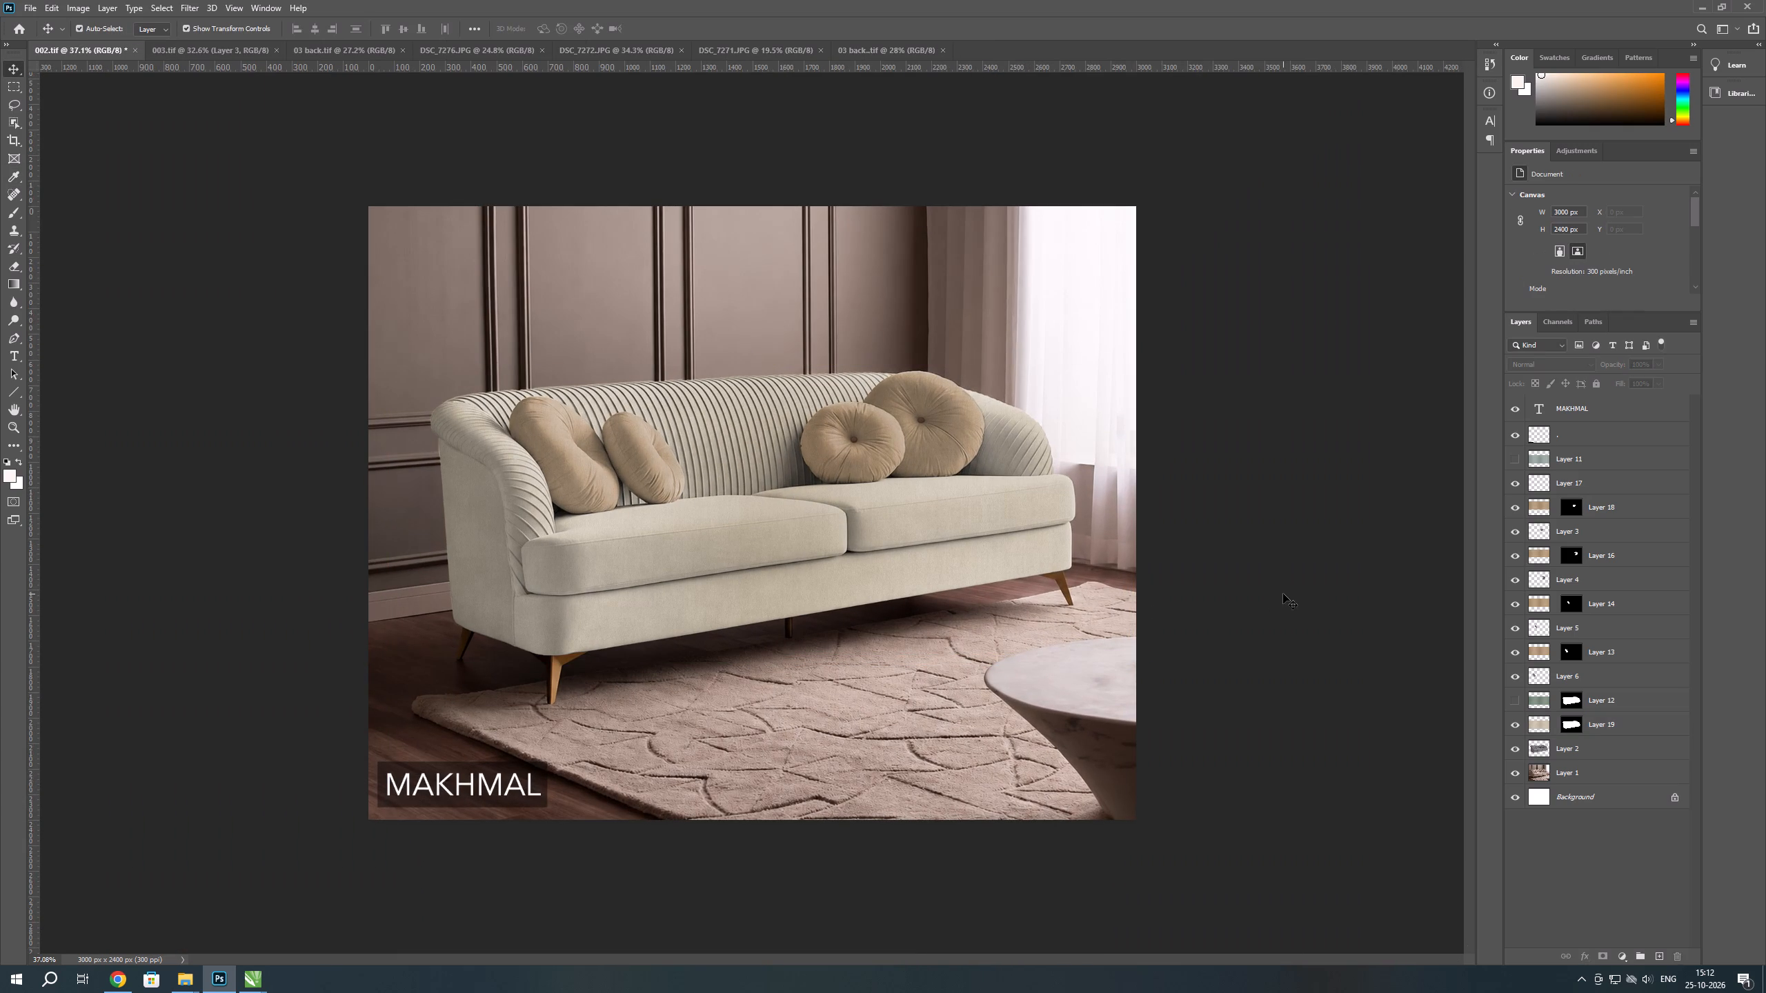
scroll(775, 546, "up", 5)
scroll(787, 602, "down", 2)
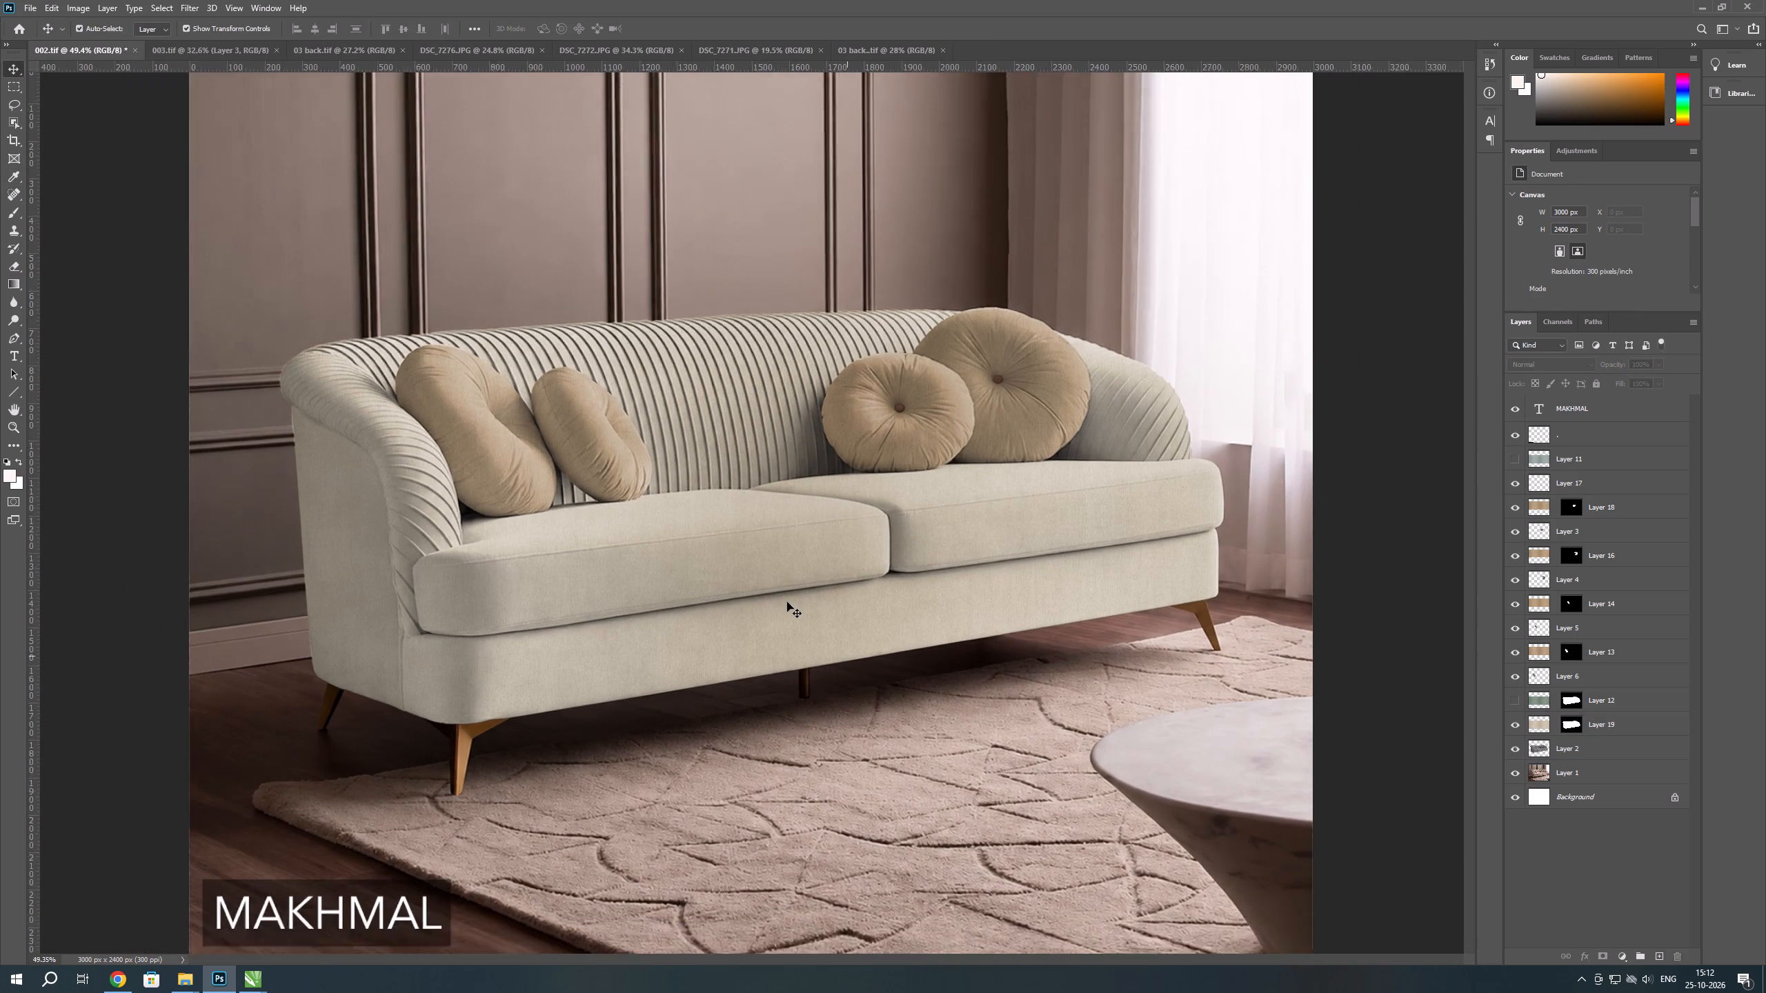
scroll(787, 602, "down", 2)
scroll(774, 521, "up", 6)
scroll(731, 358, "up", 7)
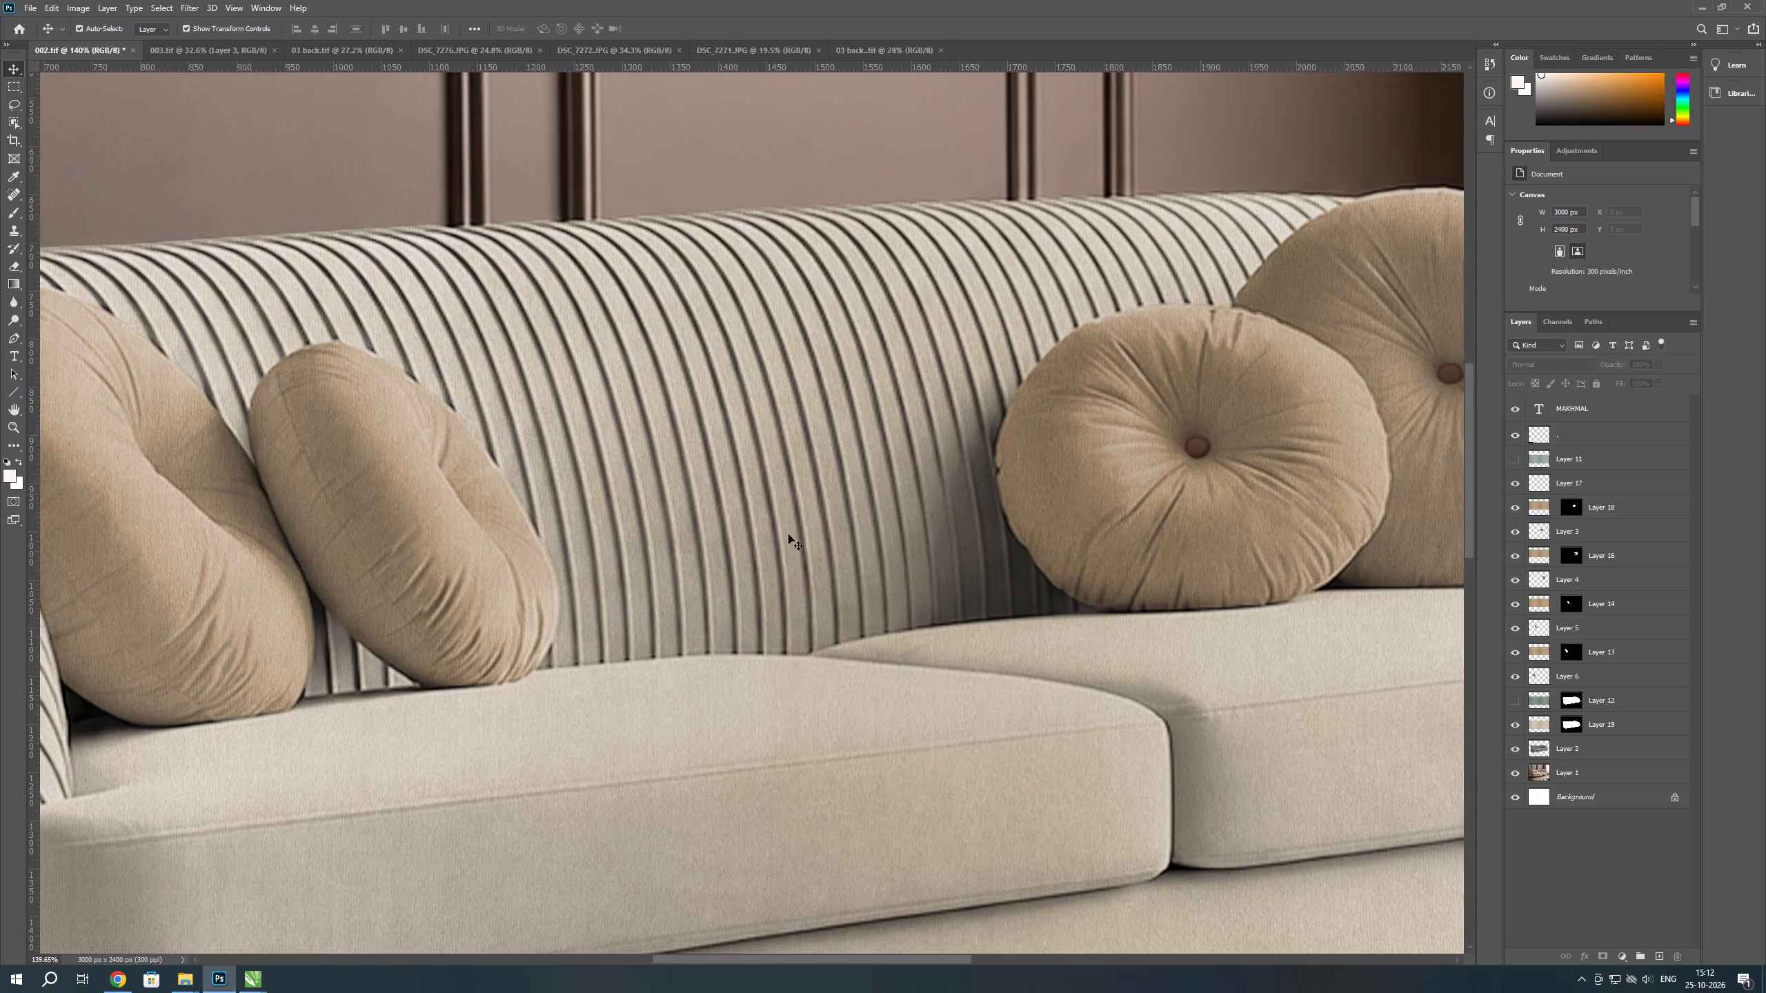
Examine the sofa's fabric up close around the pleated backrest and cushions, and within the whole room scene.
scroll(875, 625, "down", 2)
scroll(769, 626, "up", 4)
scroll(748, 629, "down", 7)
scroll(973, 660, "down", 5)
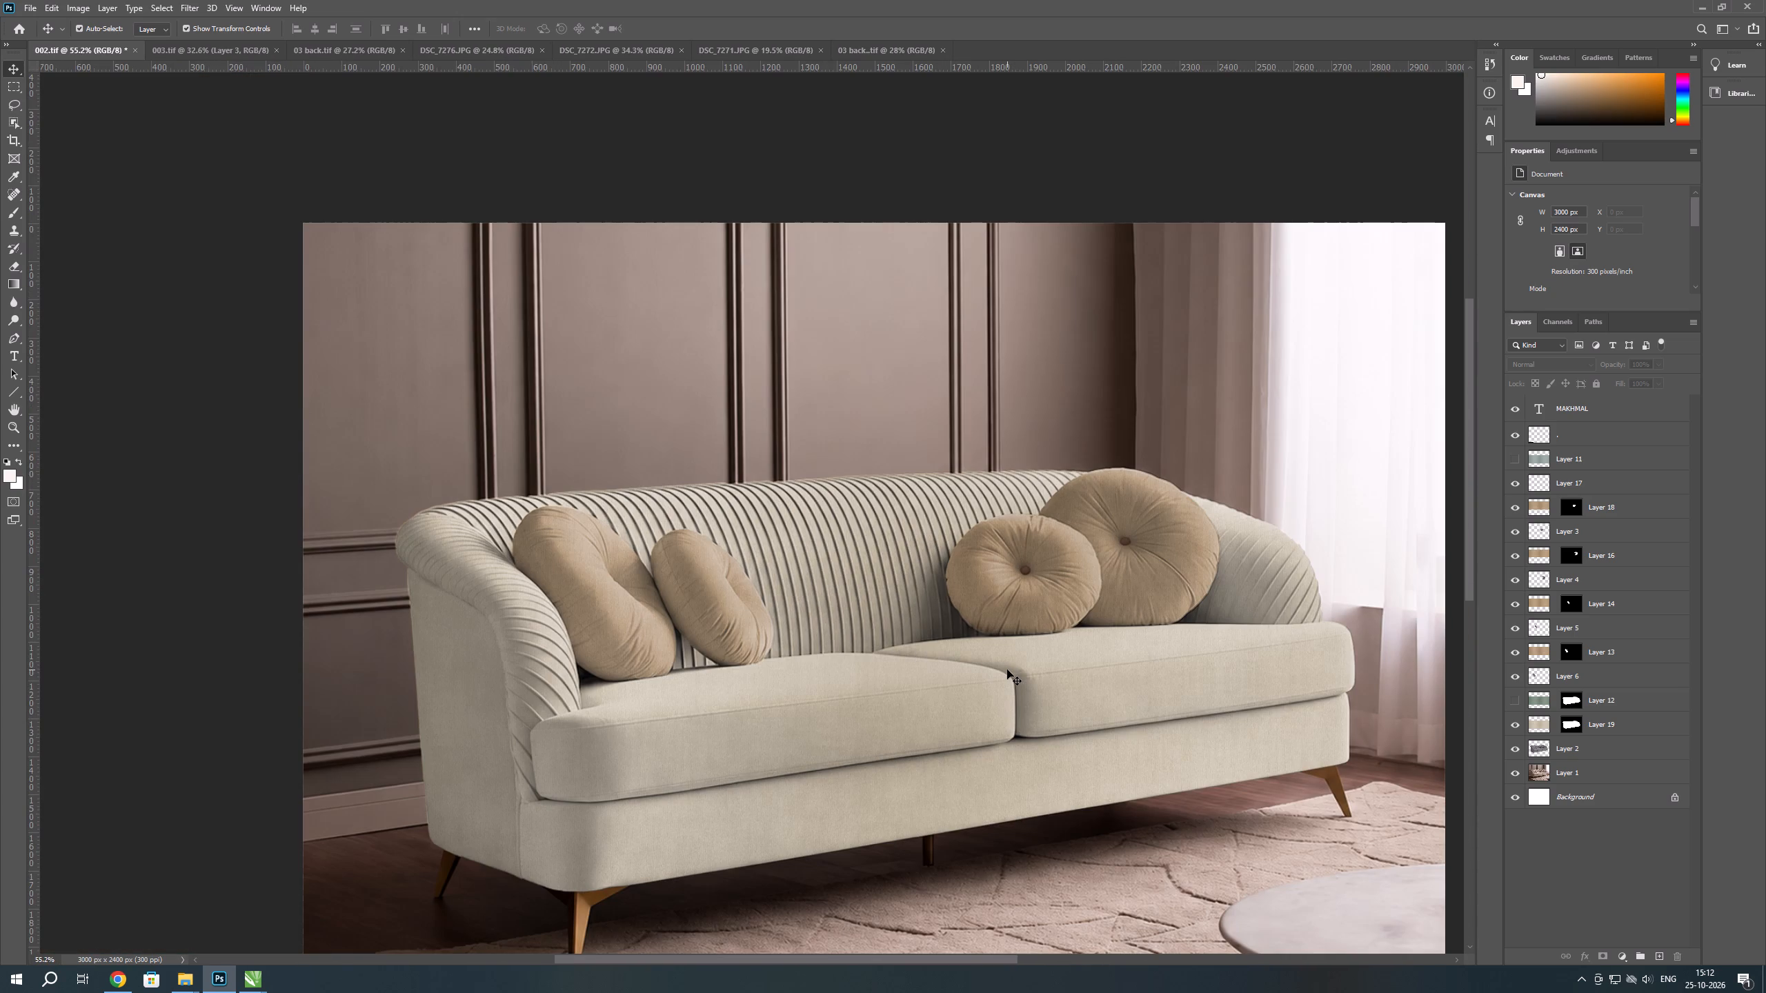
scroll(1001, 610, "up", 6)
scroll(962, 531, "up", 7)
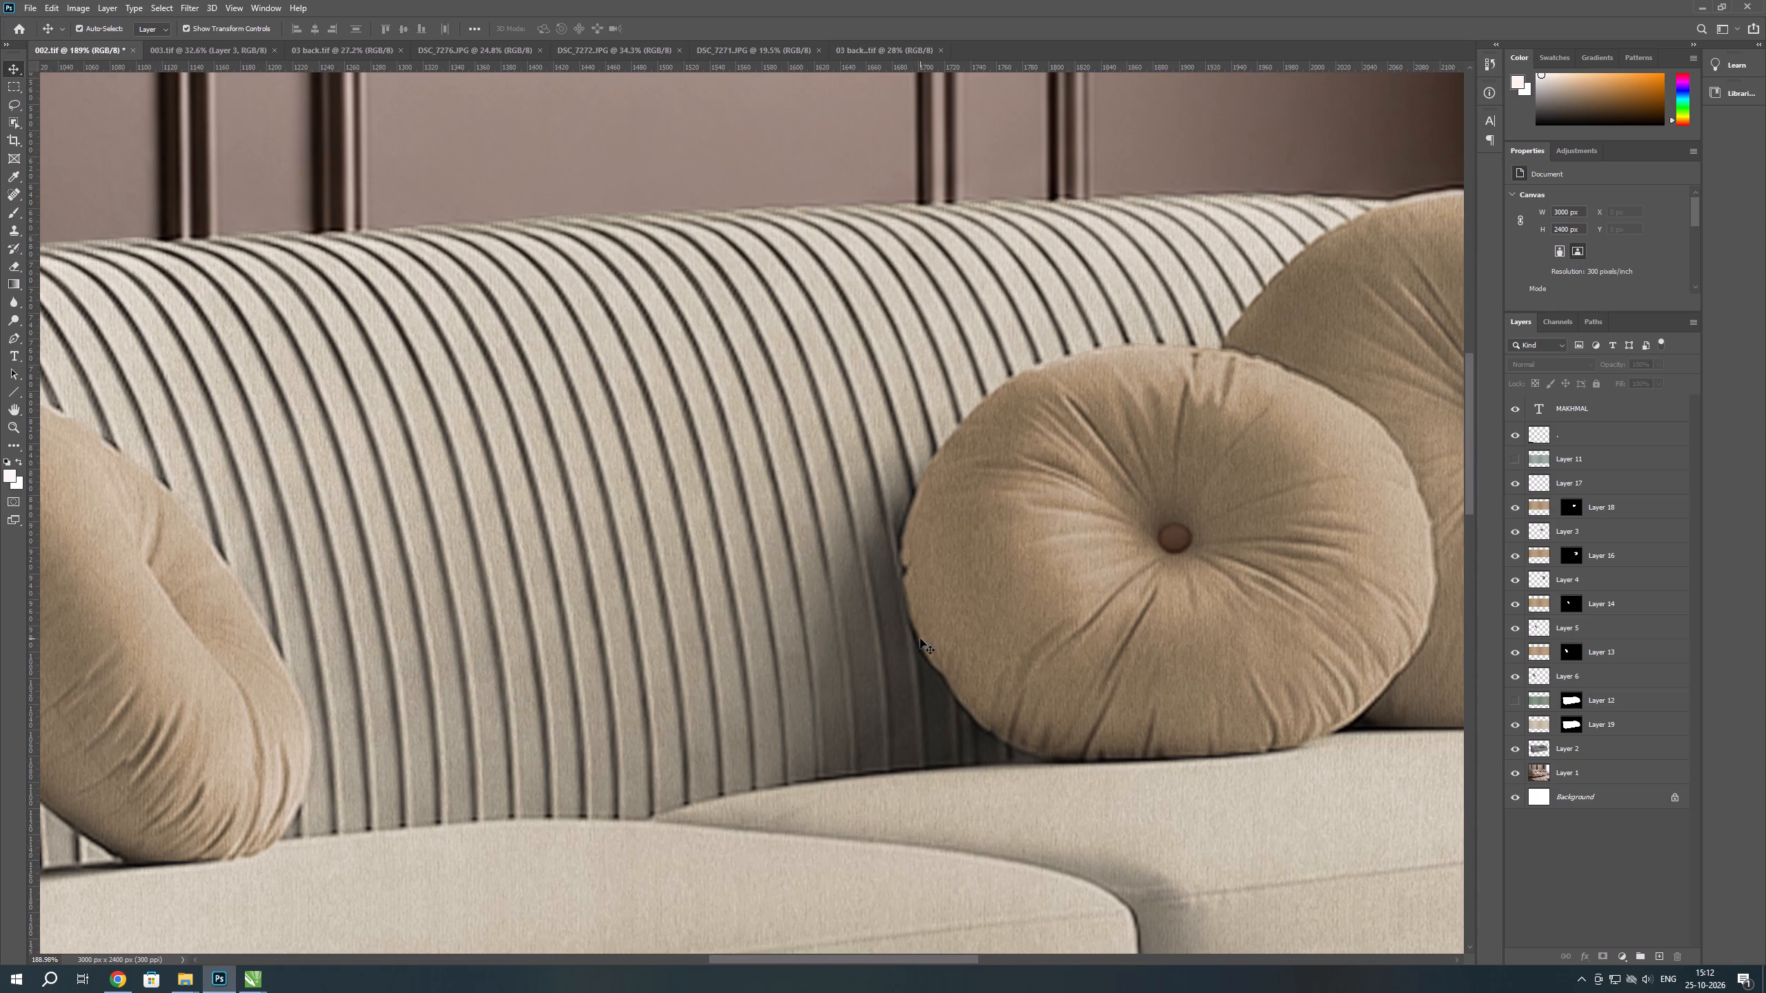
scroll(922, 649, "down", 4)
scroll(1064, 681, "down", 3)
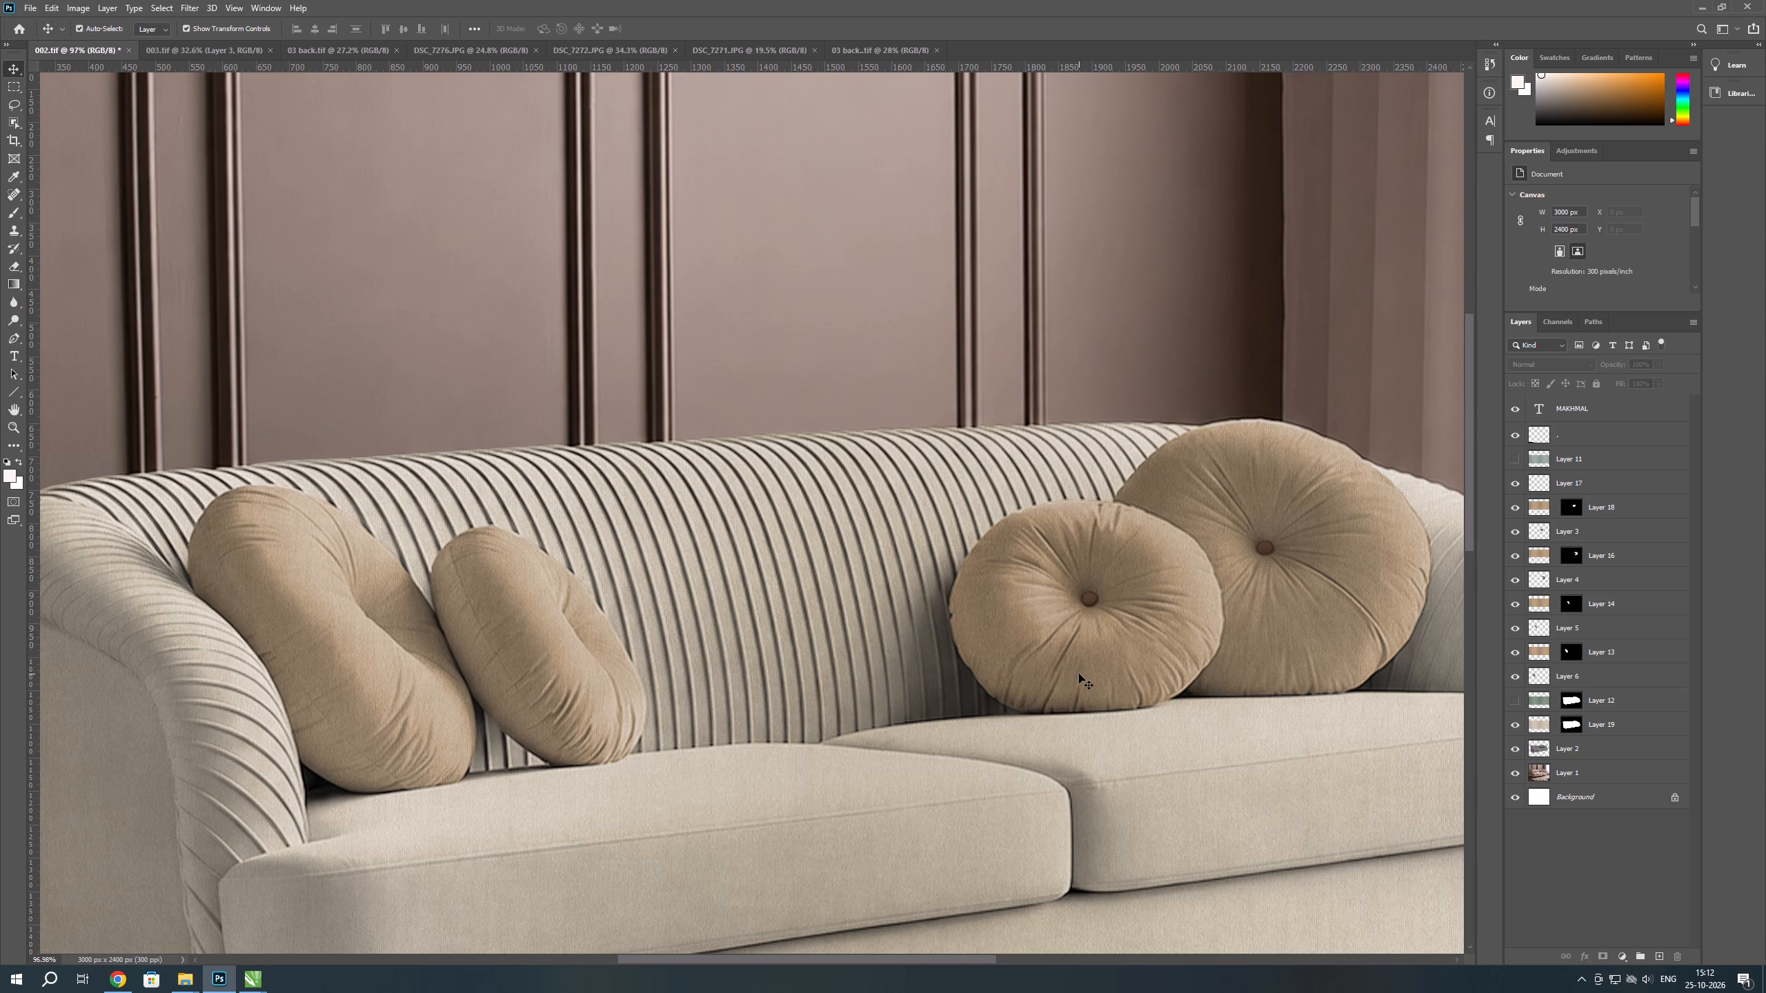
scroll(1206, 412, "down", 3)
scroll(800, 433, "down", 7)
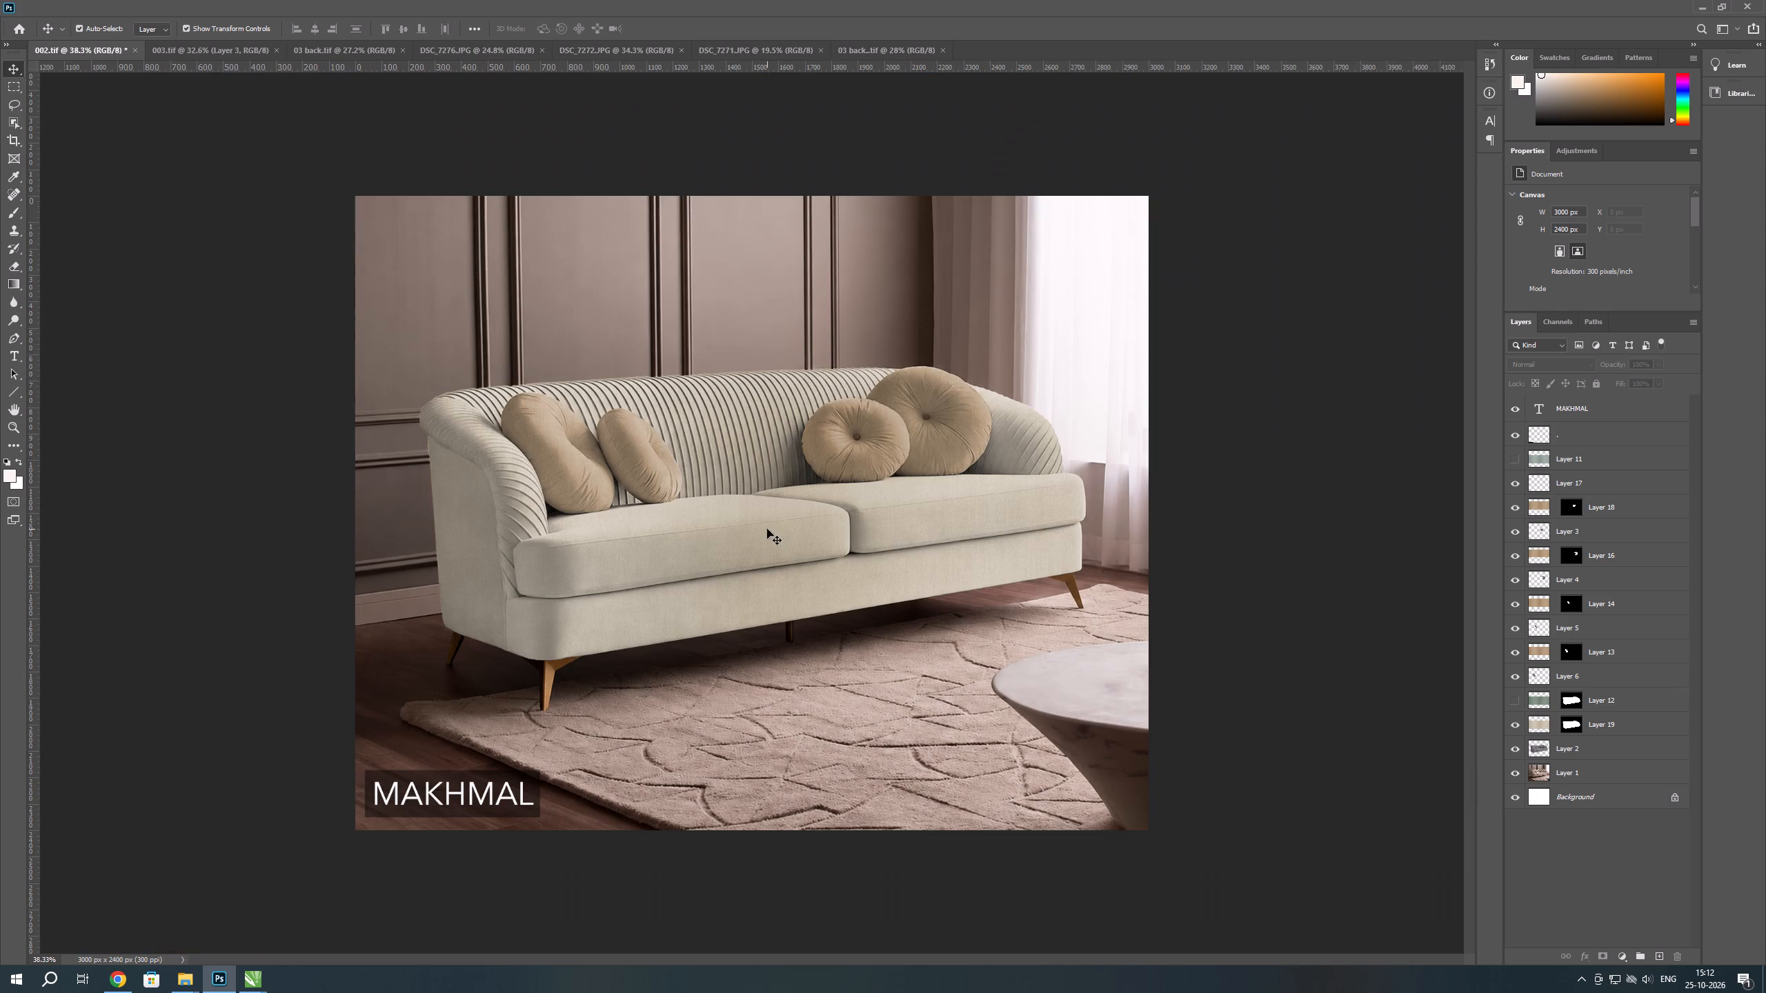
scroll(790, 503, "up", 3)
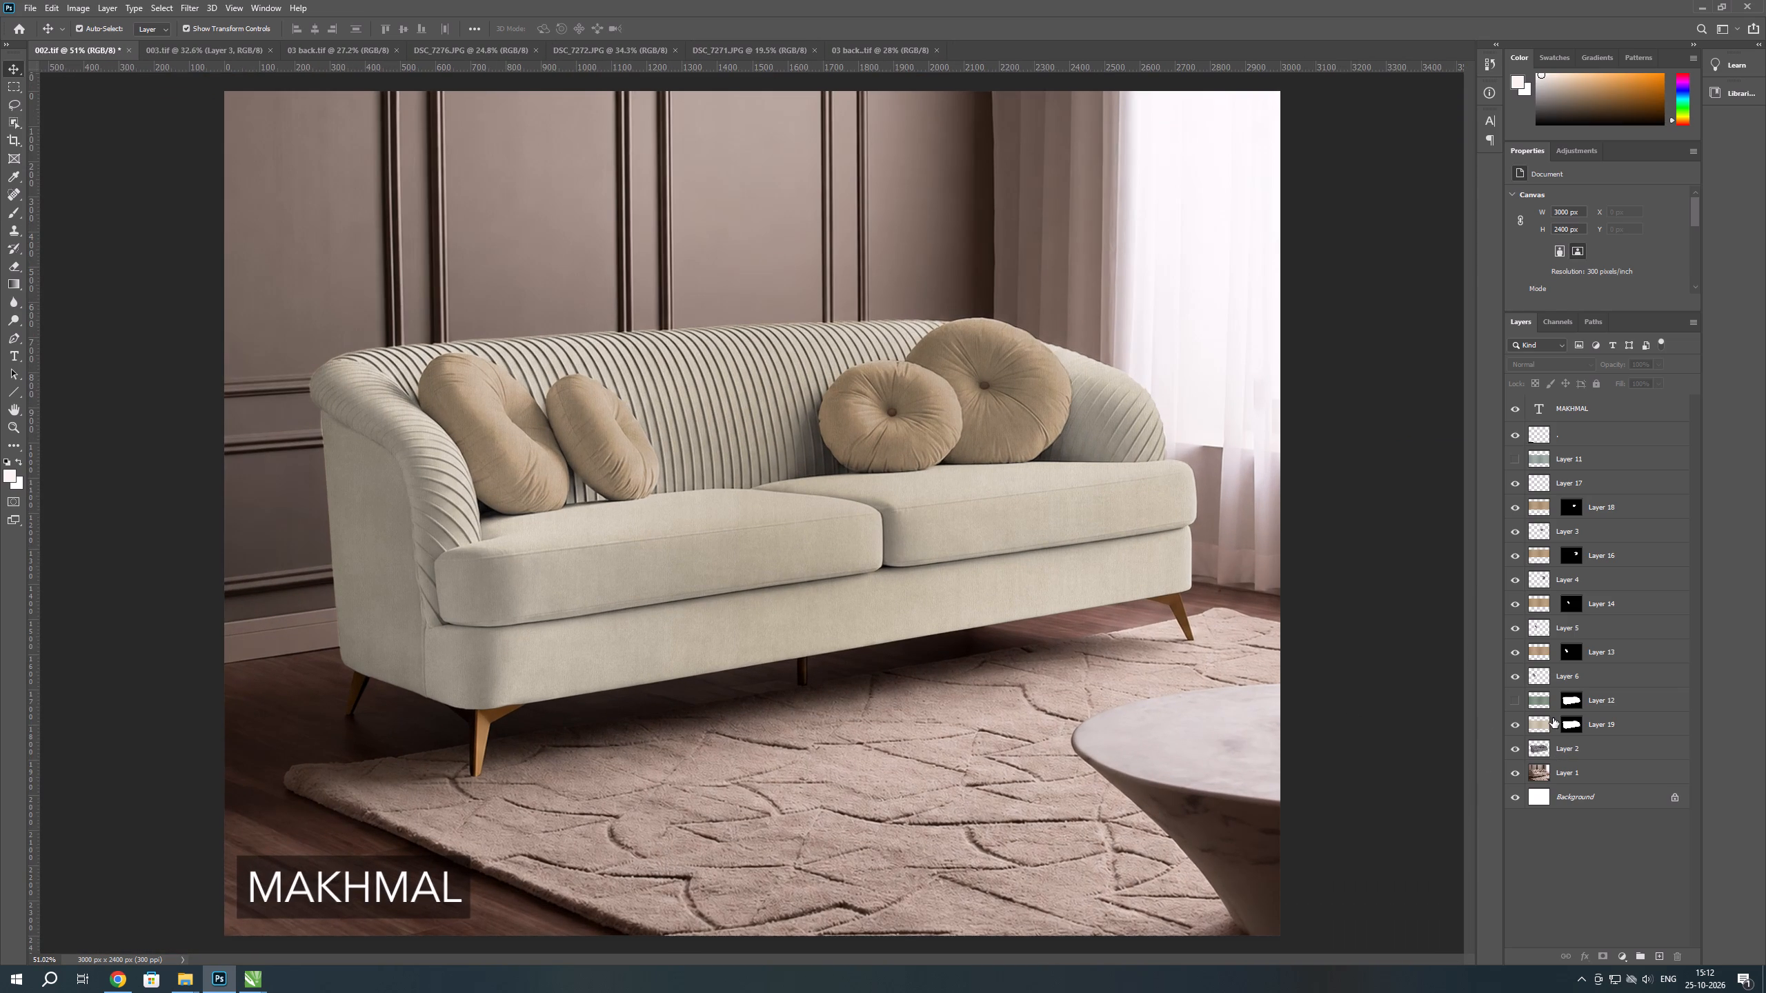
Hide Layer 19 and paste the copied green fabric into the sofa outline loaded from Layer 2, as a new masked layer above it.
left_click(1540, 720)
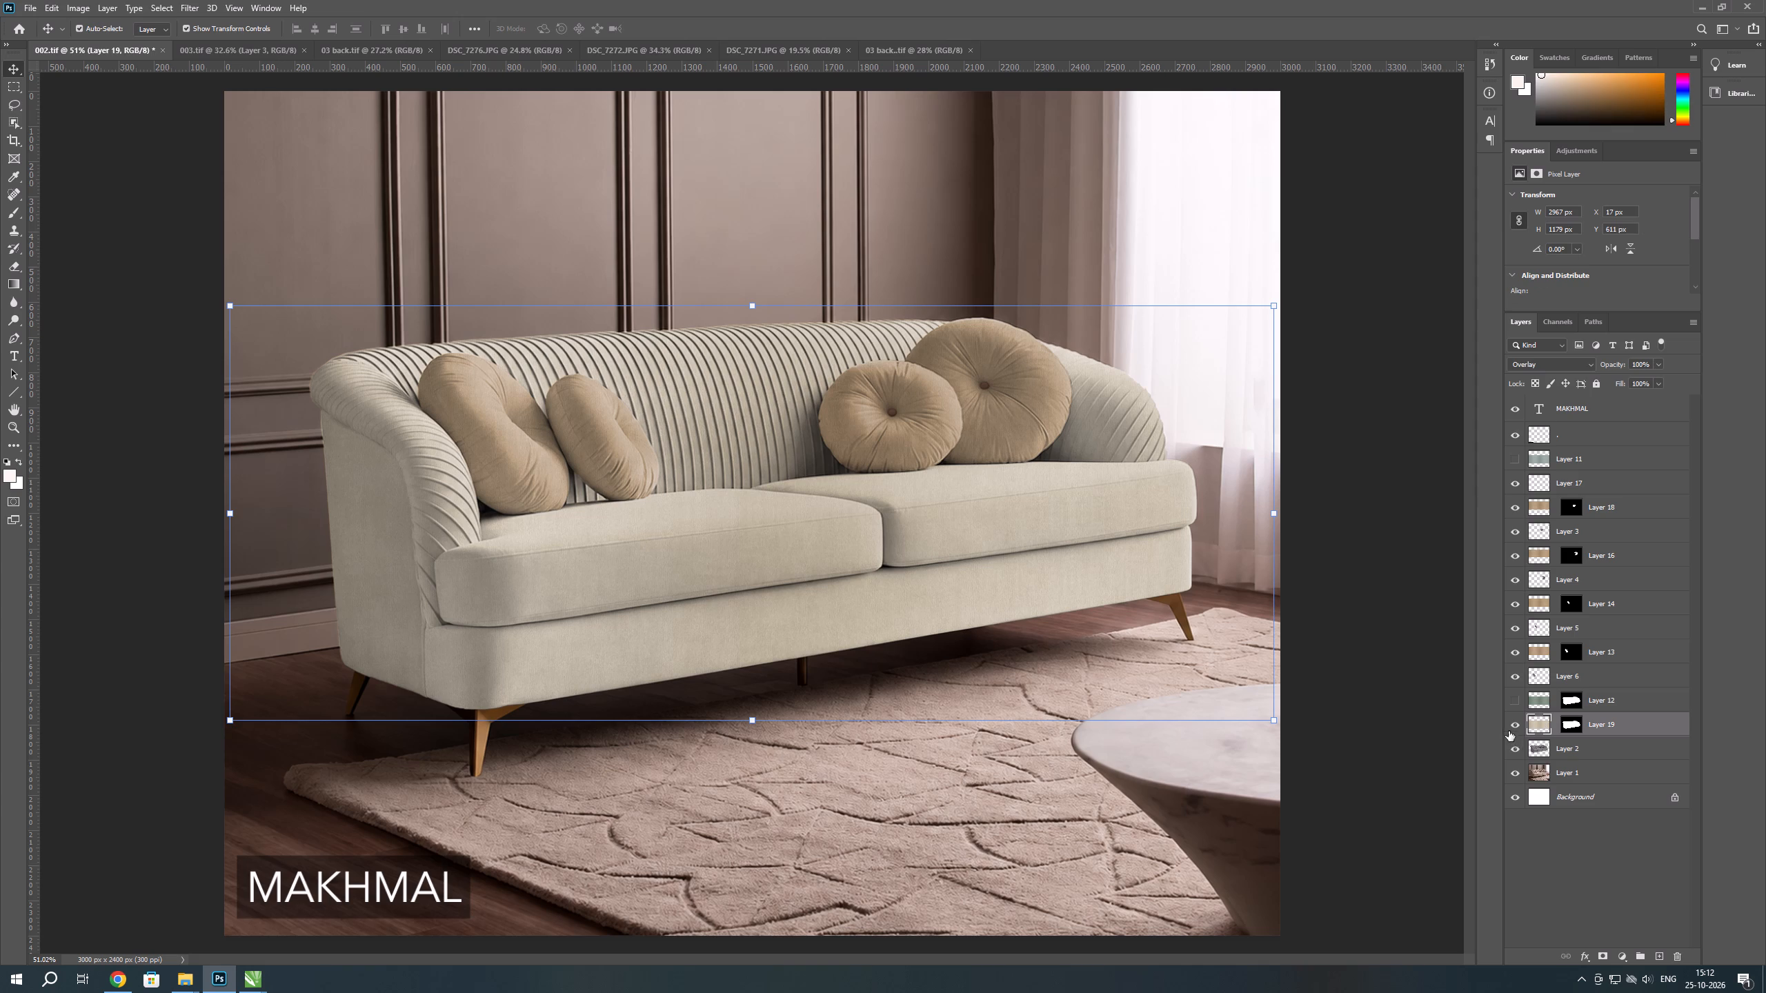
left_click(1505, 719)
left_click(1536, 725)
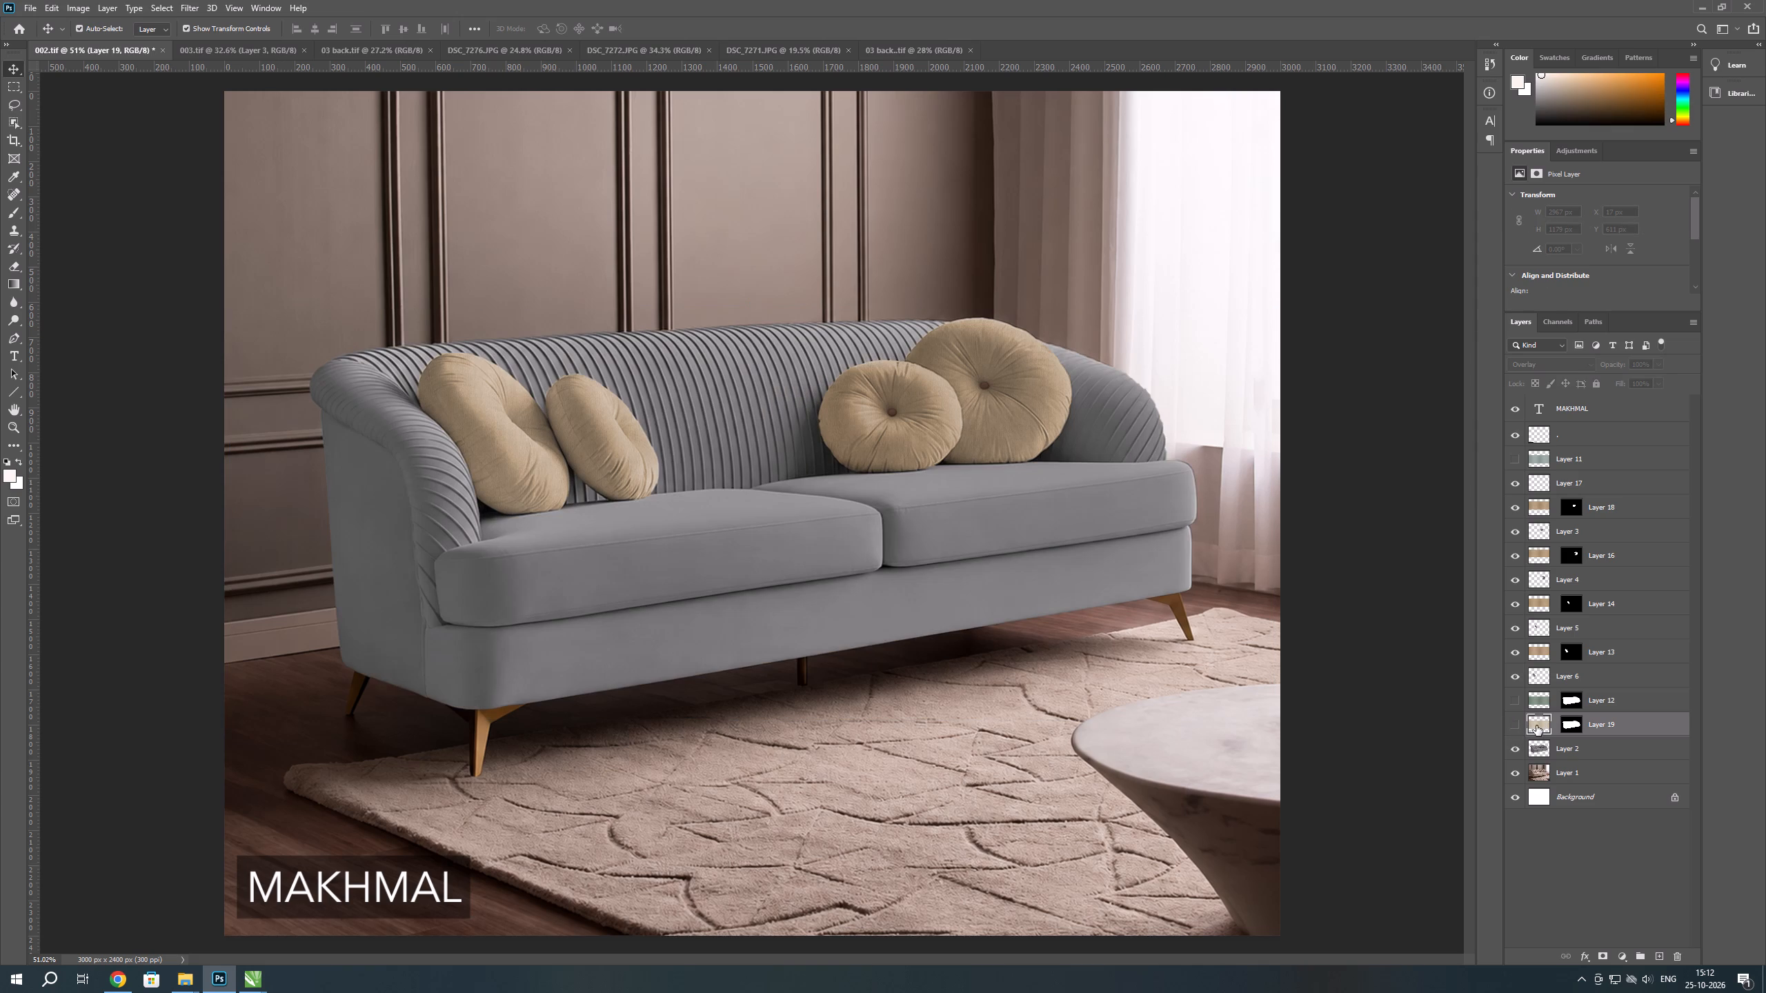
left_click(1536, 725, "ctrl")
key("ctrl+c")
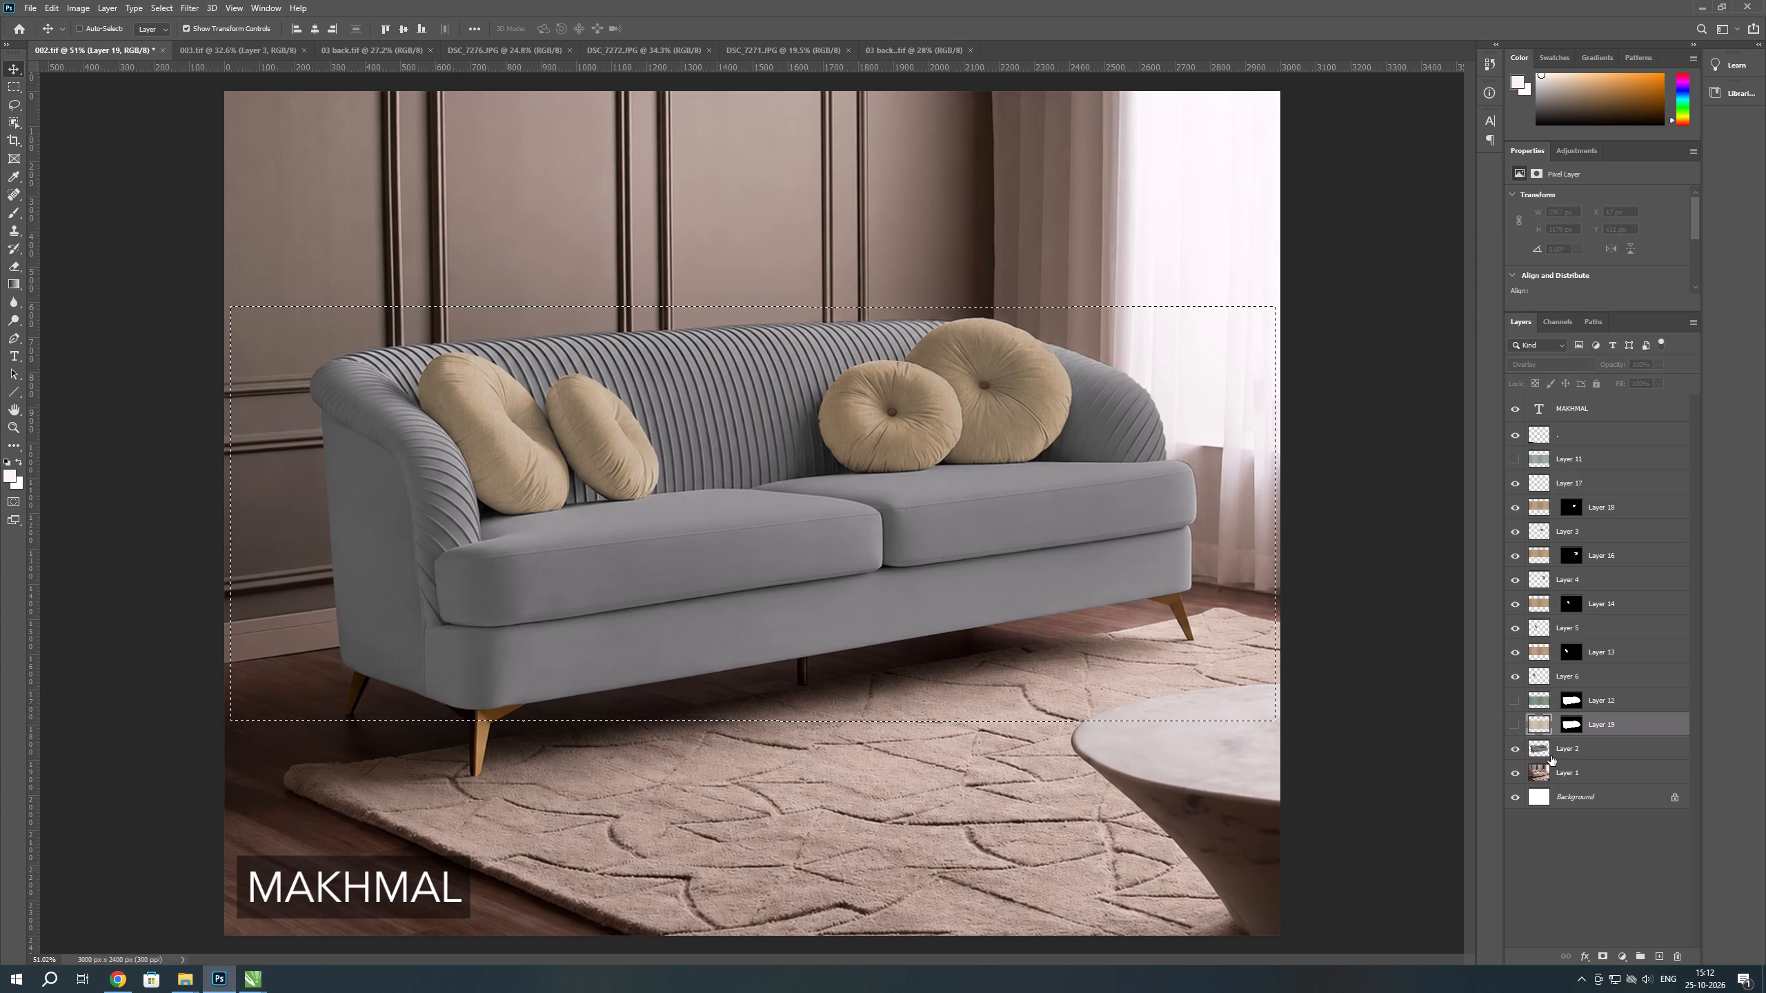
key("ctrl+c")
key("ctrl+c")
left_click(1538, 752)
left_click(1538, 752, "ctrl")
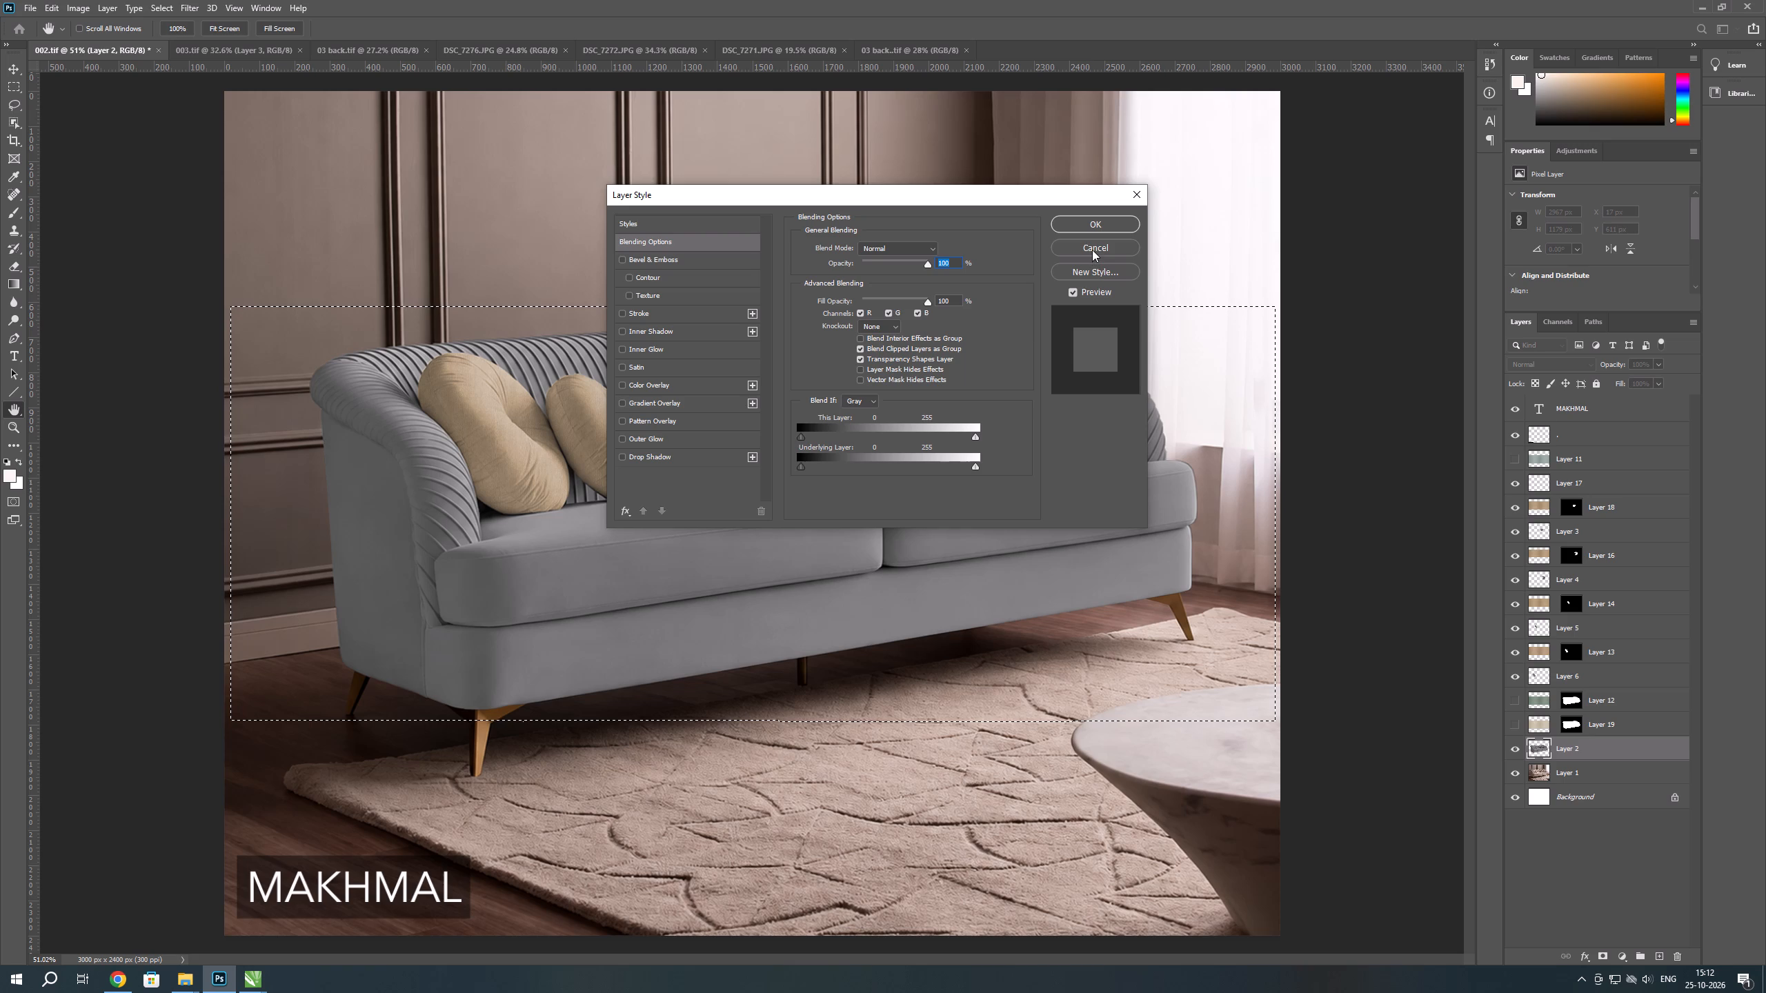
left_click(1092, 250)
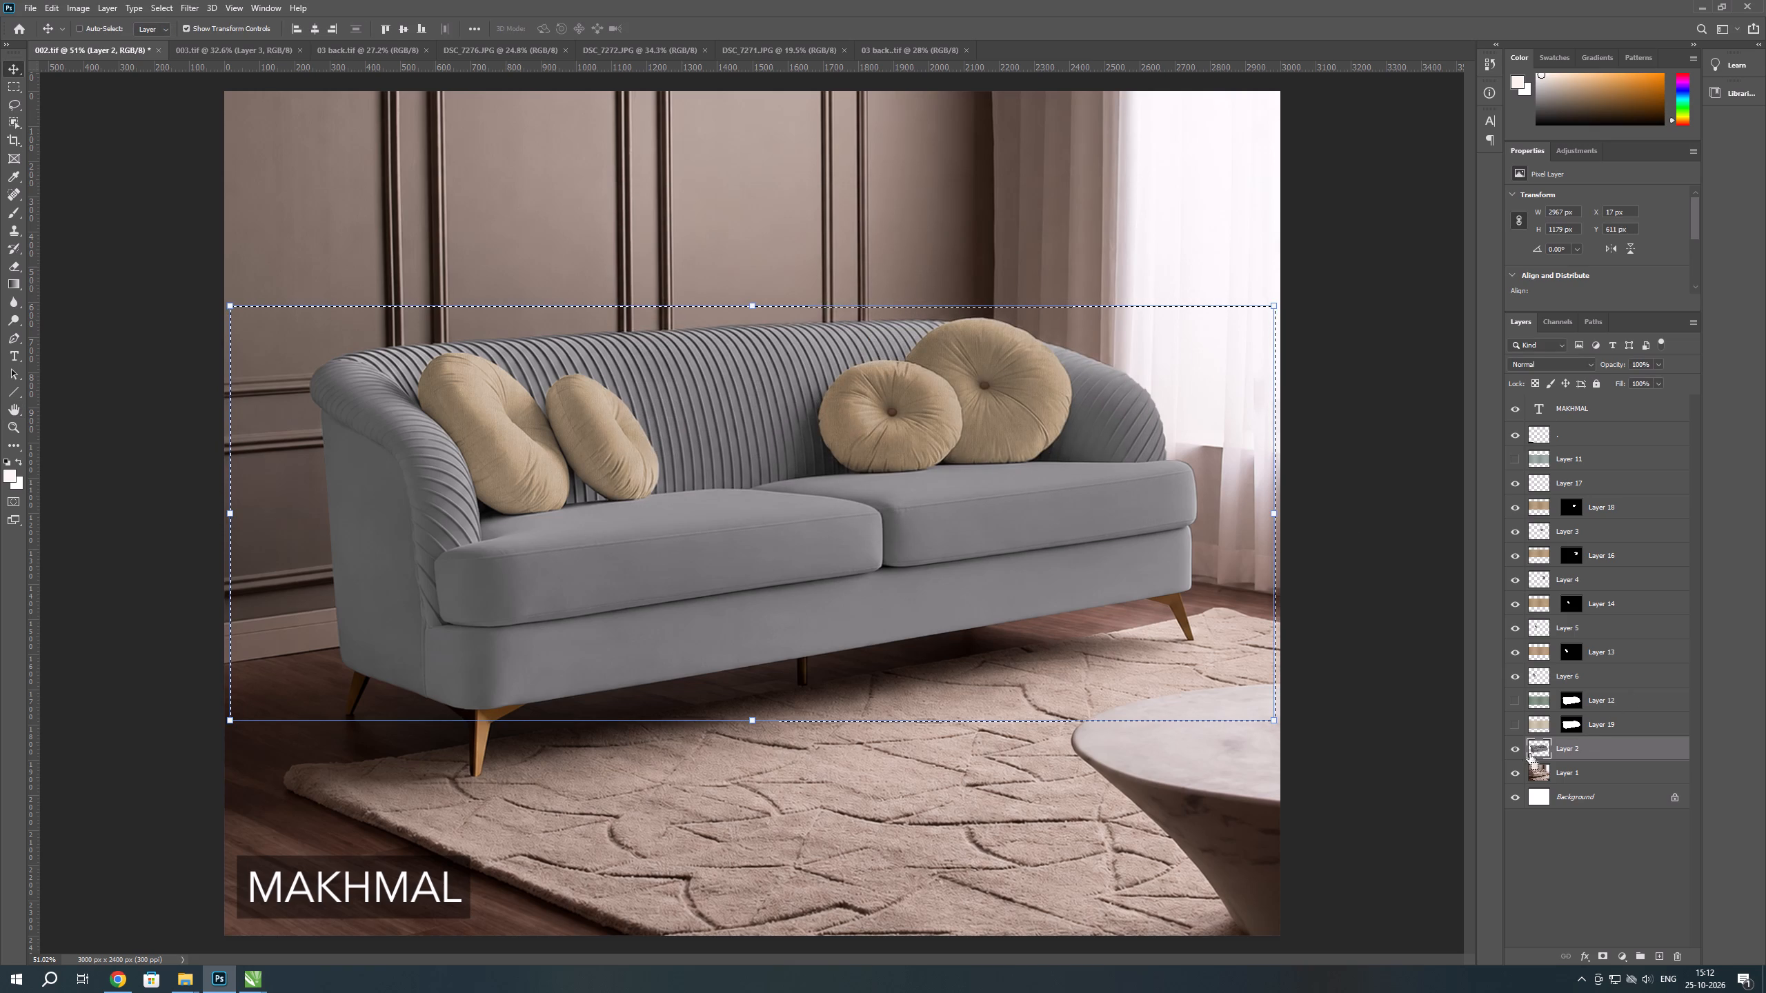
left_click(1538, 753, "ctrl")
key("ctrl+alt+shift+v")
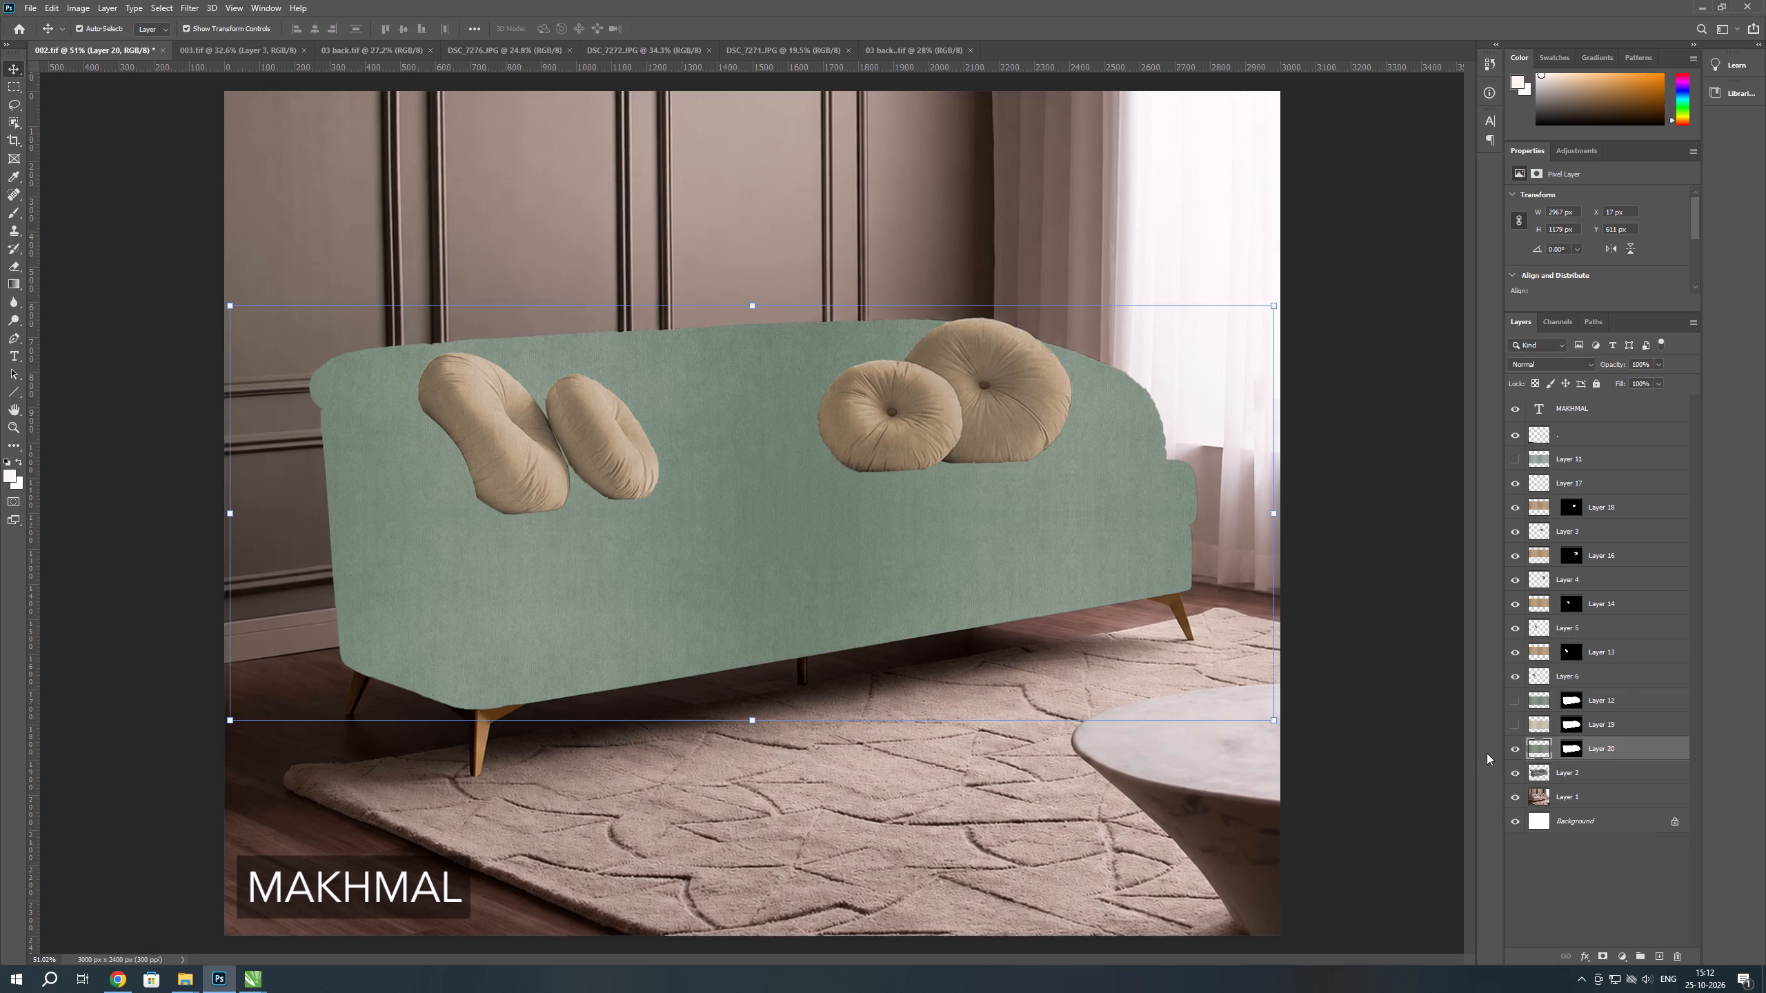
Set the new green fabric layer's blend mode to Overlay.
left_click(1551, 357)
left_click(1551, 361)
left_click(1525, 526)
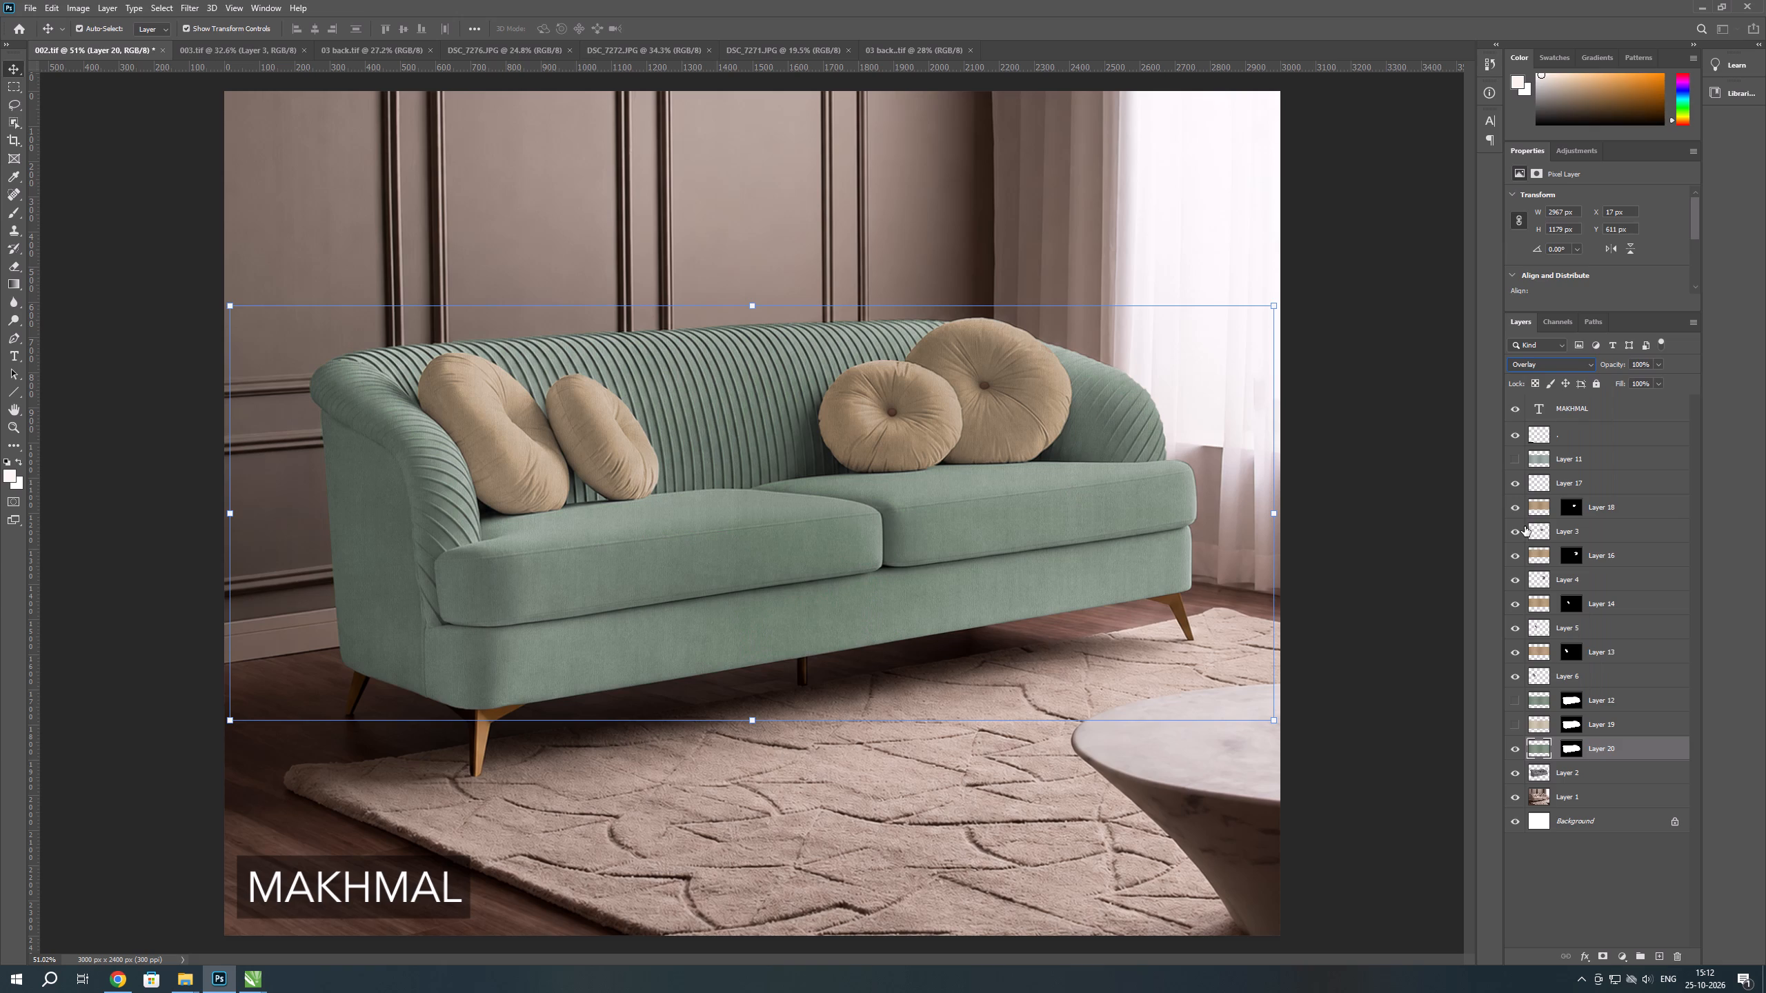
Desaturate the green fabric layer above Layer 2 to a neutral grey.
left_click(1565, 887)
left_click(1544, 749)
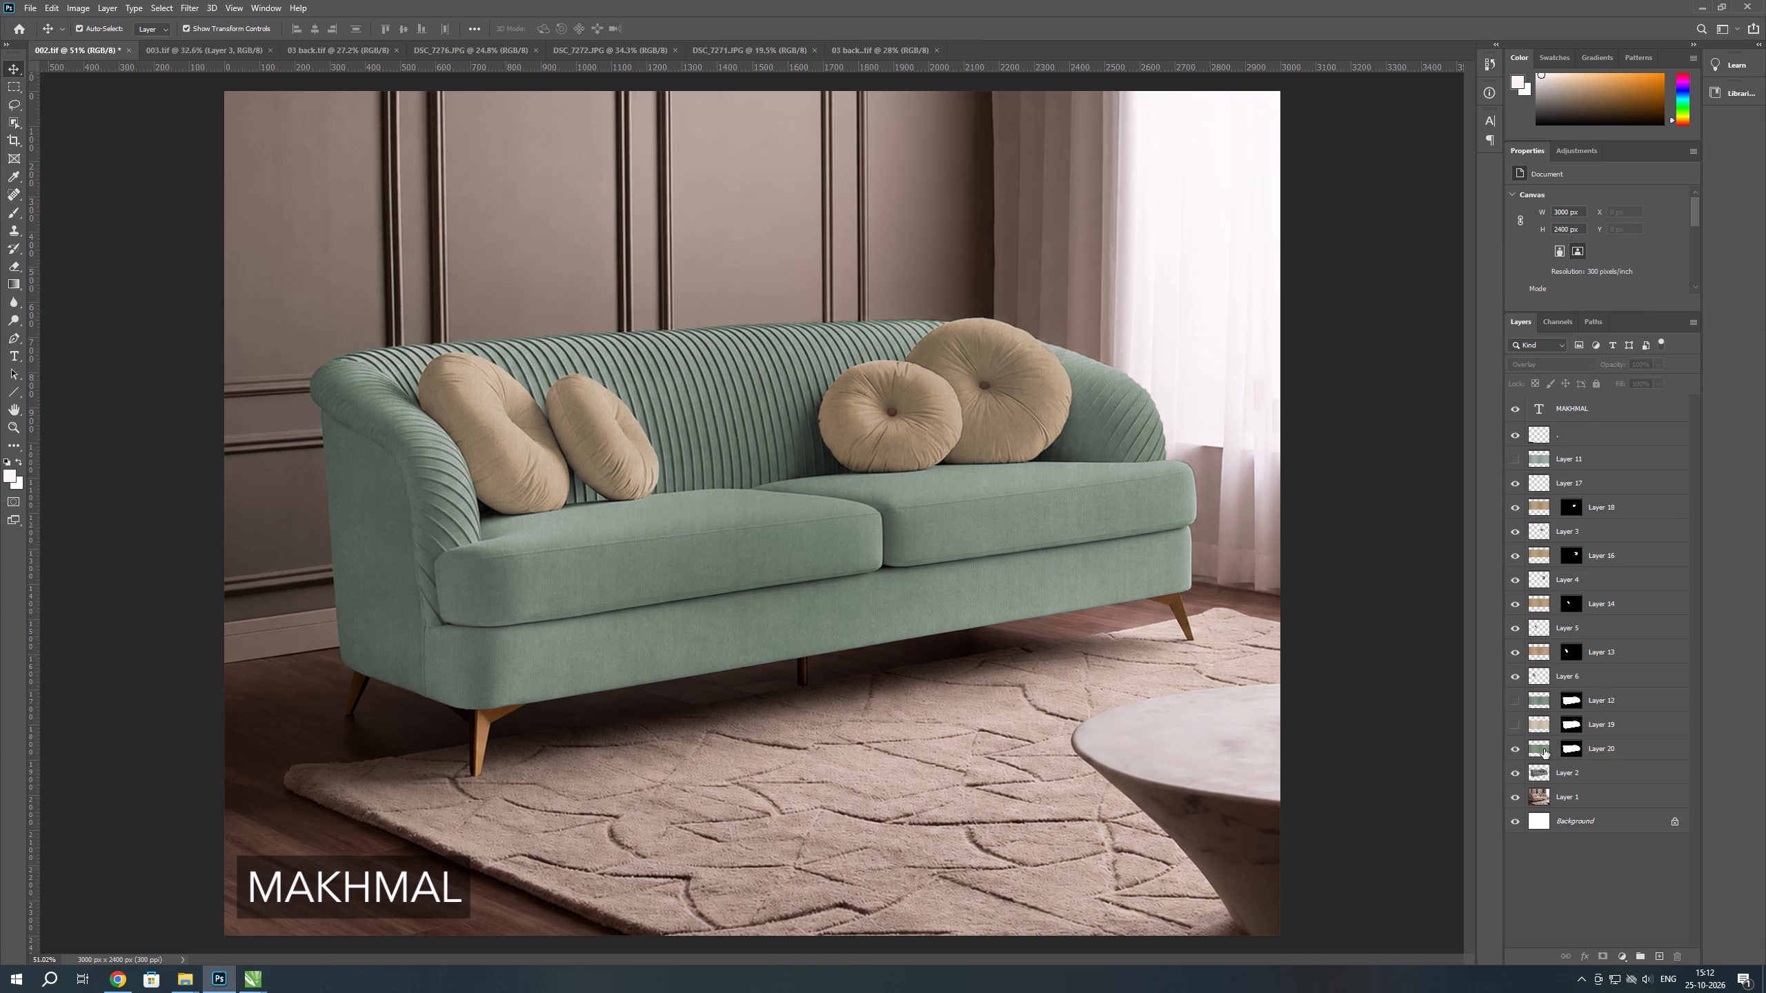
key("ctrl+shift+u")
key("ctrl+shift+u")
key("ctrl+shift+u")
key("ctrl+shift+u")
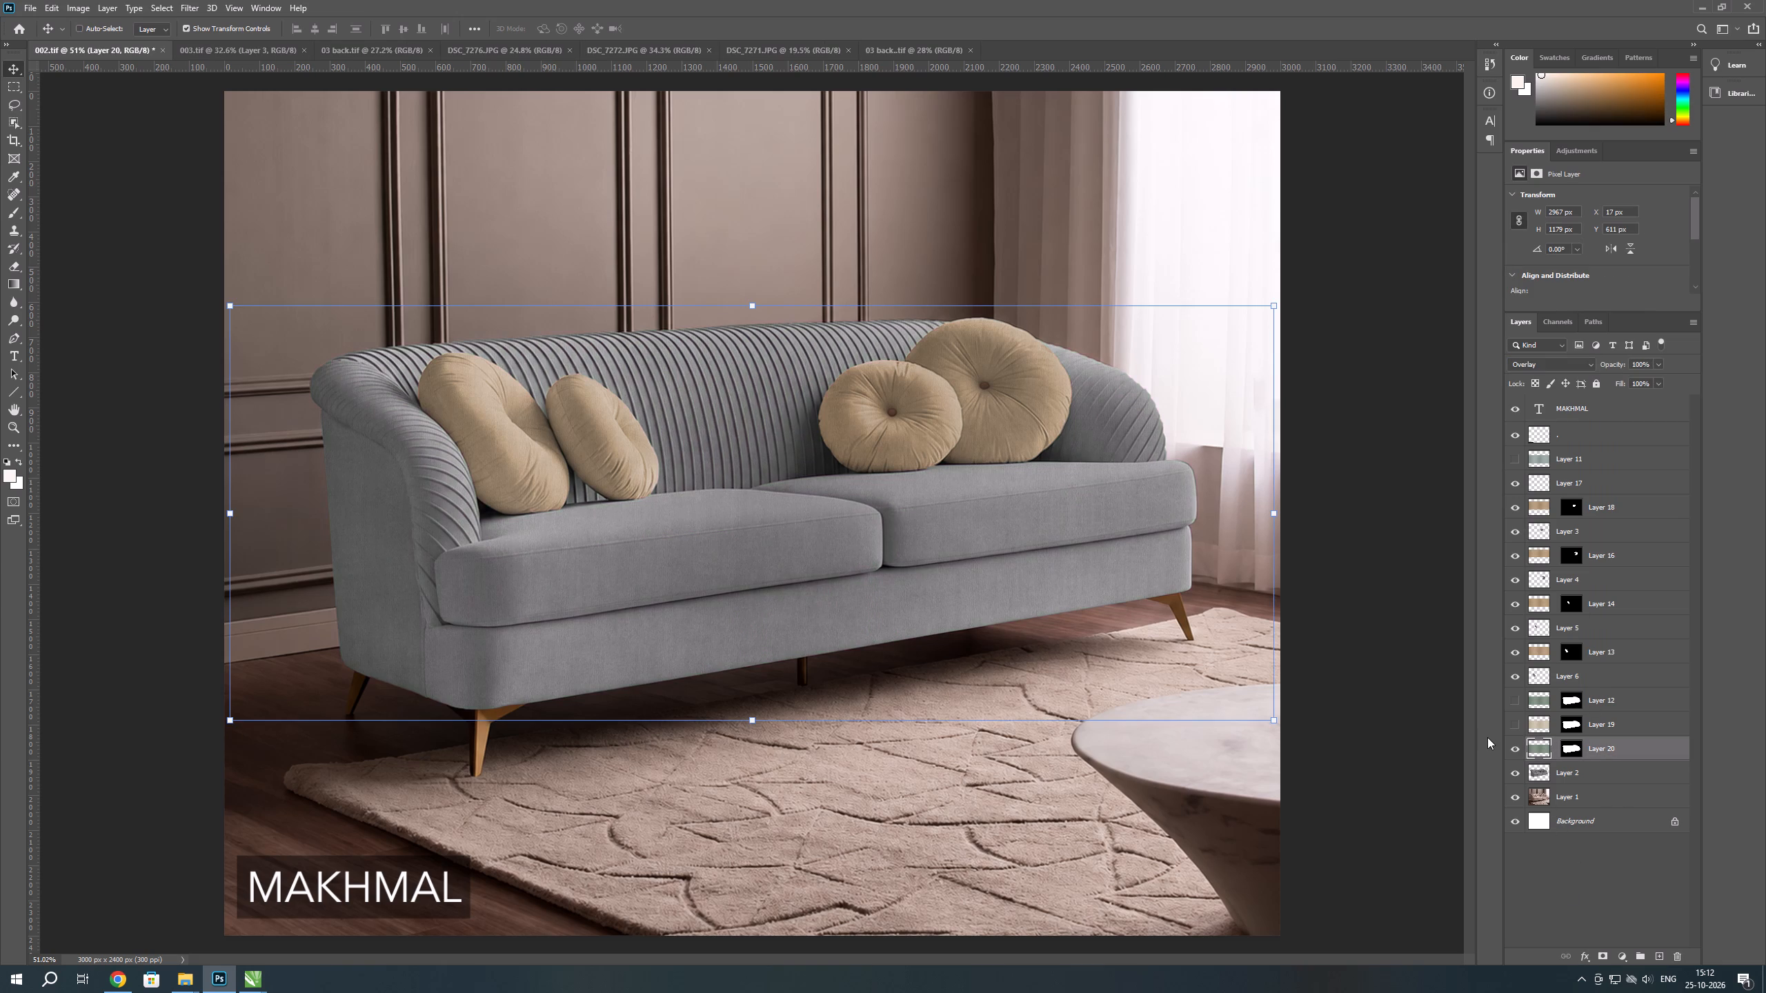
key("ctrl+shift+u")
key("ctrl+shift+u")
Open Color Balance for the desaturated sofa fabric layer.
scroll(1193, 569, "up", 1, "ctrl")
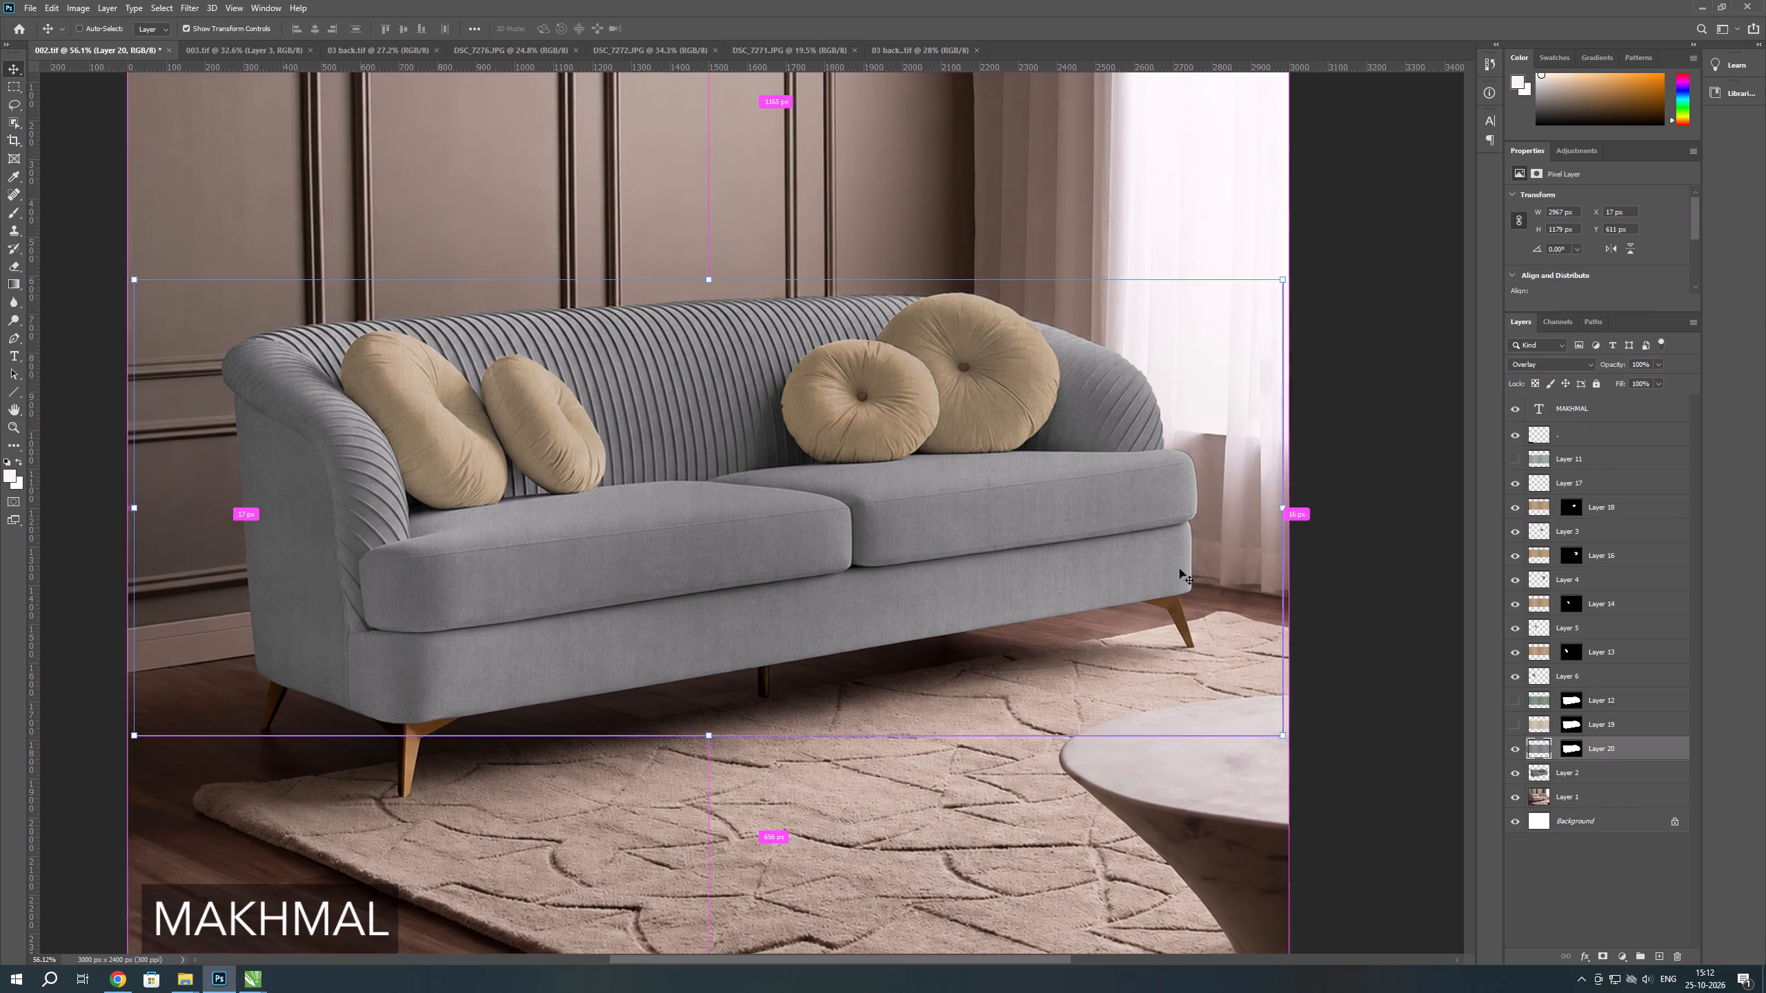
key("ctrl+b")
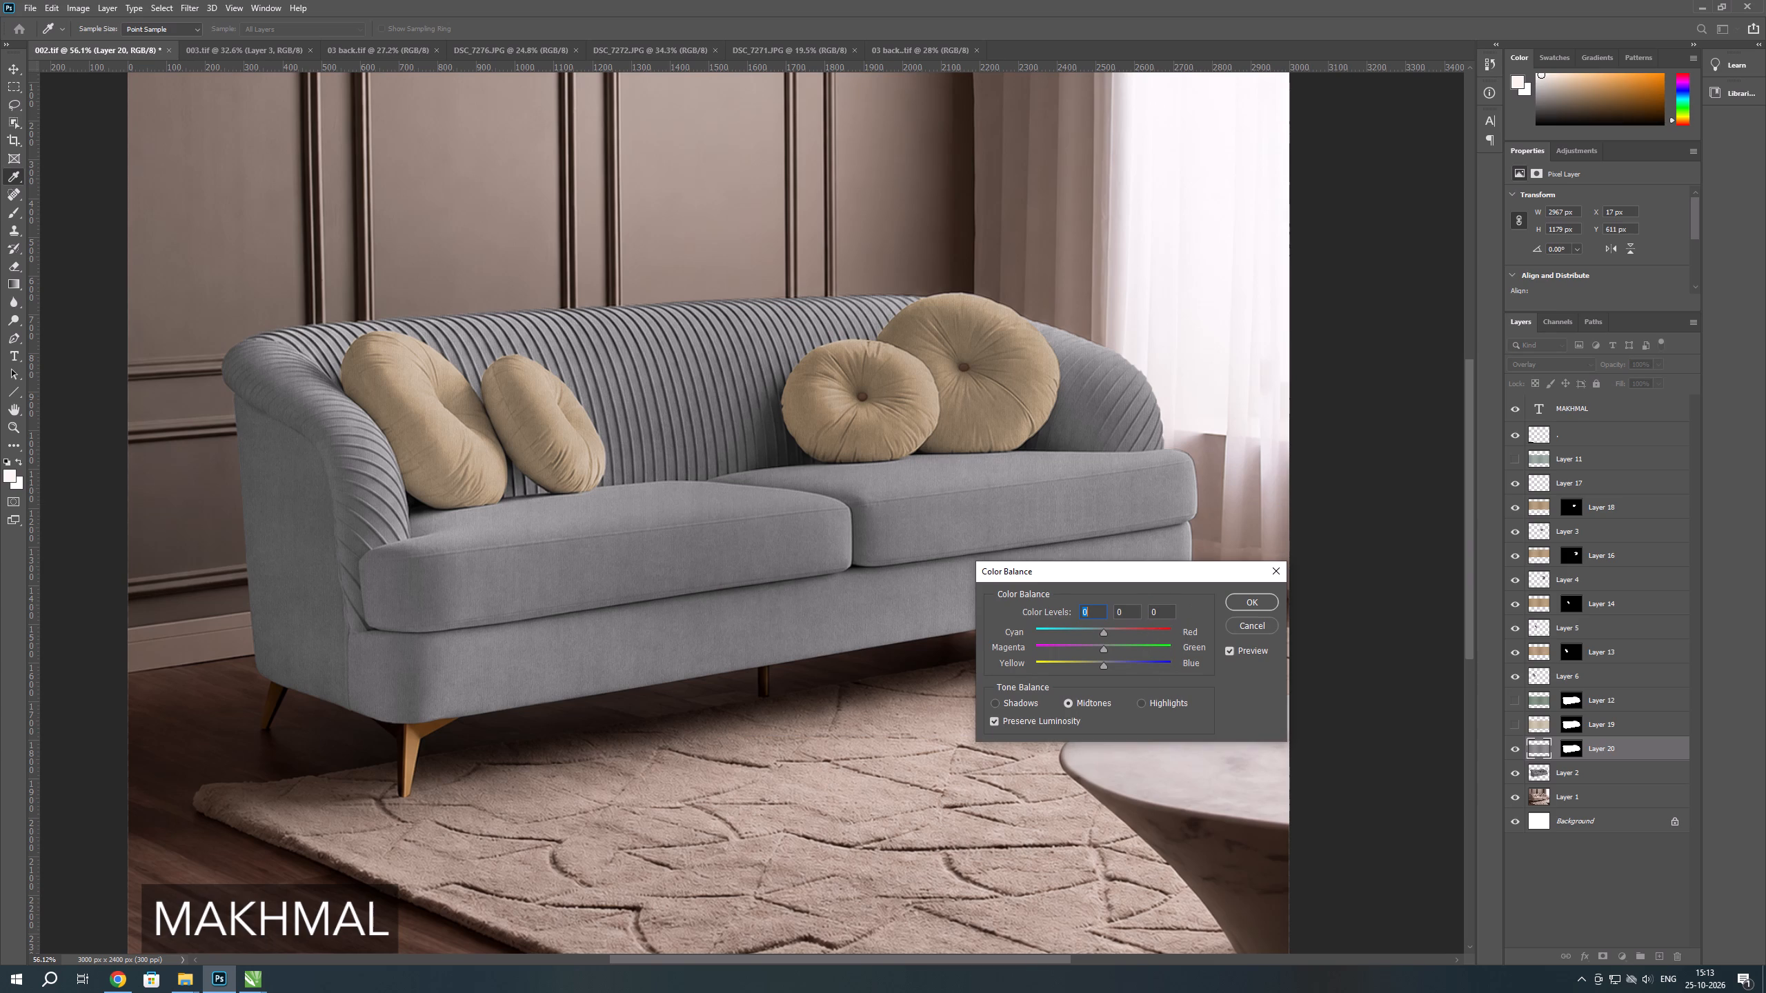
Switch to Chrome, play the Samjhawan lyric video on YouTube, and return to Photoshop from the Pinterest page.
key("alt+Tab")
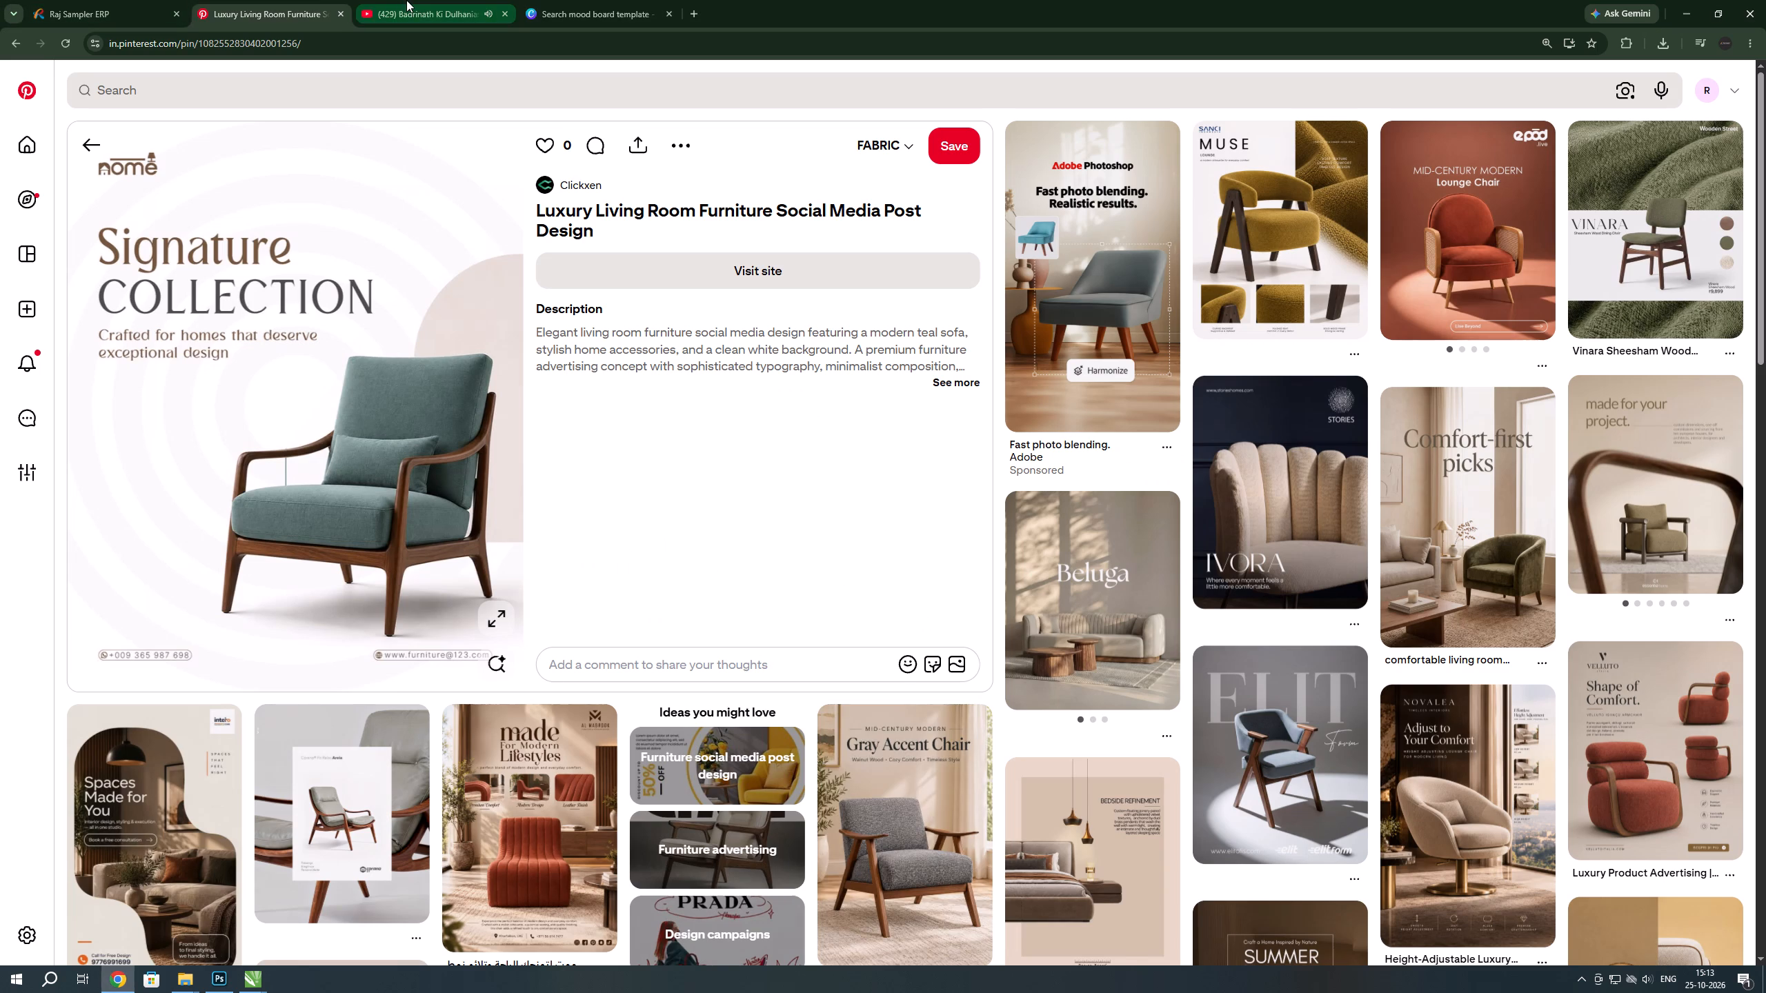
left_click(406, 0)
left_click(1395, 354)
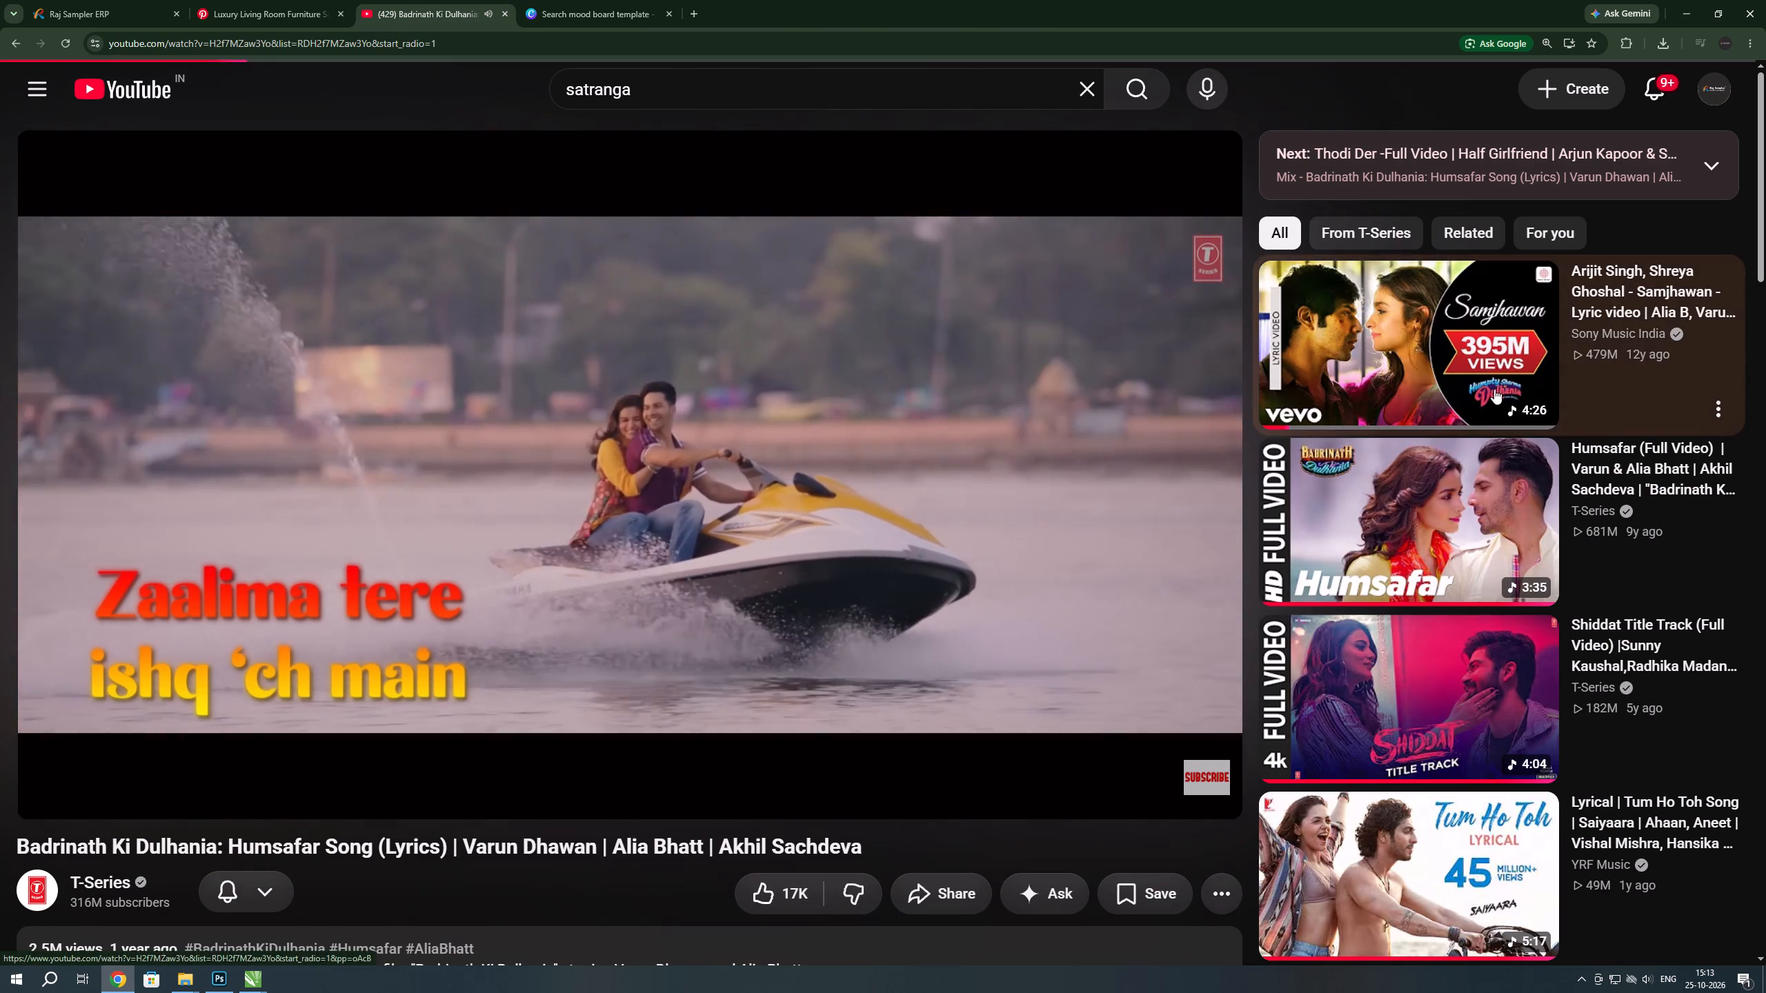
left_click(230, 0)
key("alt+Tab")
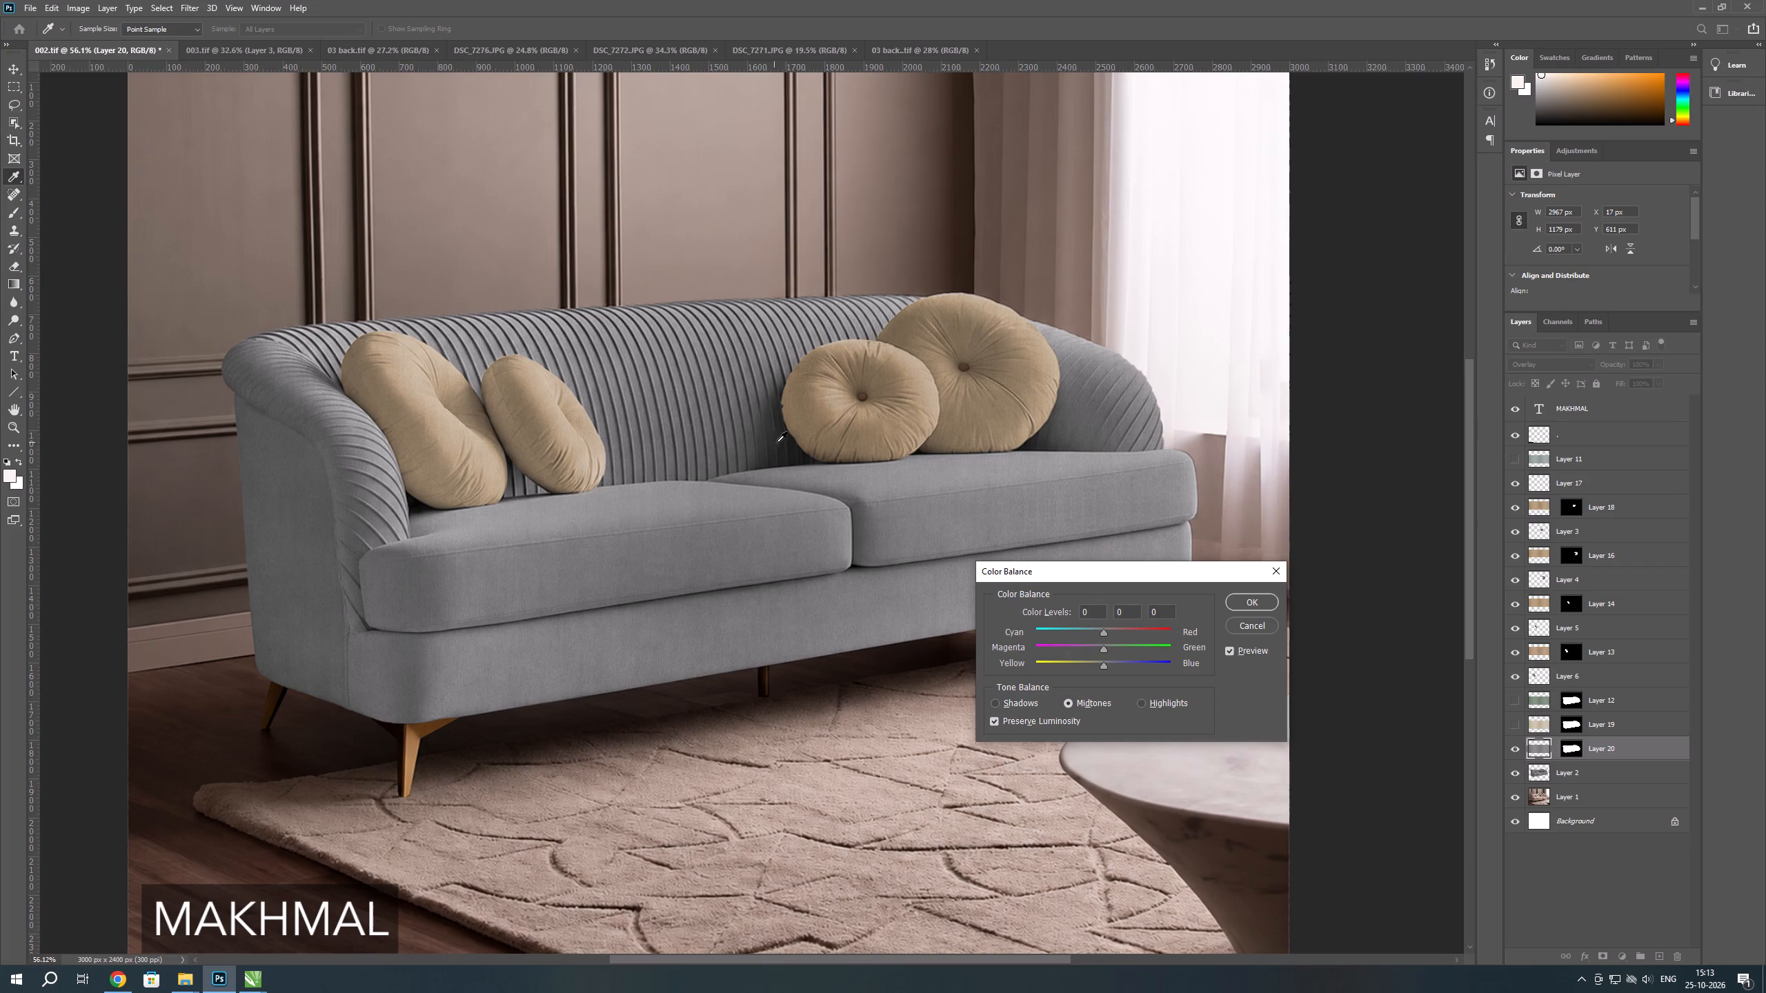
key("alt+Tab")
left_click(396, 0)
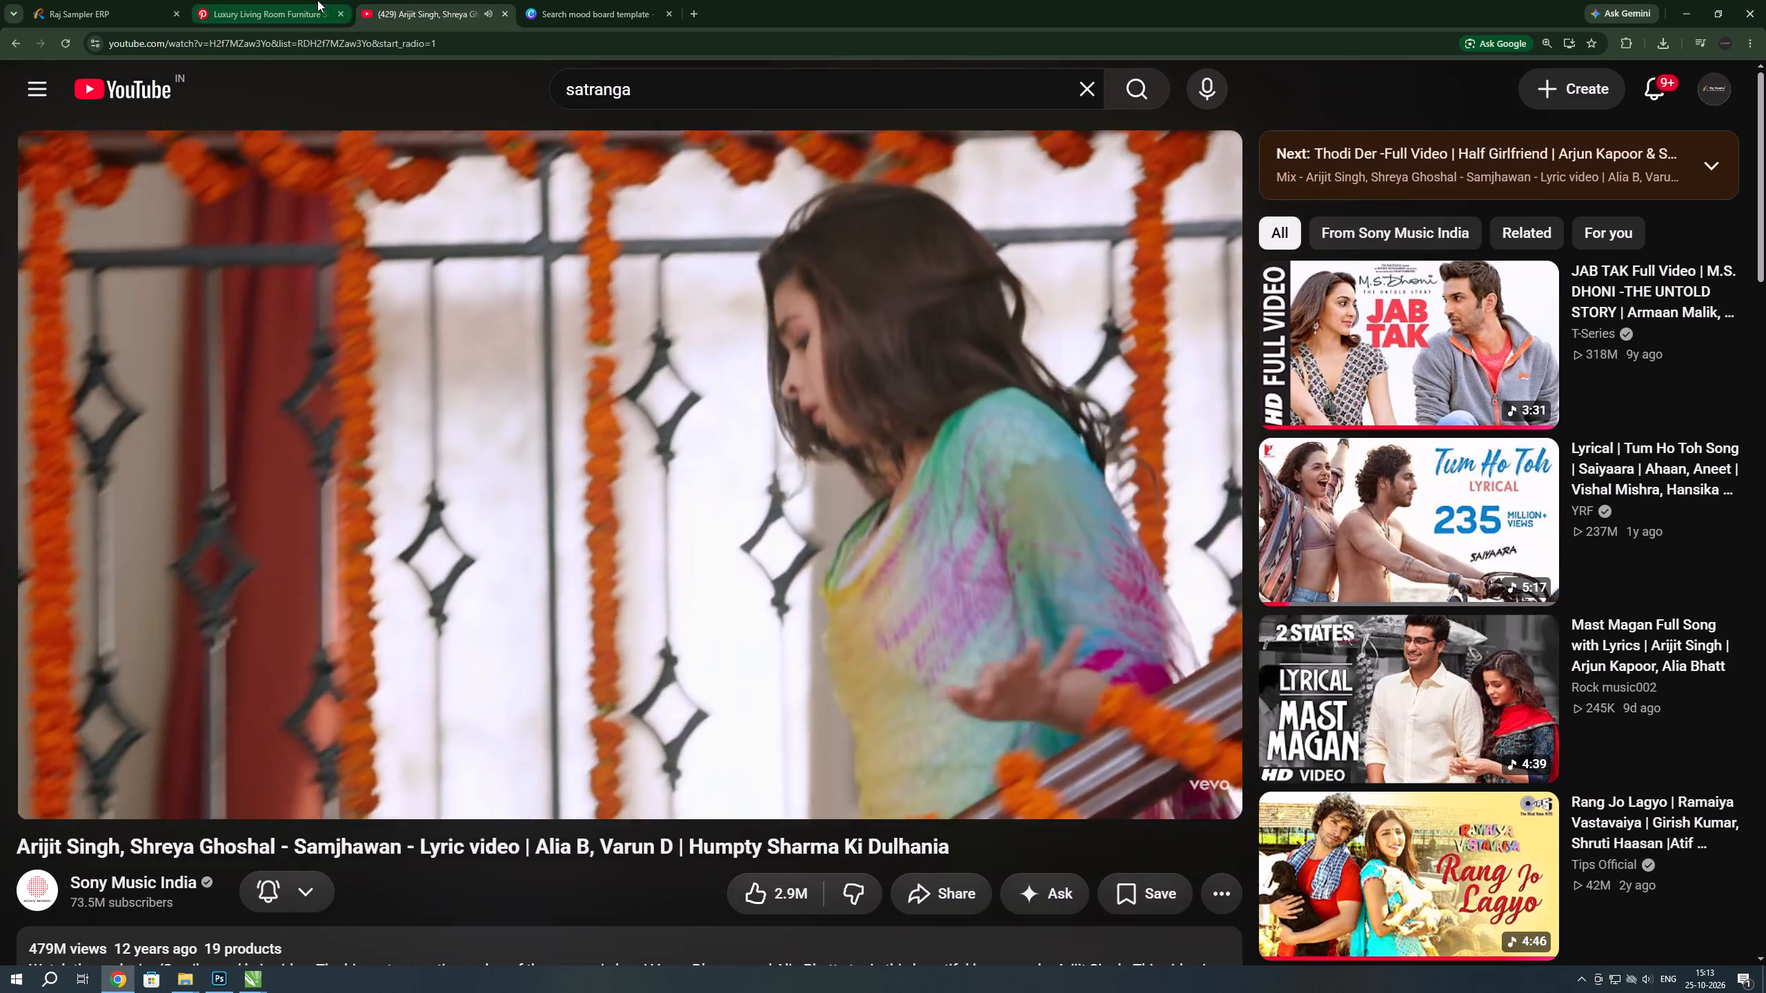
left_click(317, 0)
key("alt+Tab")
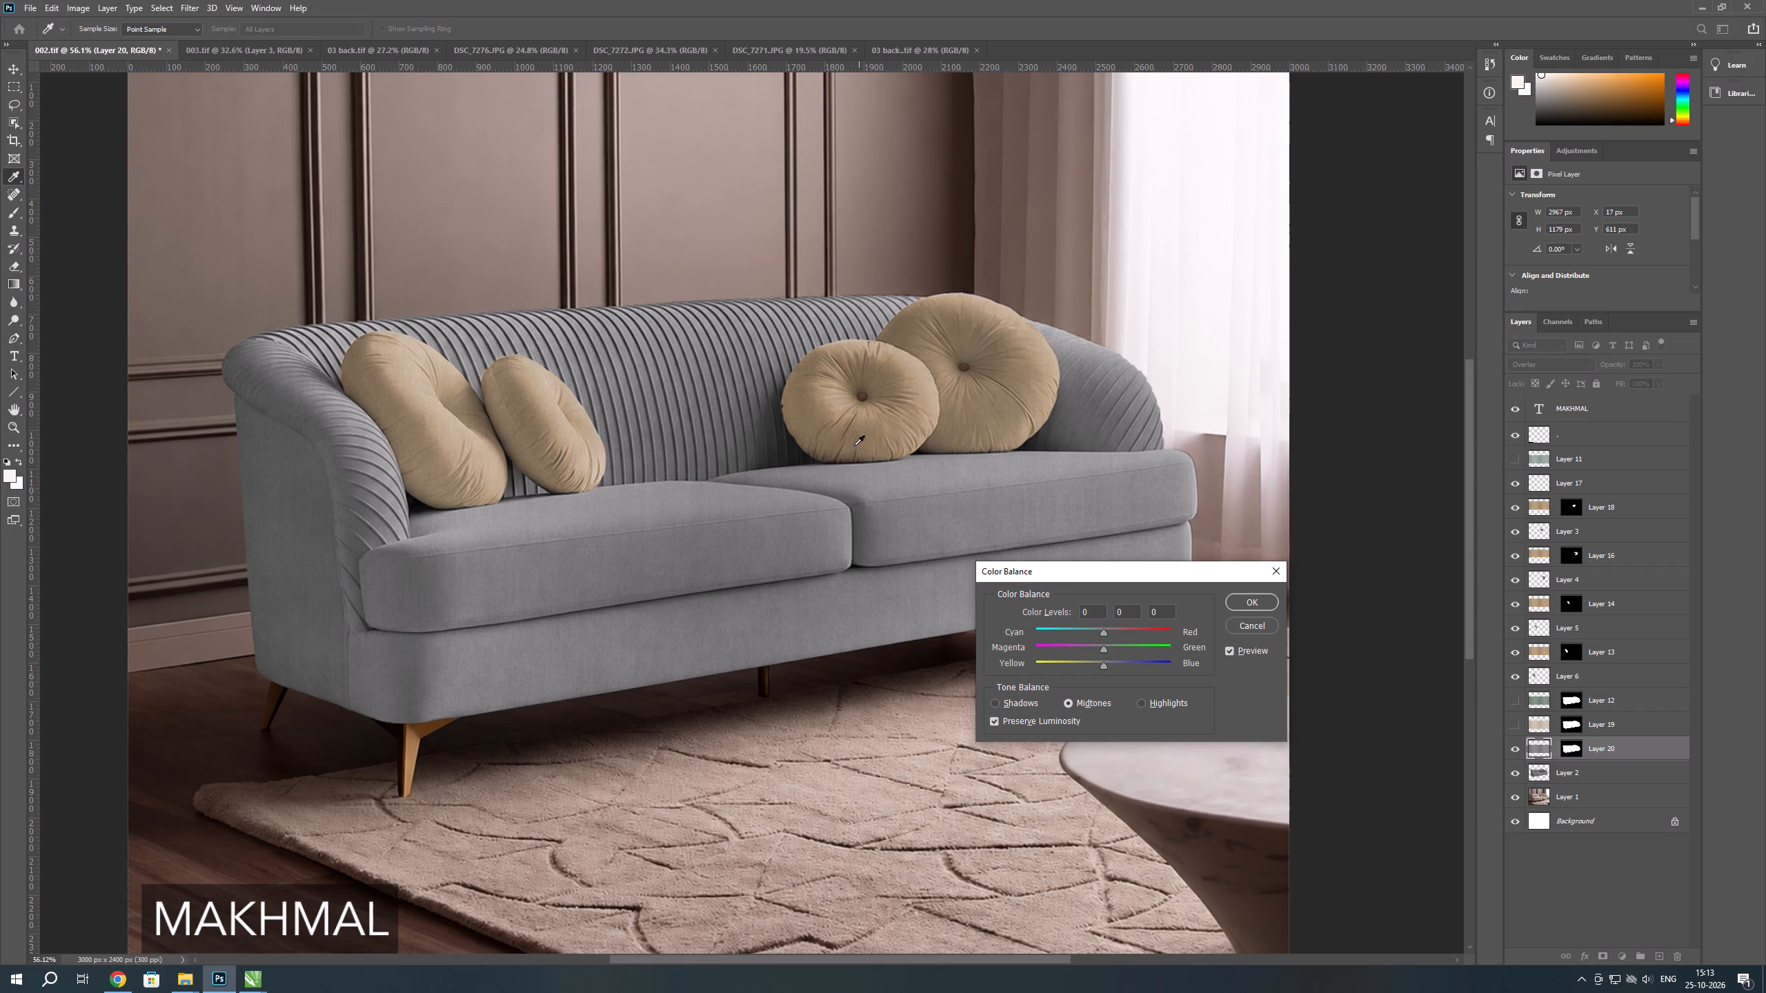
Apply Color Balance to the grey fabric's midtones with Cyan-Red at +14 and Yellow-Blue at -16.
left_click_drag(1103, 627, 1113, 629)
left_click_drag(1104, 667, 1093, 665)
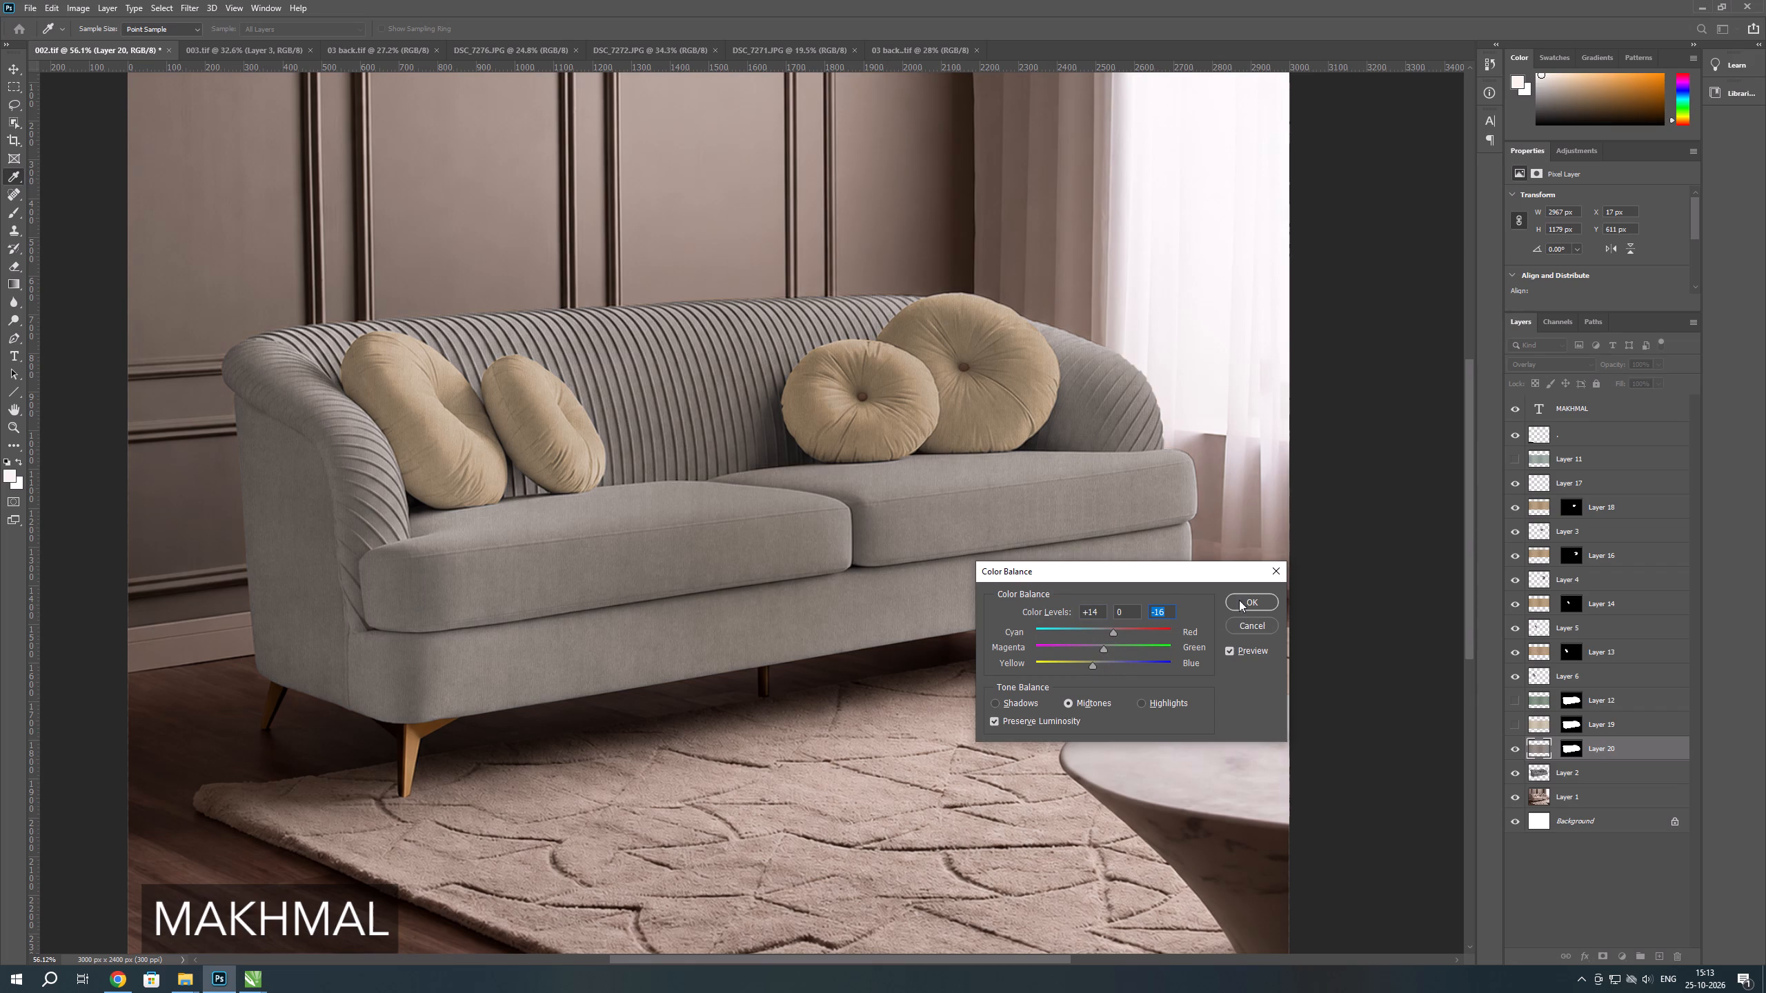
left_click(1239, 600)
Inspect the new fabric layer's texture in Camera Raw and warm it by setting Temperature to +6.
scroll(1077, 746, "down", 5)
key("ctrl+shift+a")
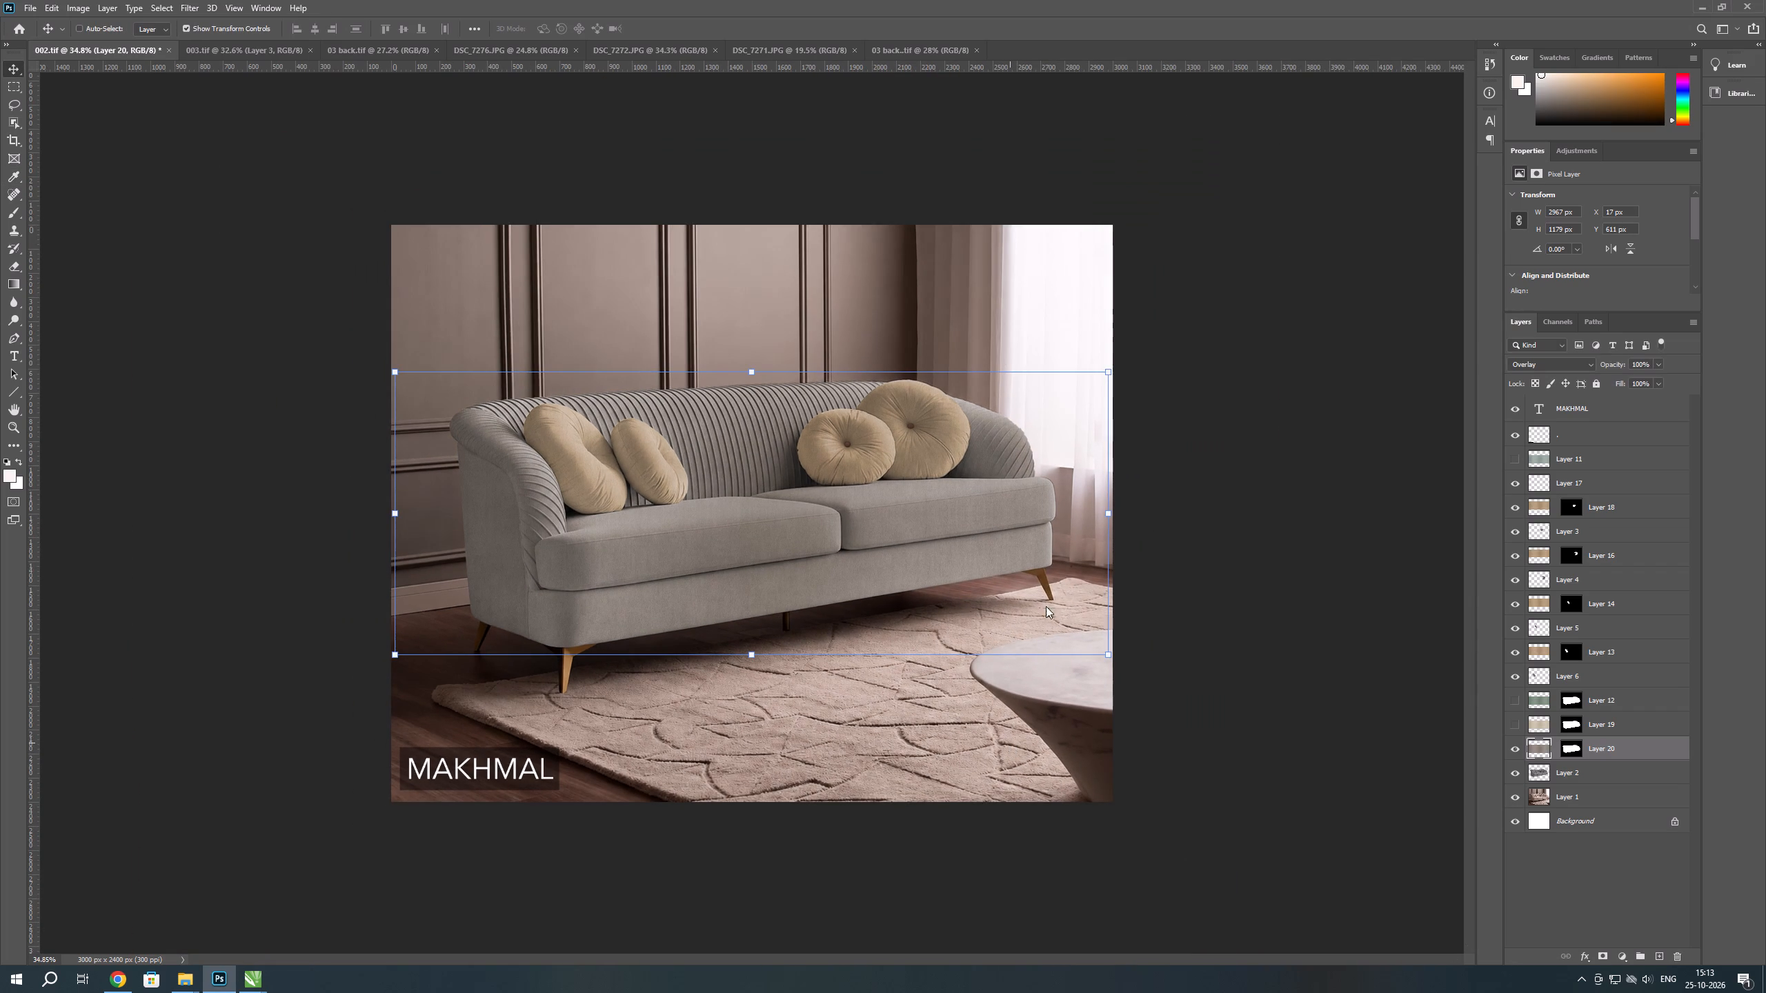
double_click(1053, 515)
scroll(1055, 542, "up", 3)
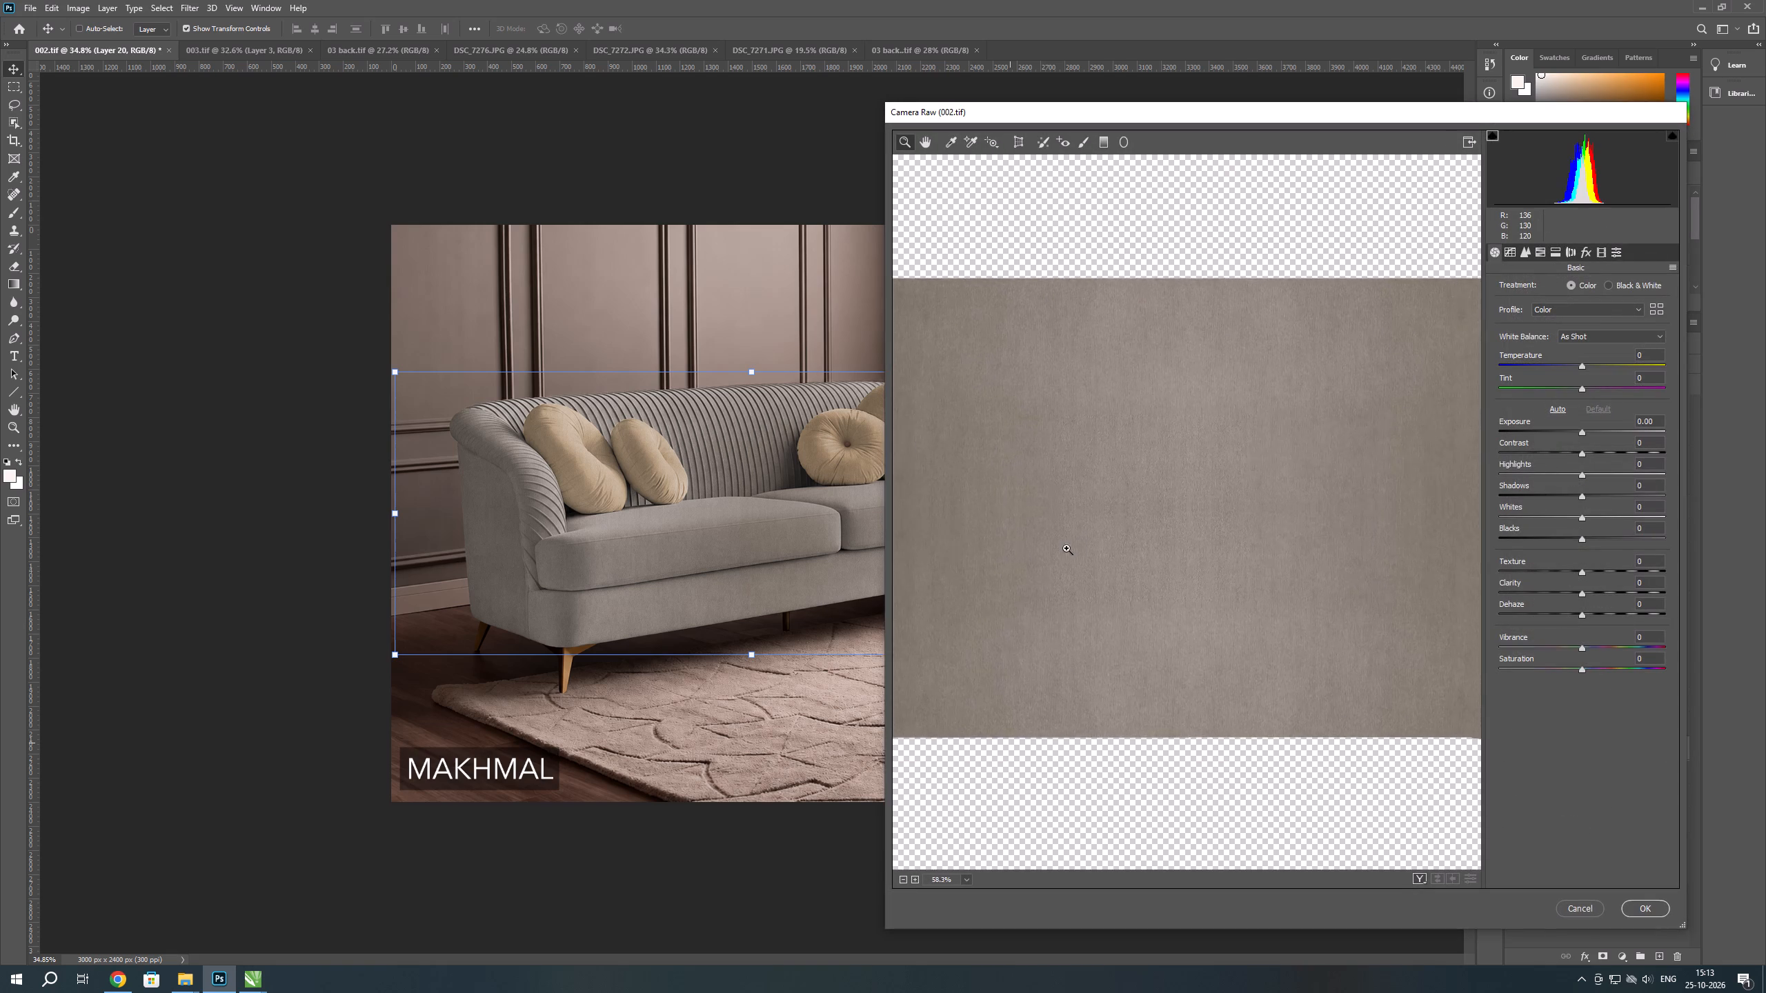
scroll(1066, 548, "up", 20)
scroll(1066, 548, "up", 5)
scroll(1115, 585, "up", 3)
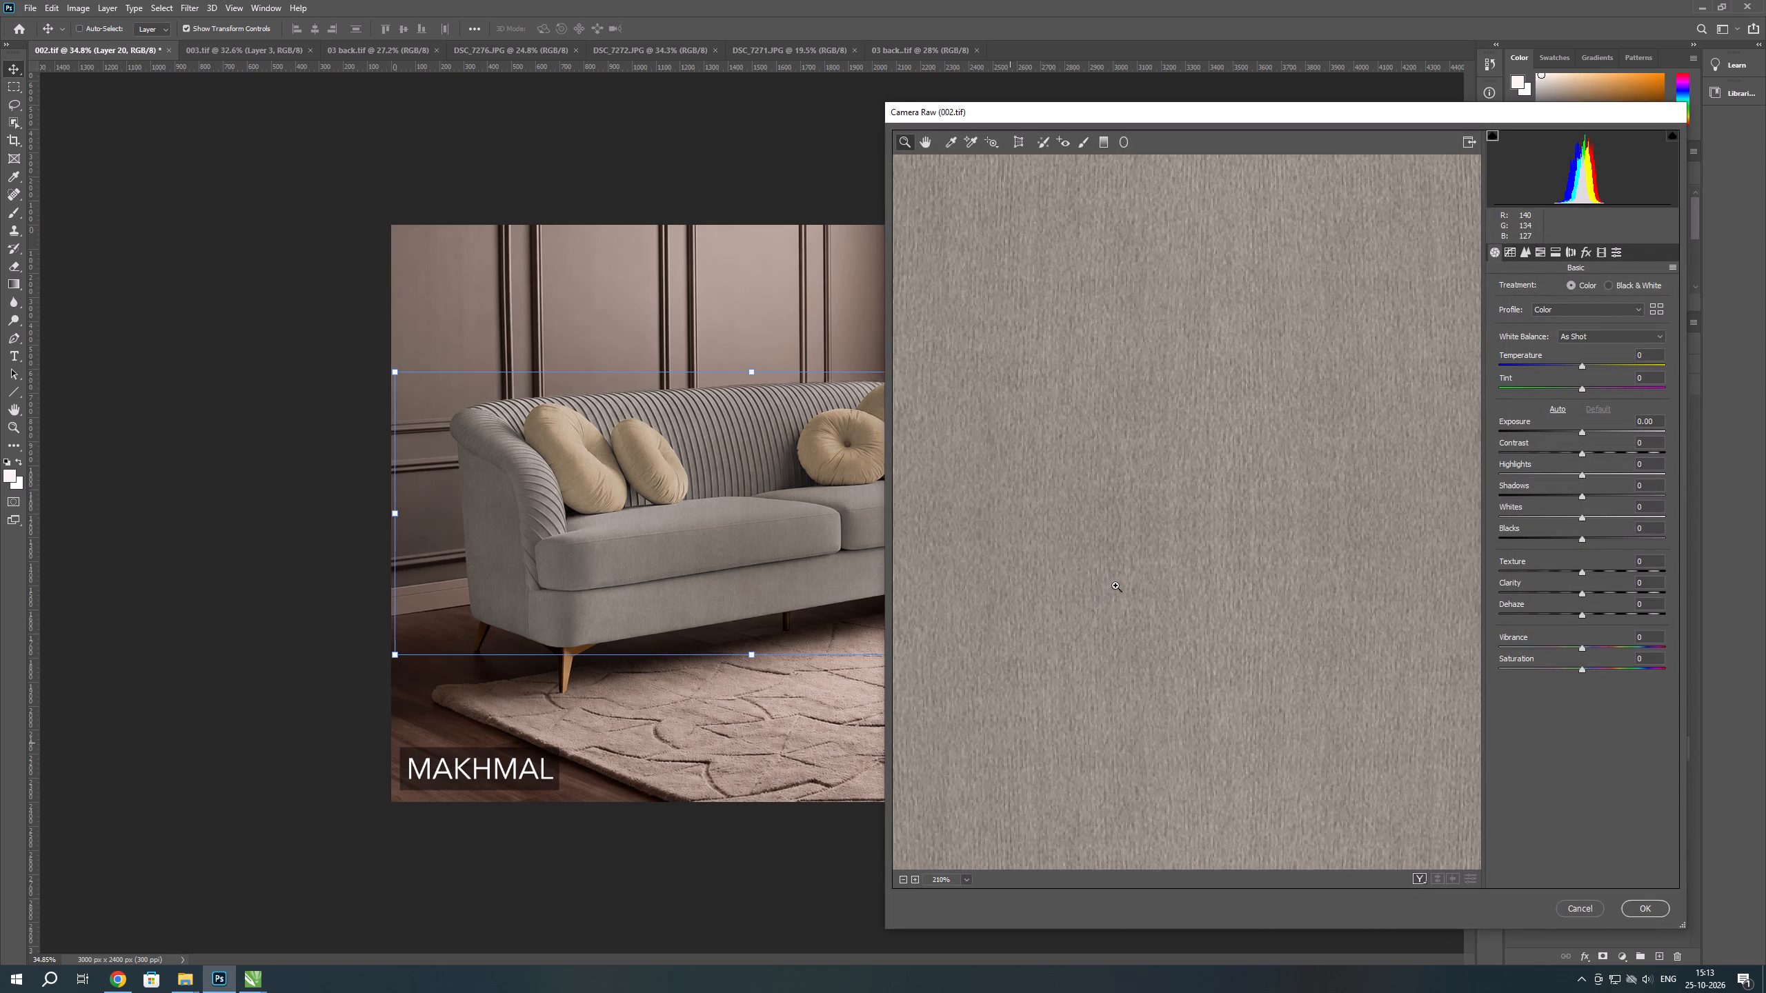
scroll(1111, 588, "down", 20)
scroll(1111, 588, "down", 7)
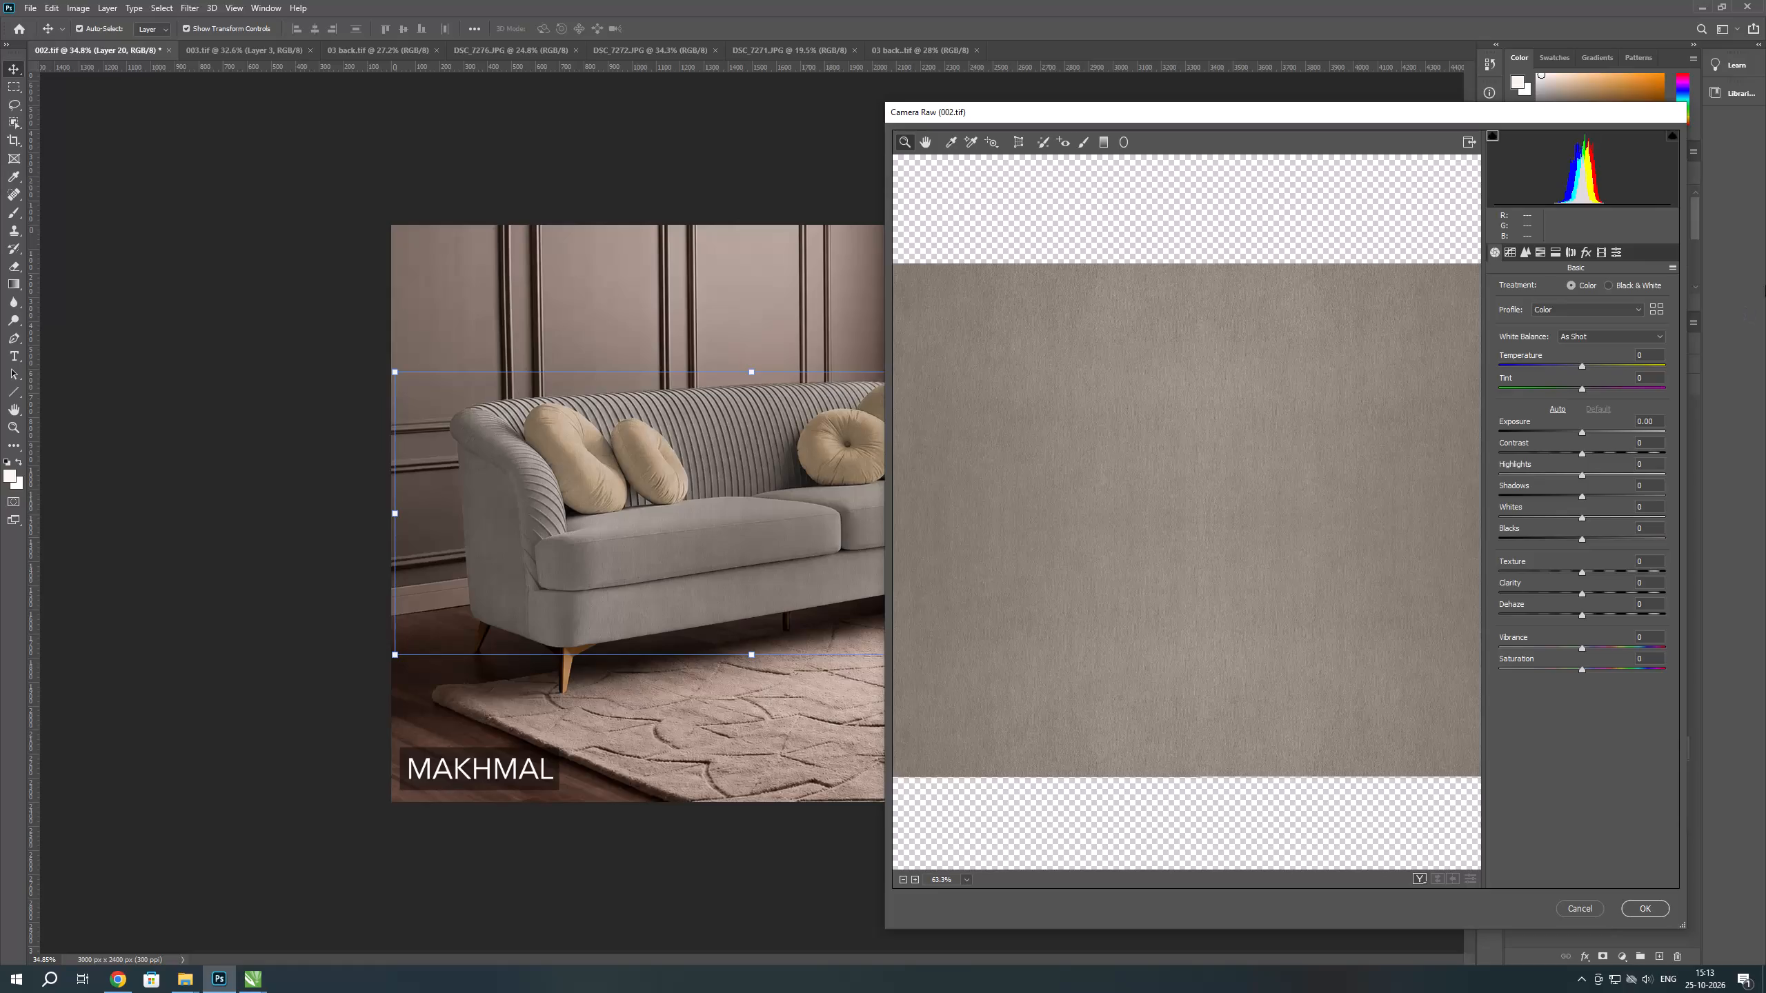
scroll(1125, 489, "down", 11)
scroll(1200, 486, "up", 8)
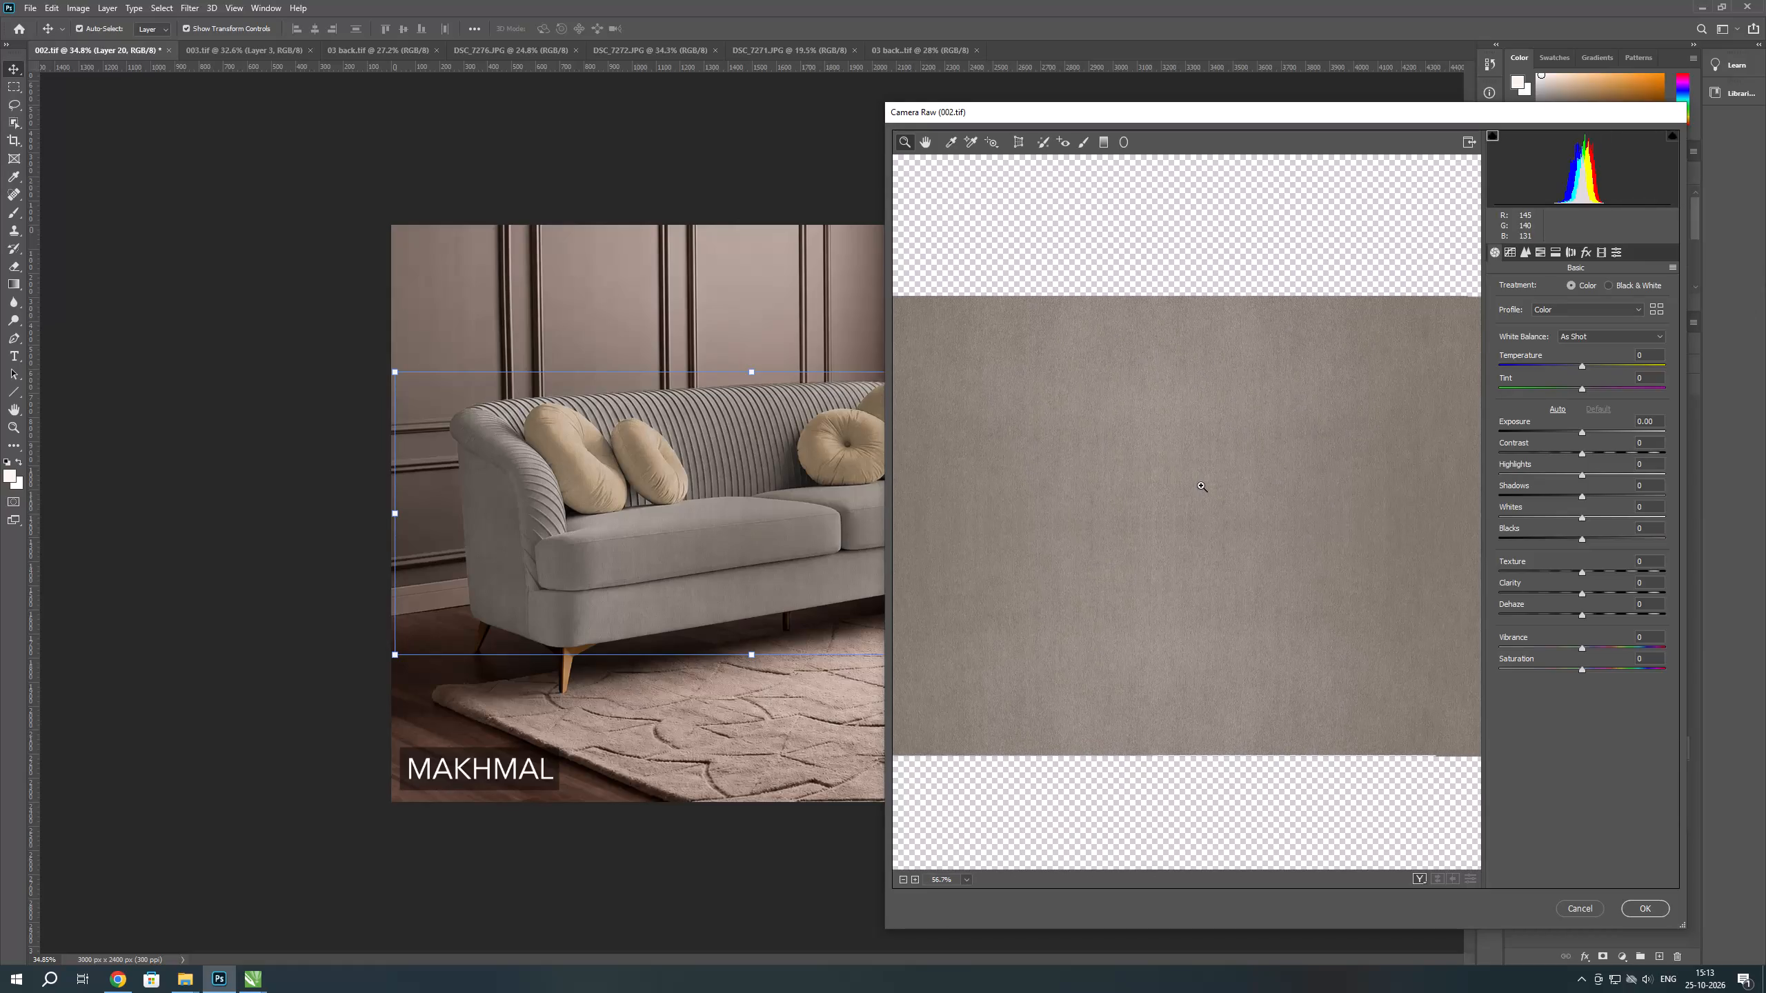
scroll(1201, 485, "up", 3)
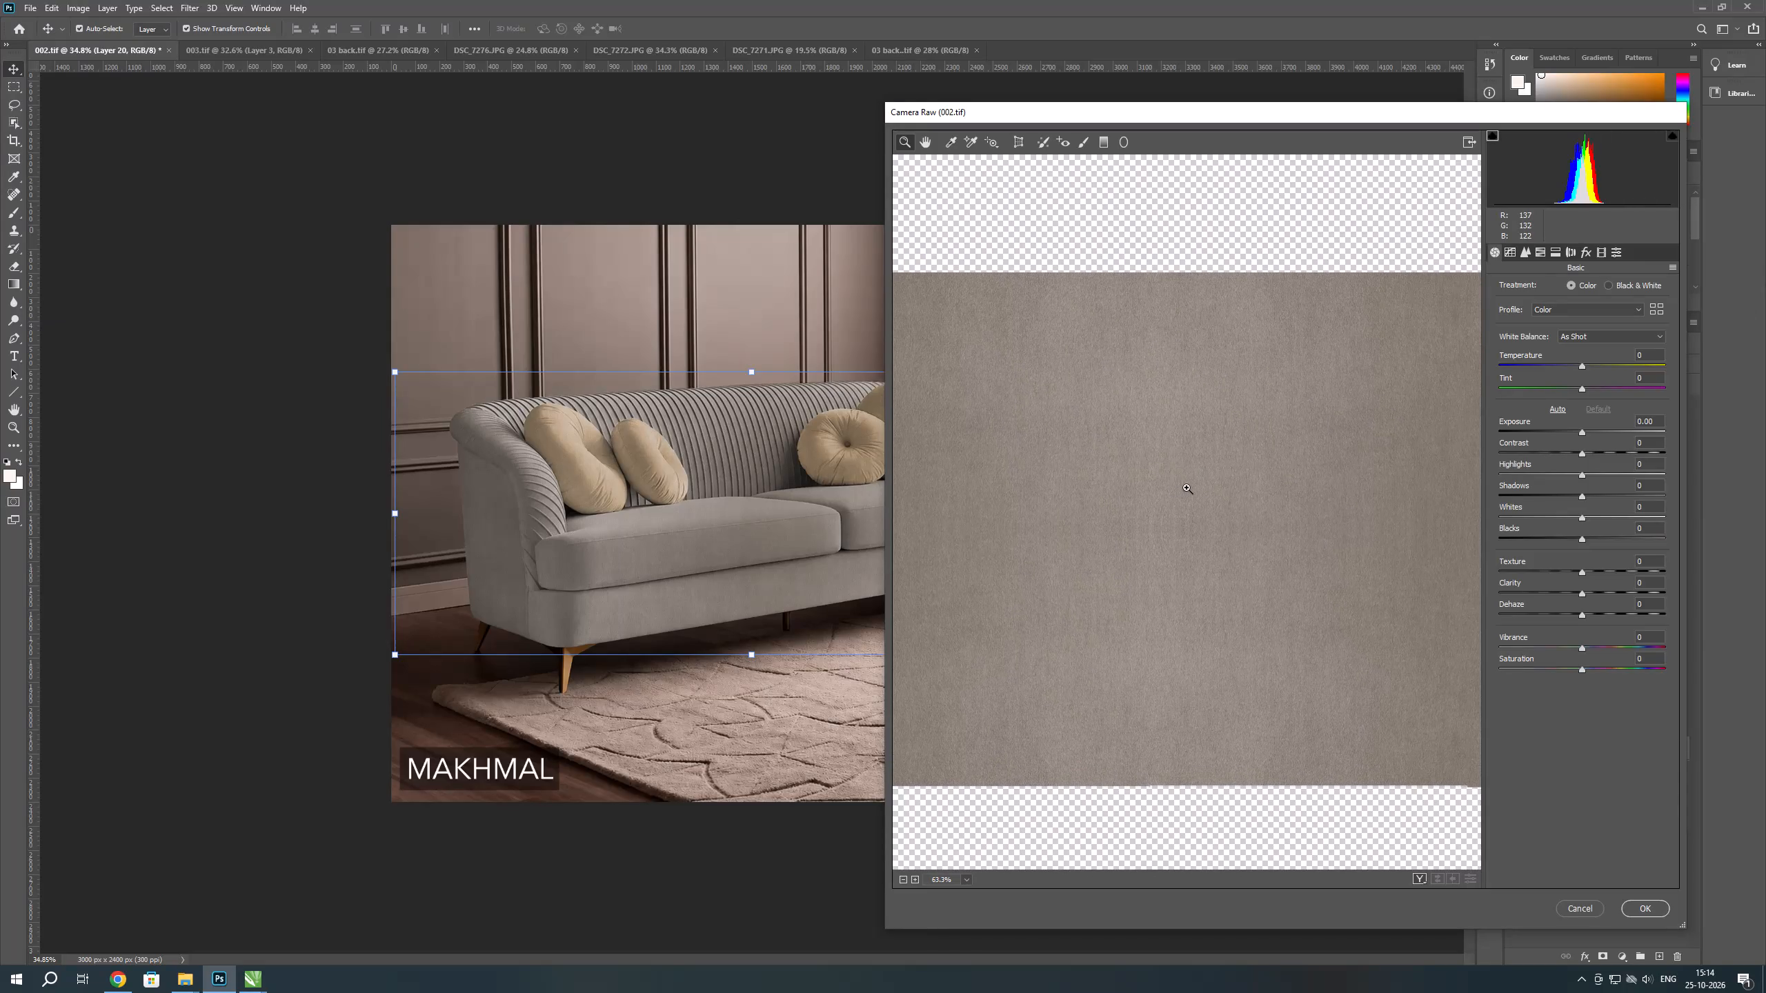
scroll(1192, 487, "down", 1)
left_click(1574, 354)
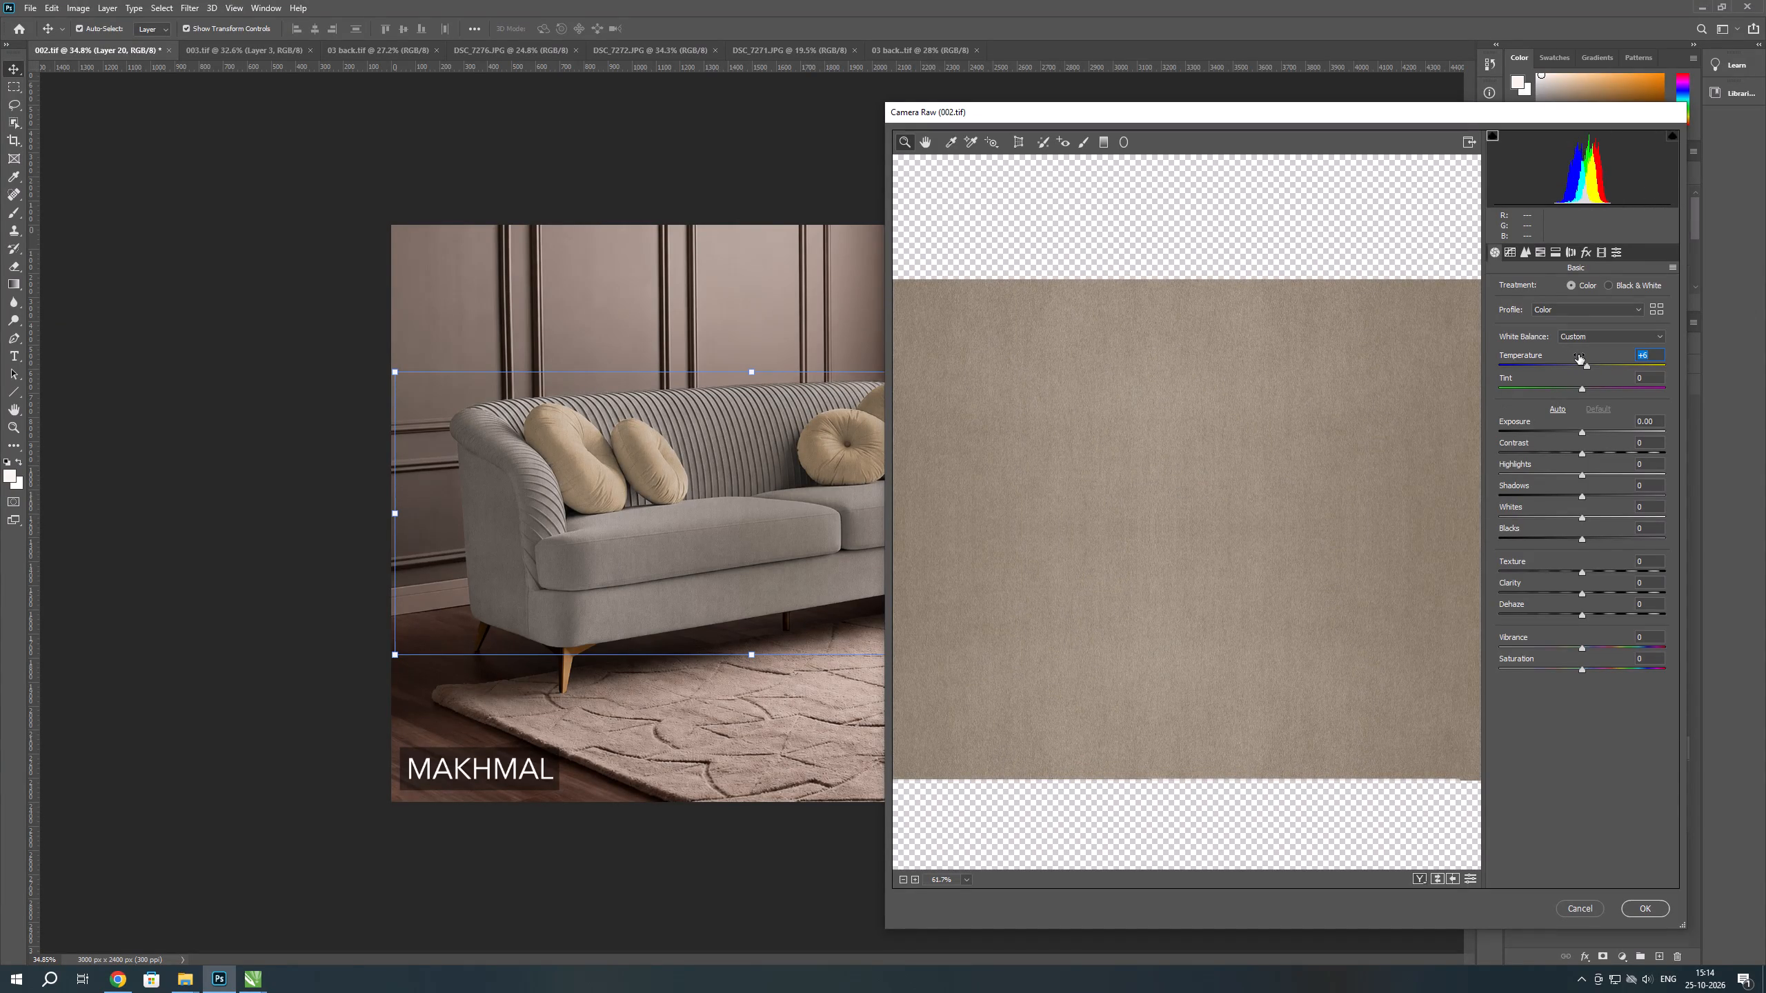
key("Return")
key("Return")
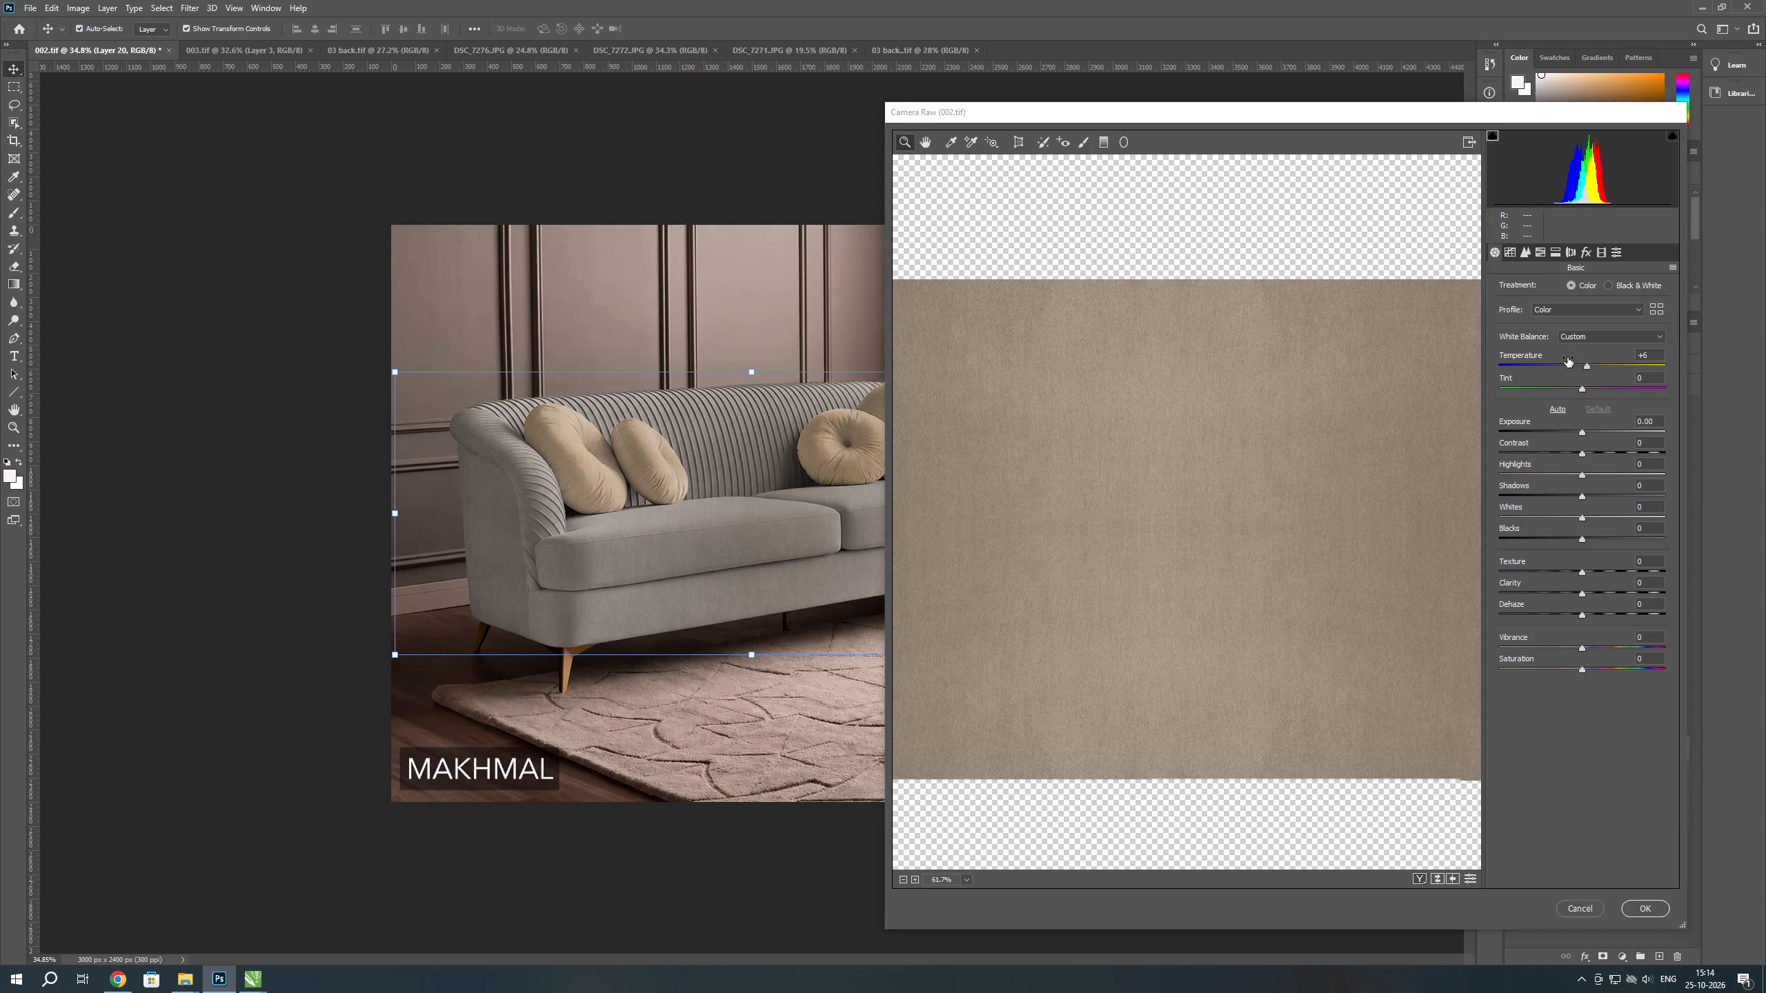
key("Return")
Apply Color Balance to Layer 20's midtones with Cyan-Red +2, Yellow-Blue +1 and a slight shift towards magenta.
scroll(907, 554, "down", 3)
scroll(745, 514, "up", 6)
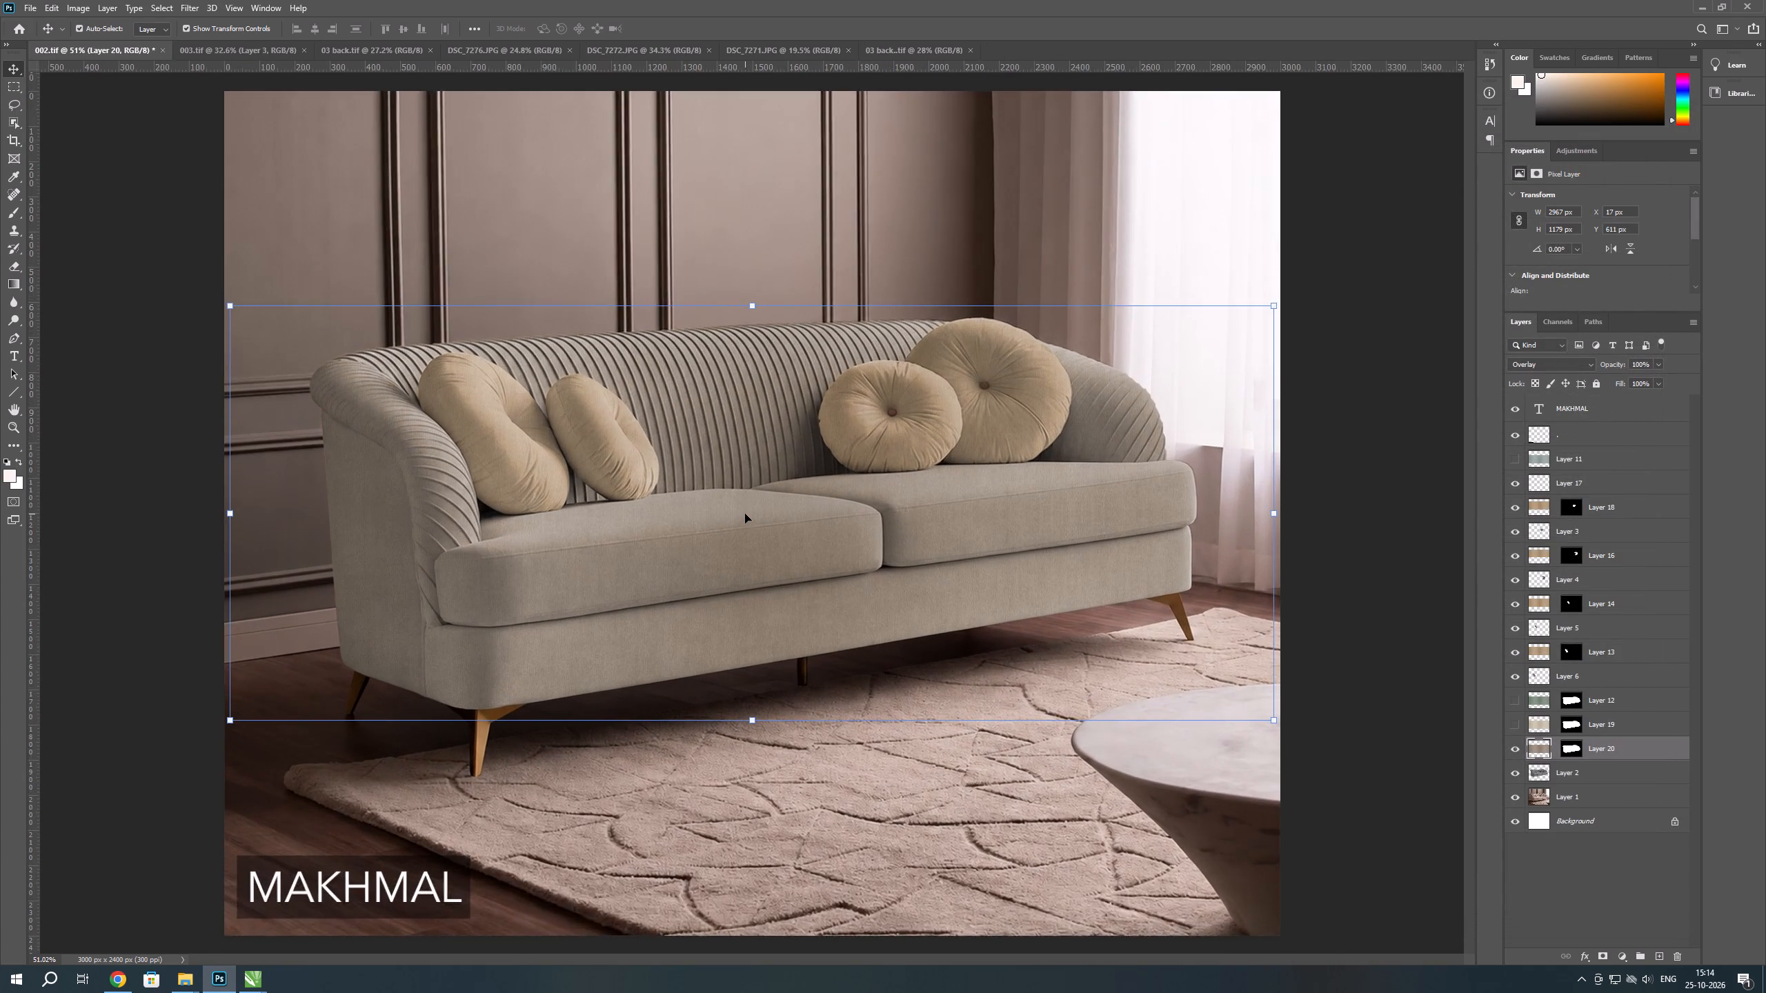
scroll(745, 514, "up", 2)
key("ctrl+b")
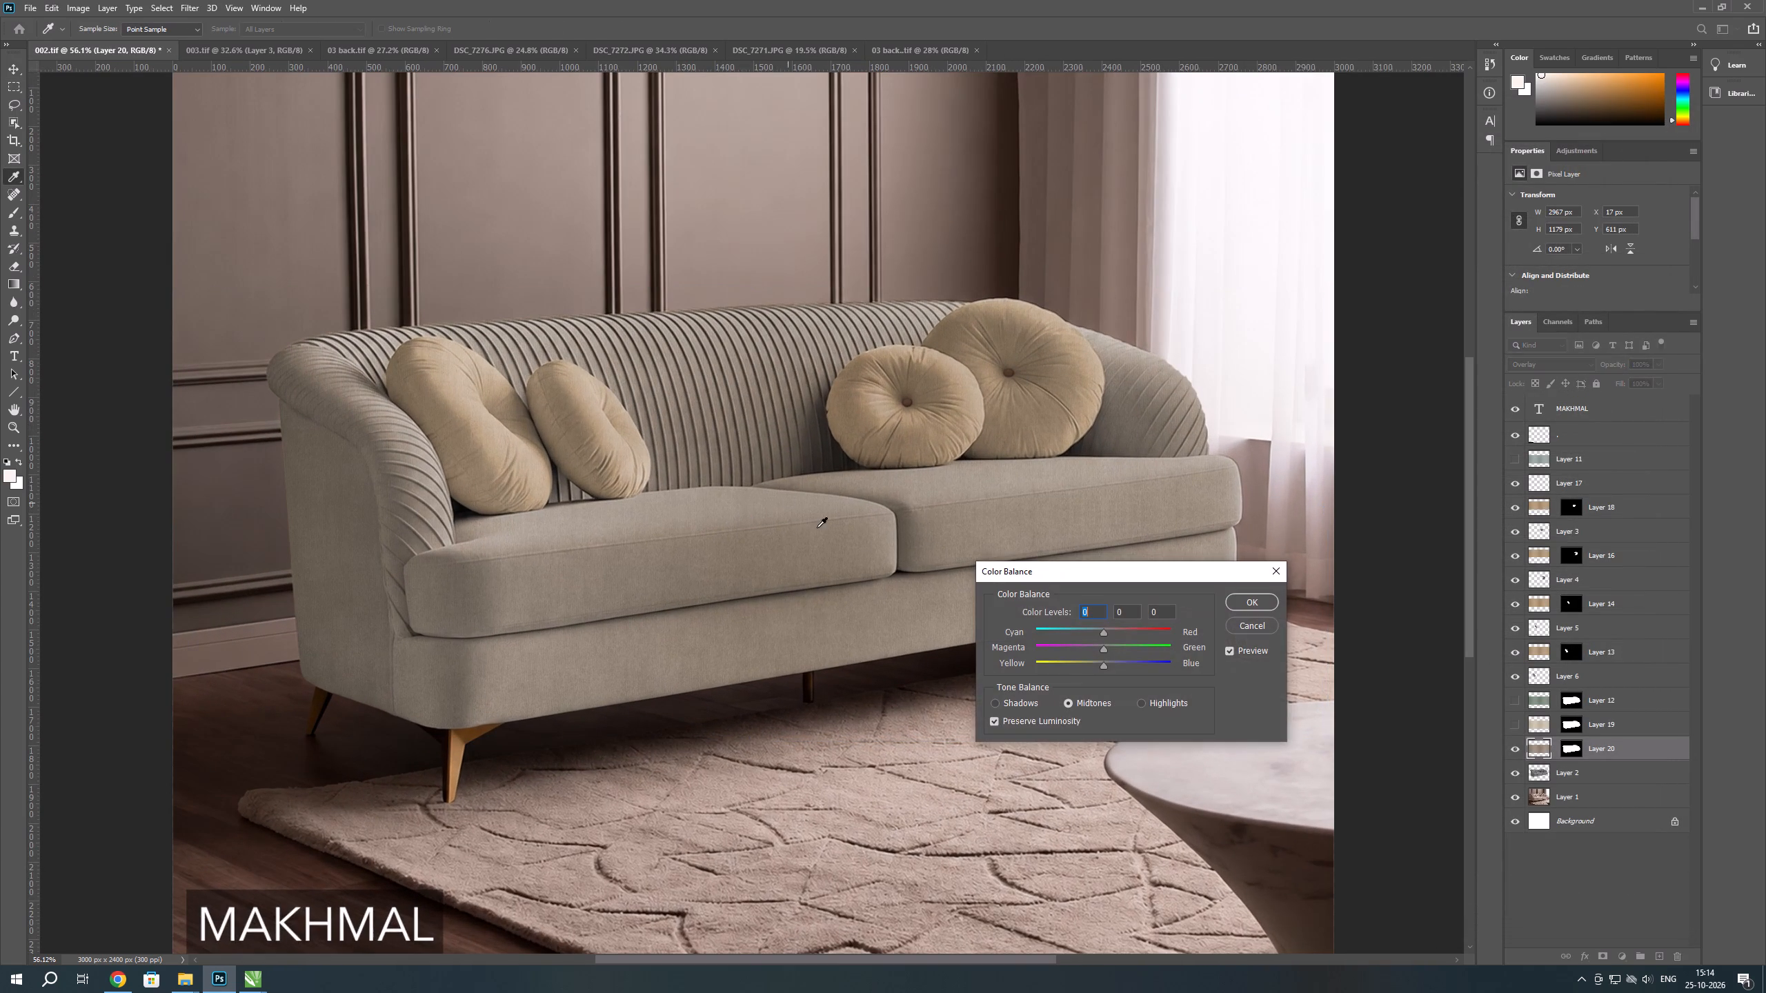
left_click(1103, 649)
key("z")
key("ctrl+z")
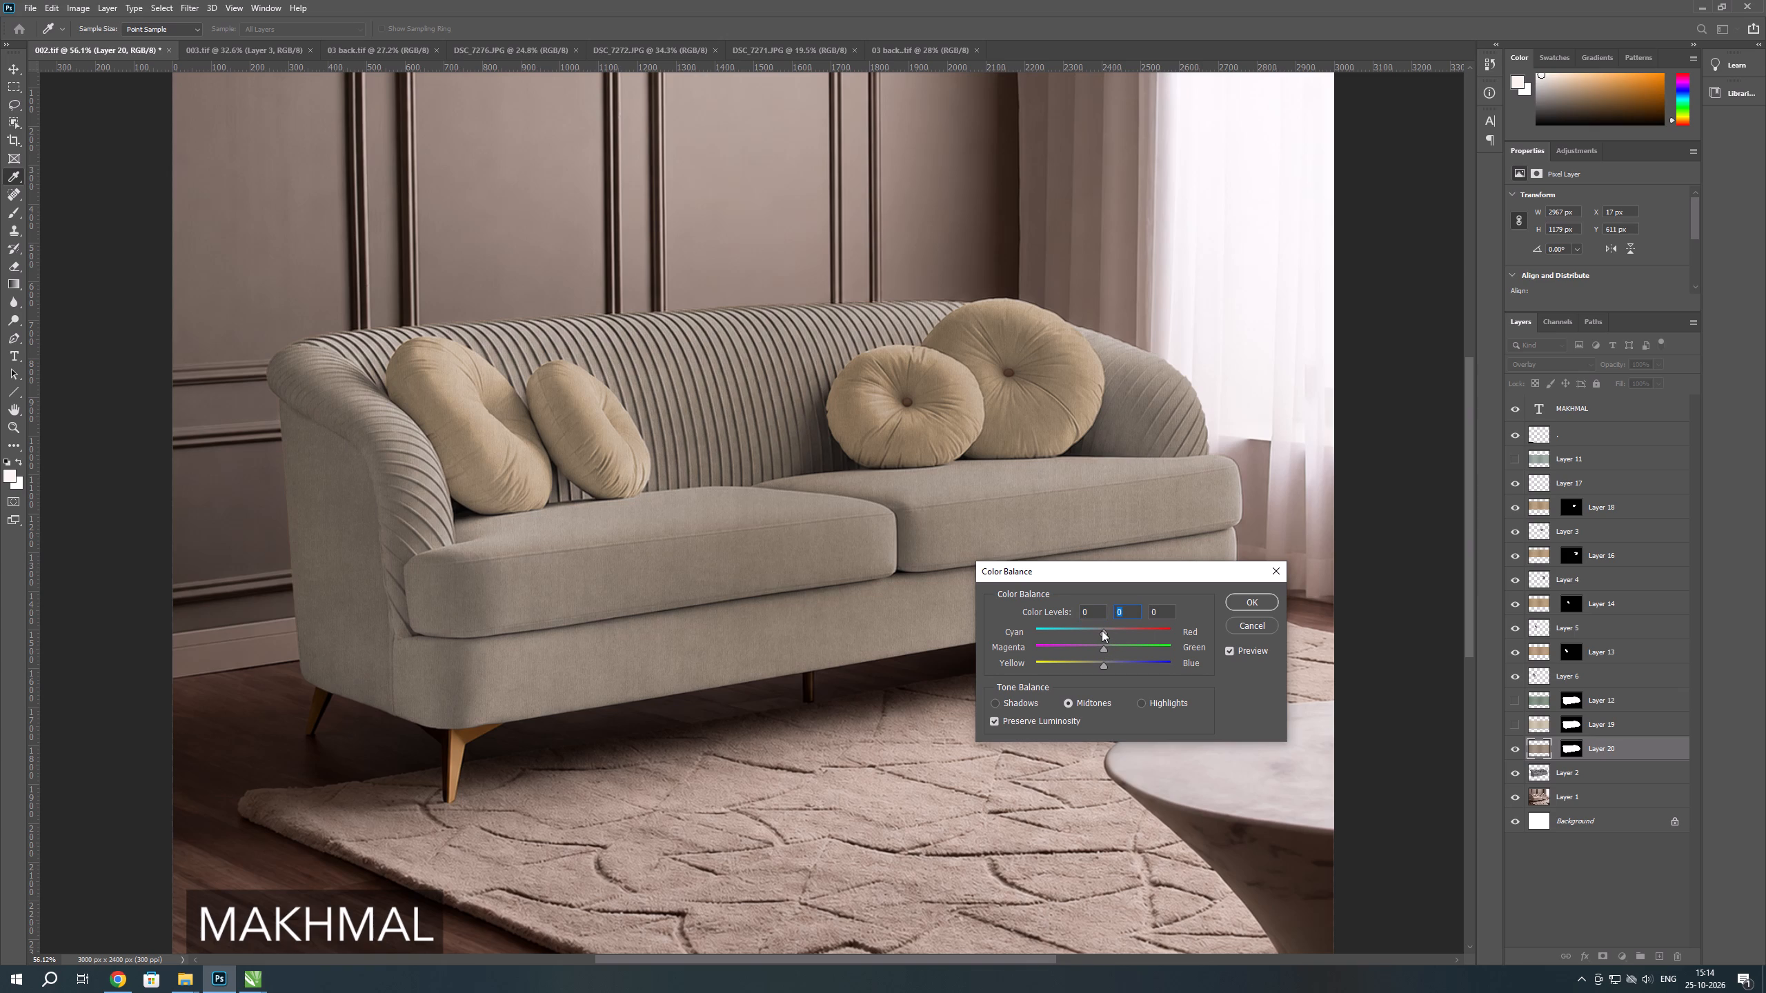
left_click(1102, 630)
left_click_drag(1101, 665, 1101, 666)
left_click_drag(1101, 666, 1110, 669)
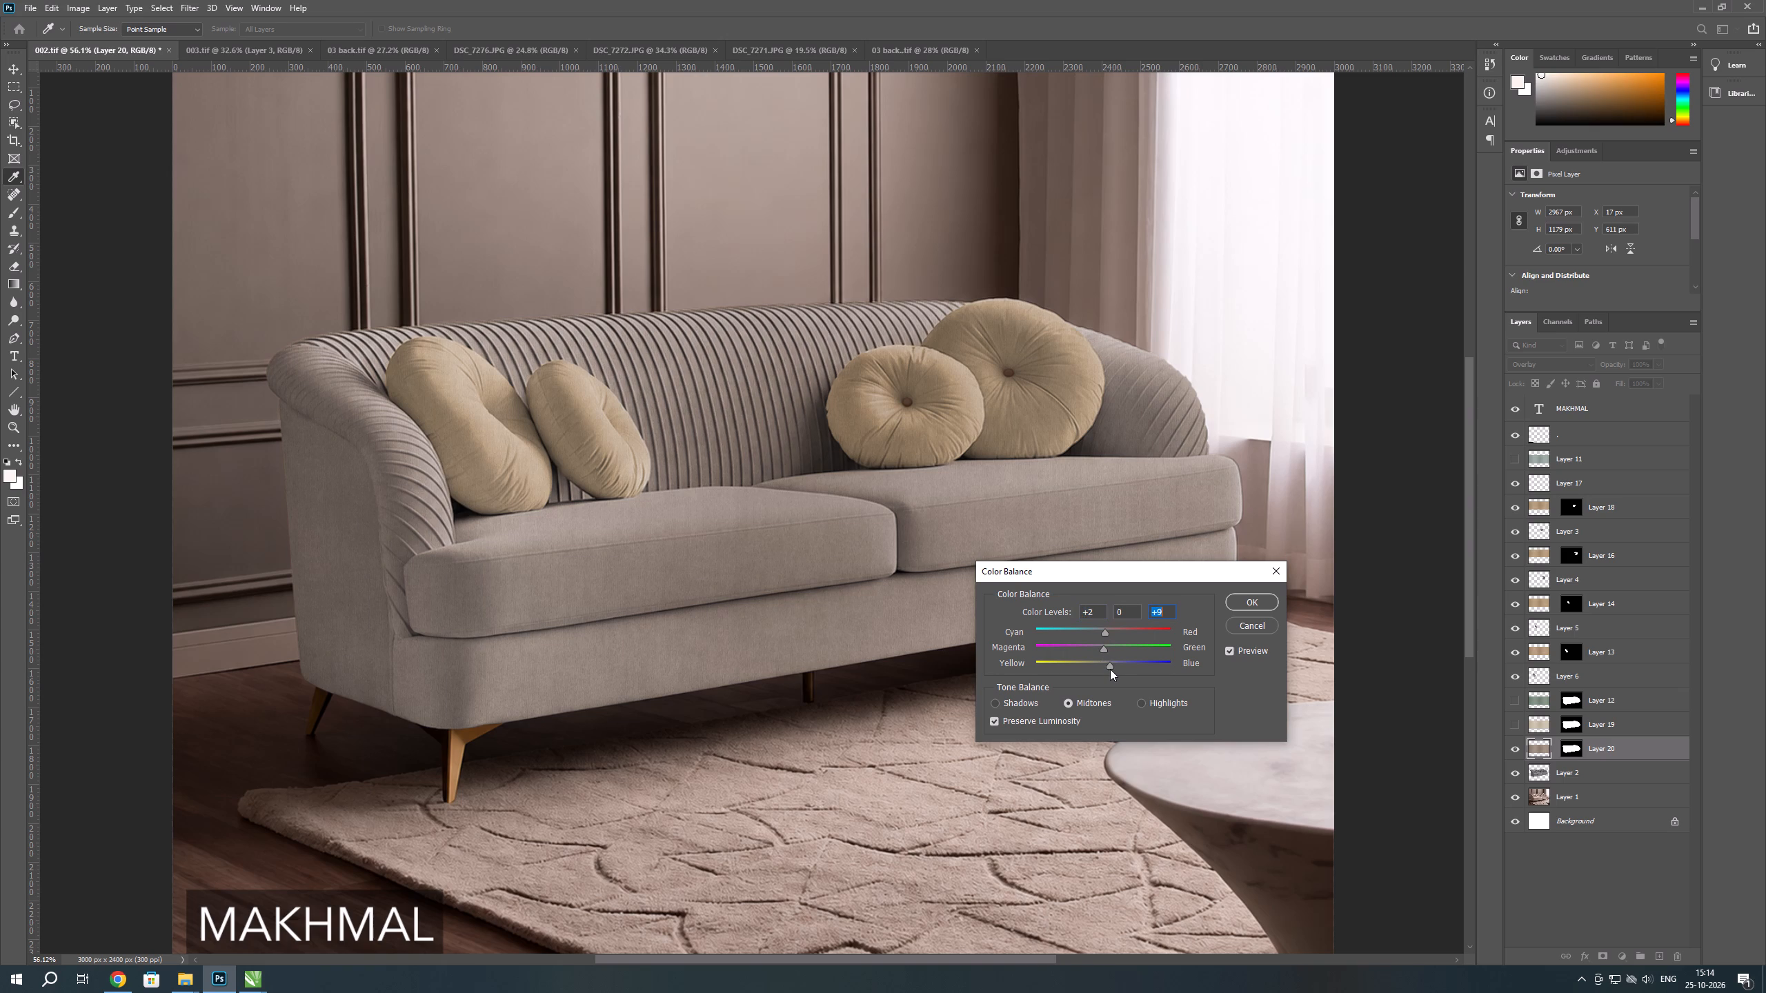
key("ctrl+z")
key("Down")
key("Up")
key("Up")
left_click(1102, 647)
key("Up")
left_click(1238, 601)
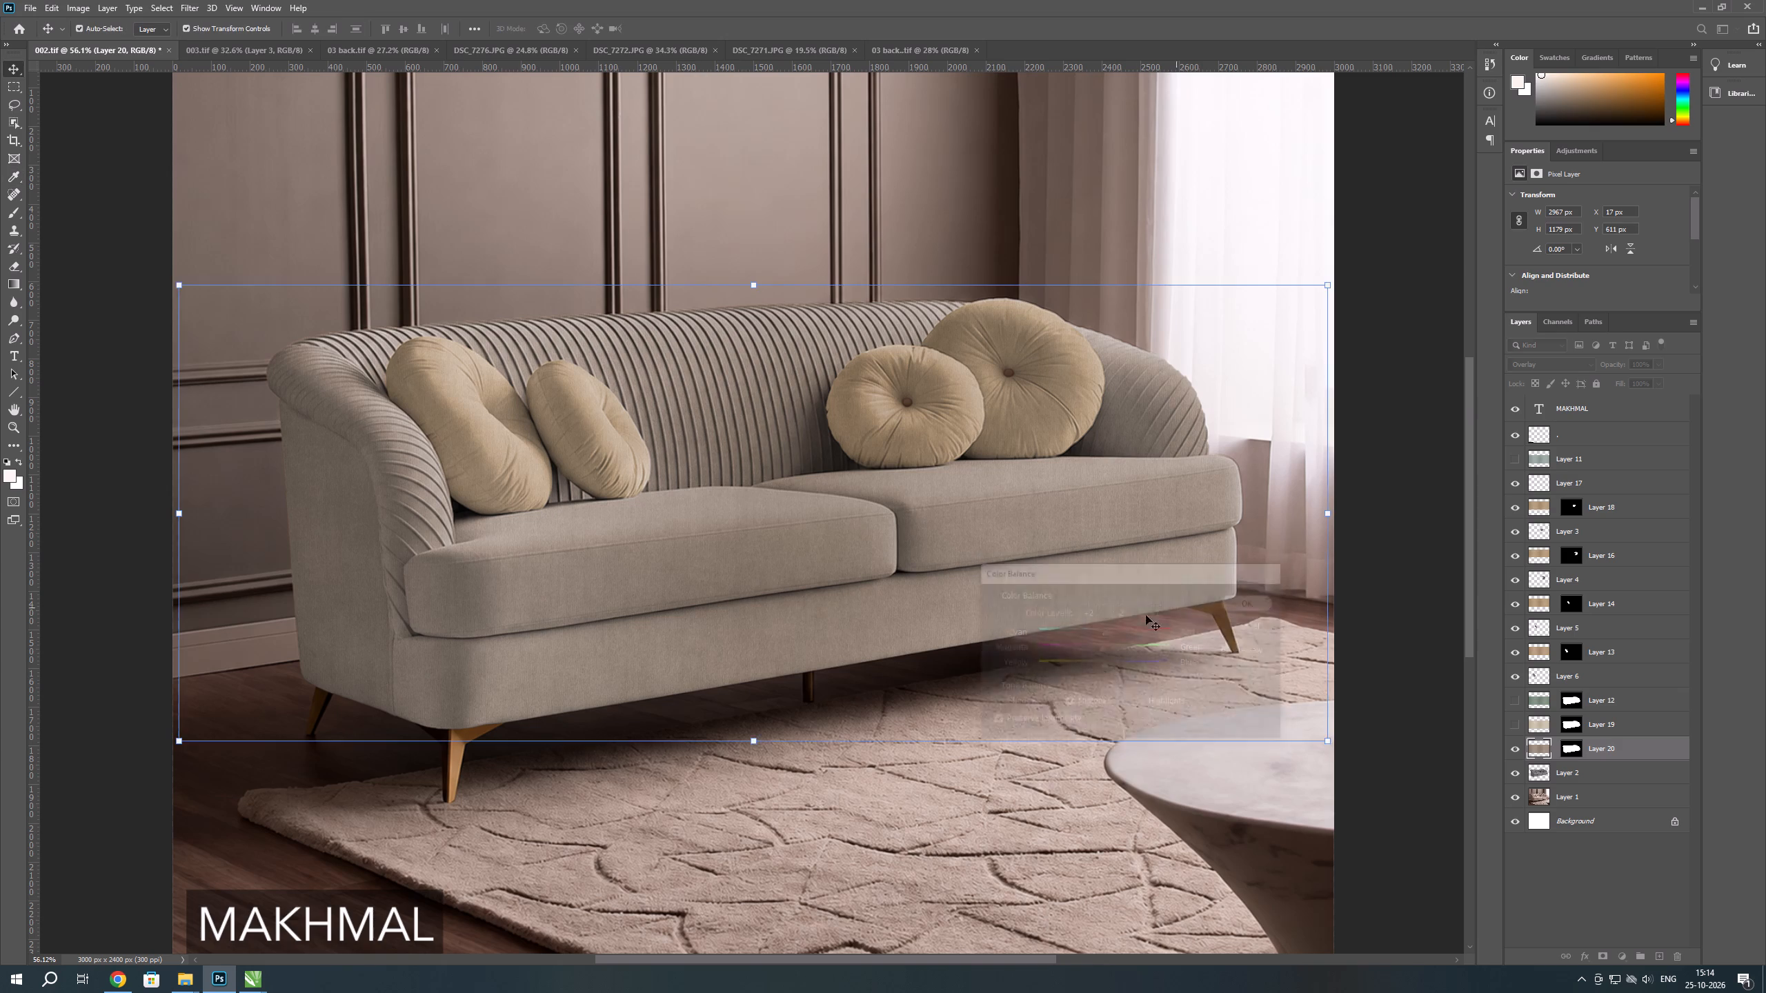
Paste the copied green fabric into a selection of the Layer 2 sofa shape and set the pasted layer's blend mode to Overlay.
scroll(1115, 621, "down", 7)
scroll(917, 631, "down", 2)
left_click(1310, 470)
scroll(639, 478, "up", 7)
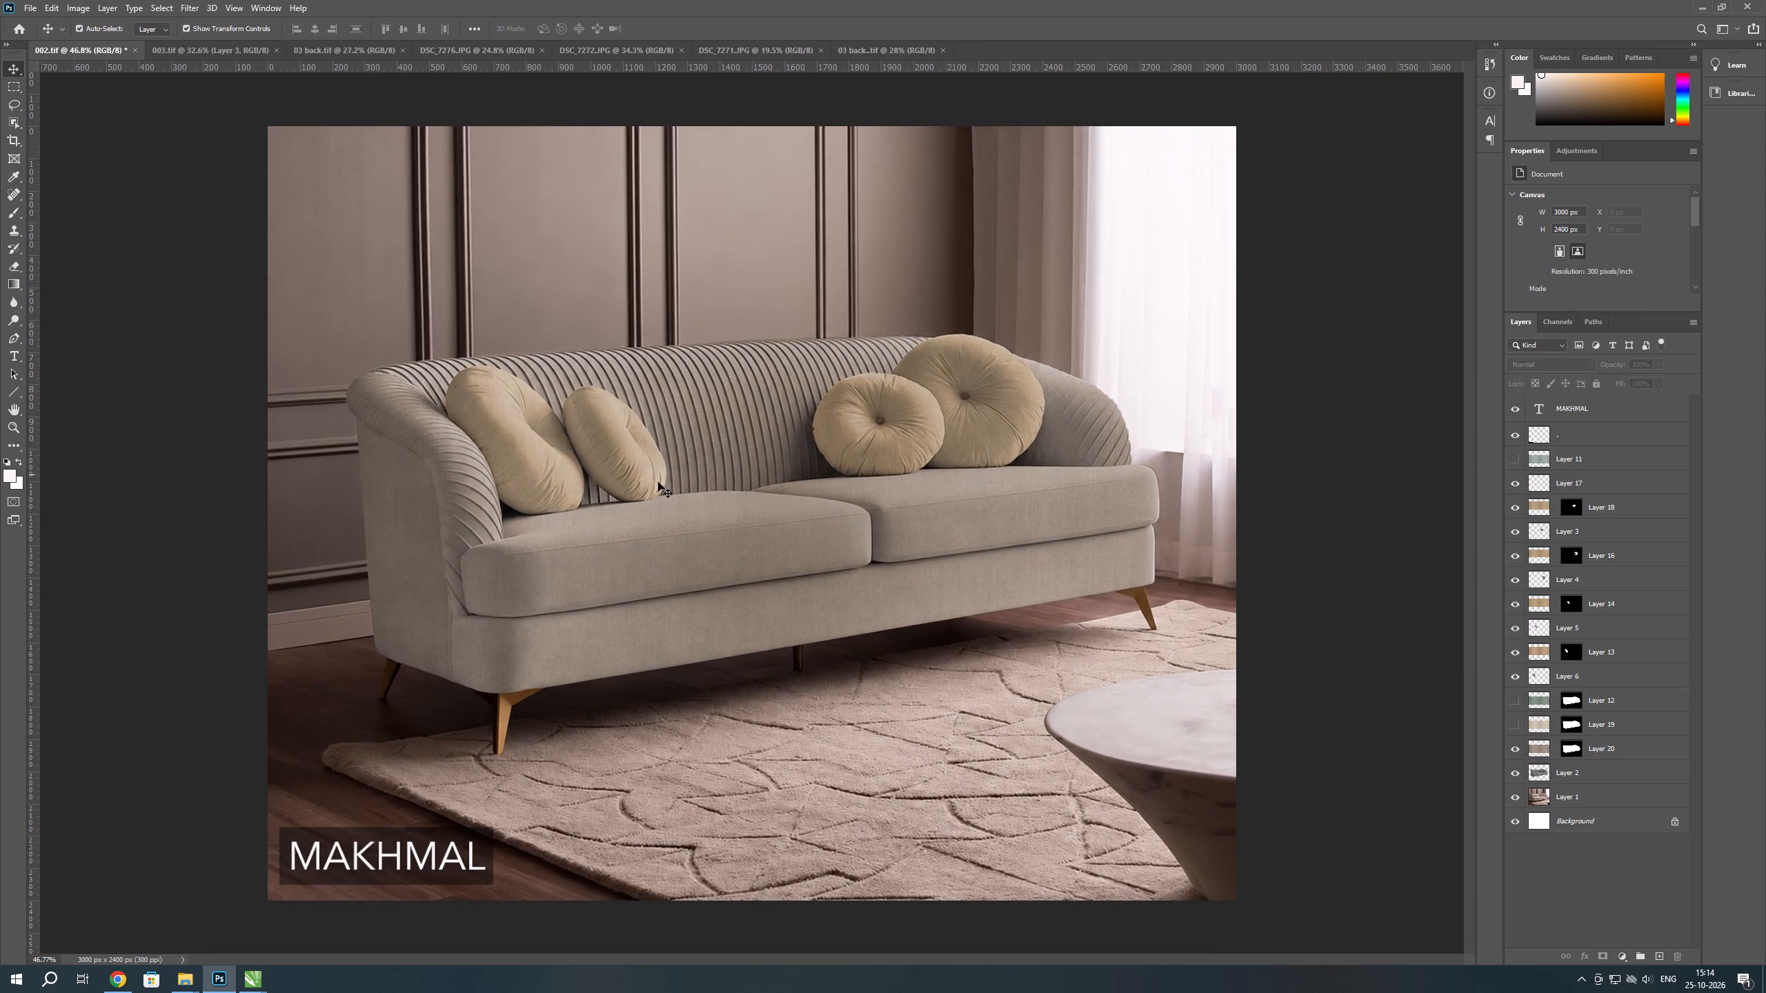
scroll(833, 557, "down", 5)
scroll(811, 574, "up", 6)
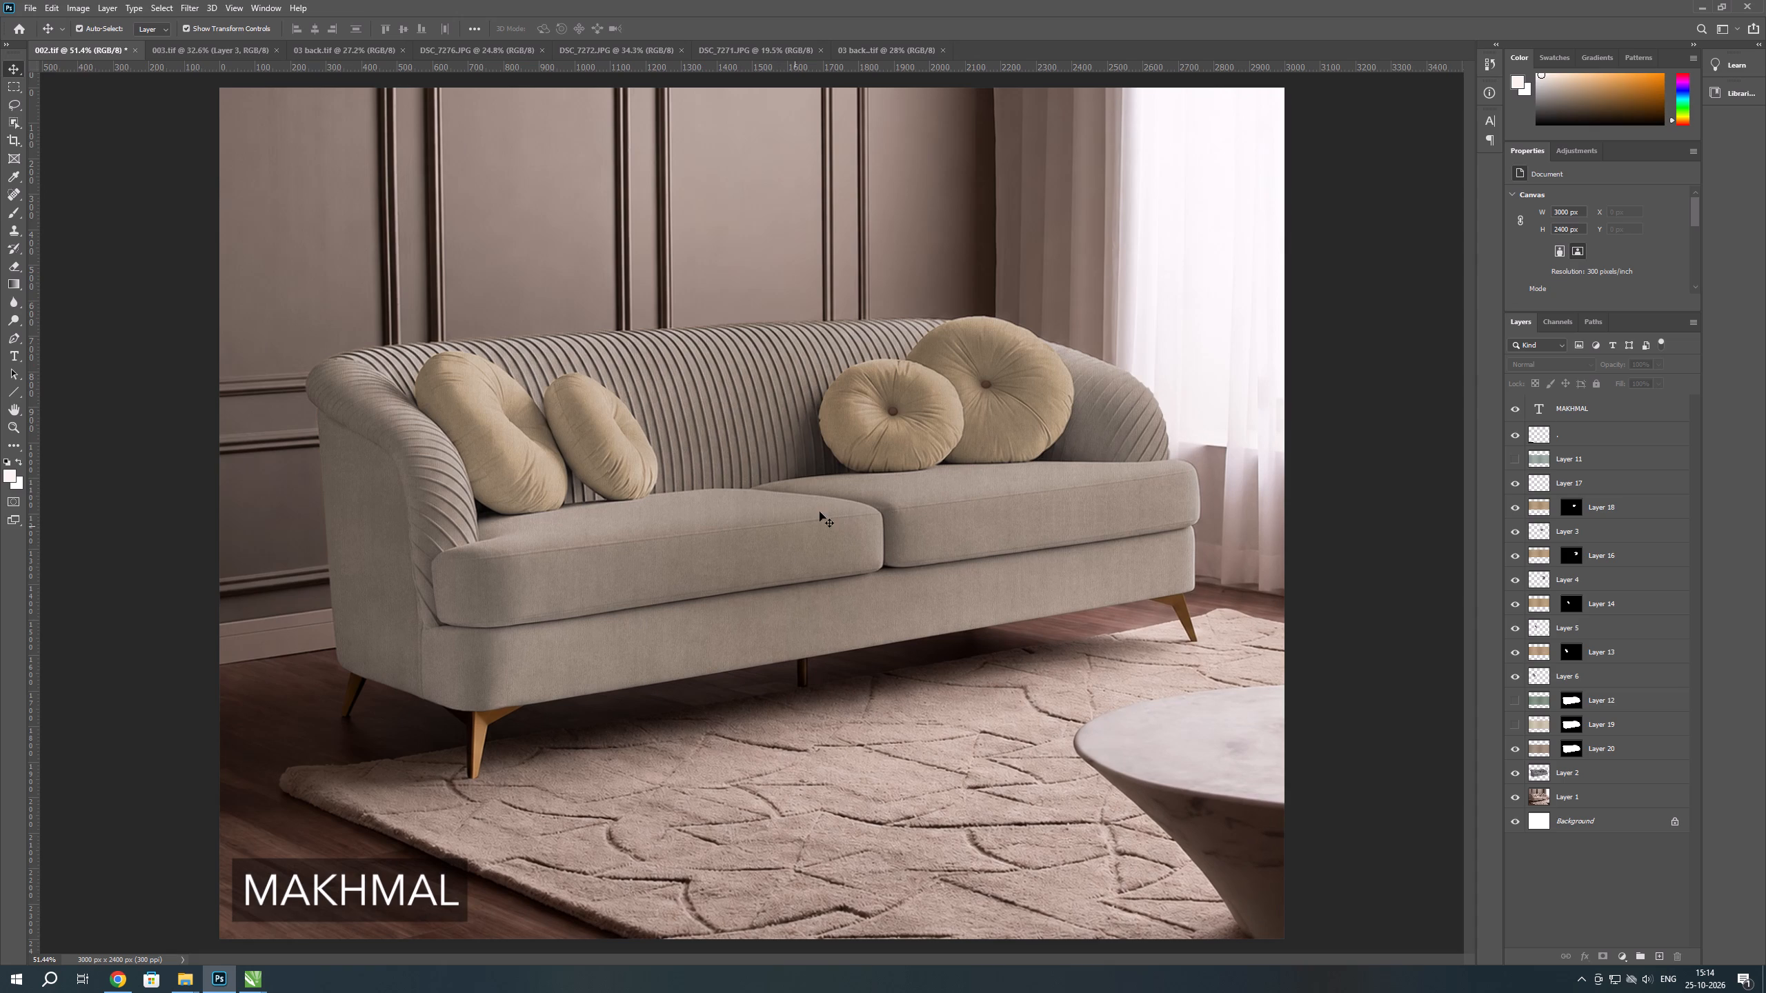
scroll(956, 521, "down", 1)
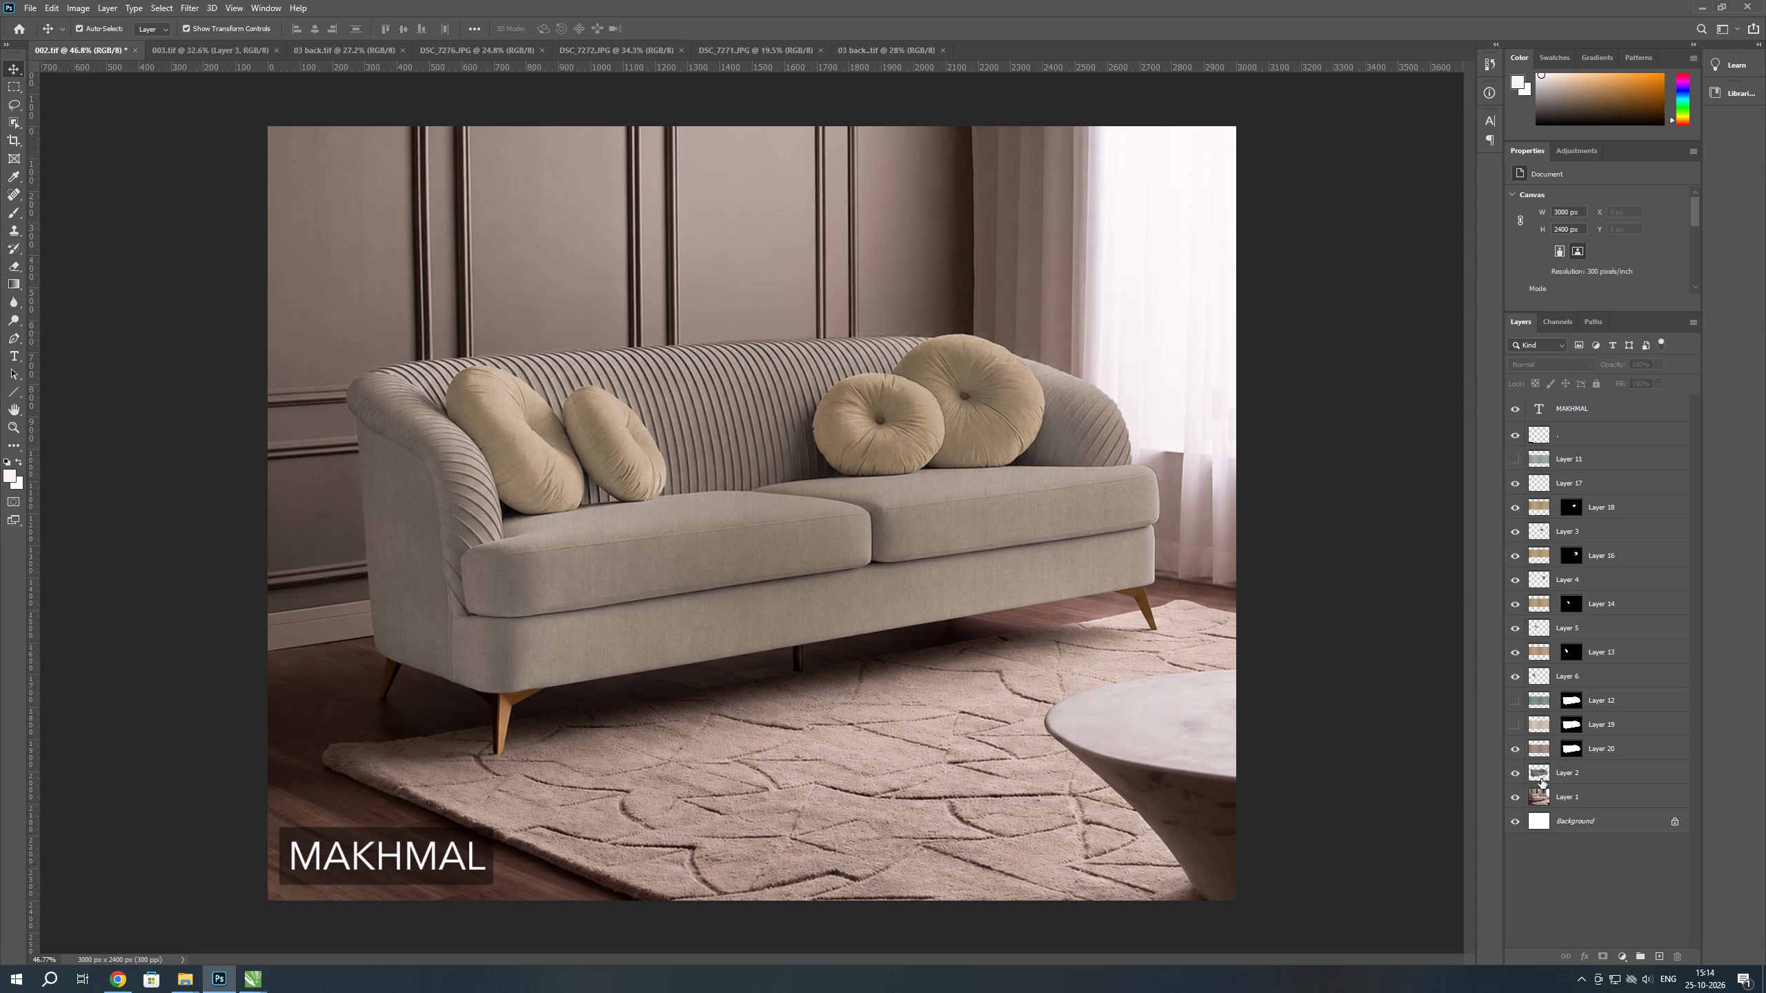
left_click(1531, 768)
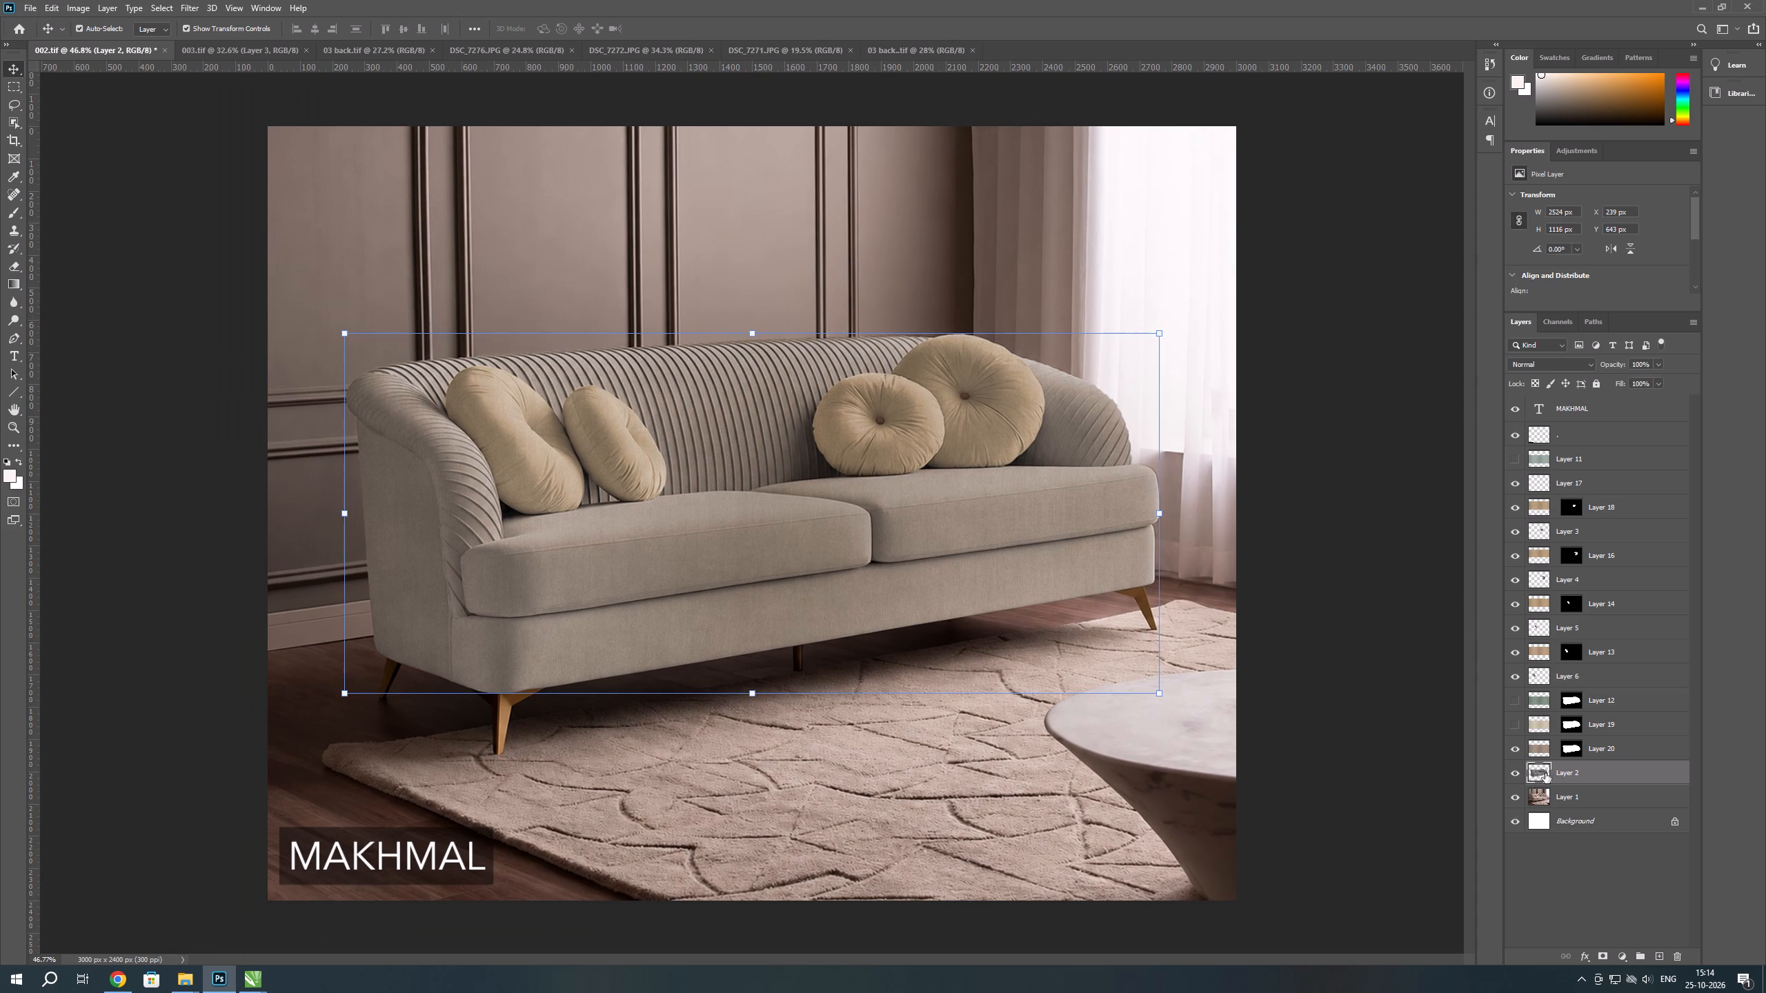
left_click(1545, 773, "ctrl")
key("ctrl+alt+shift+v")
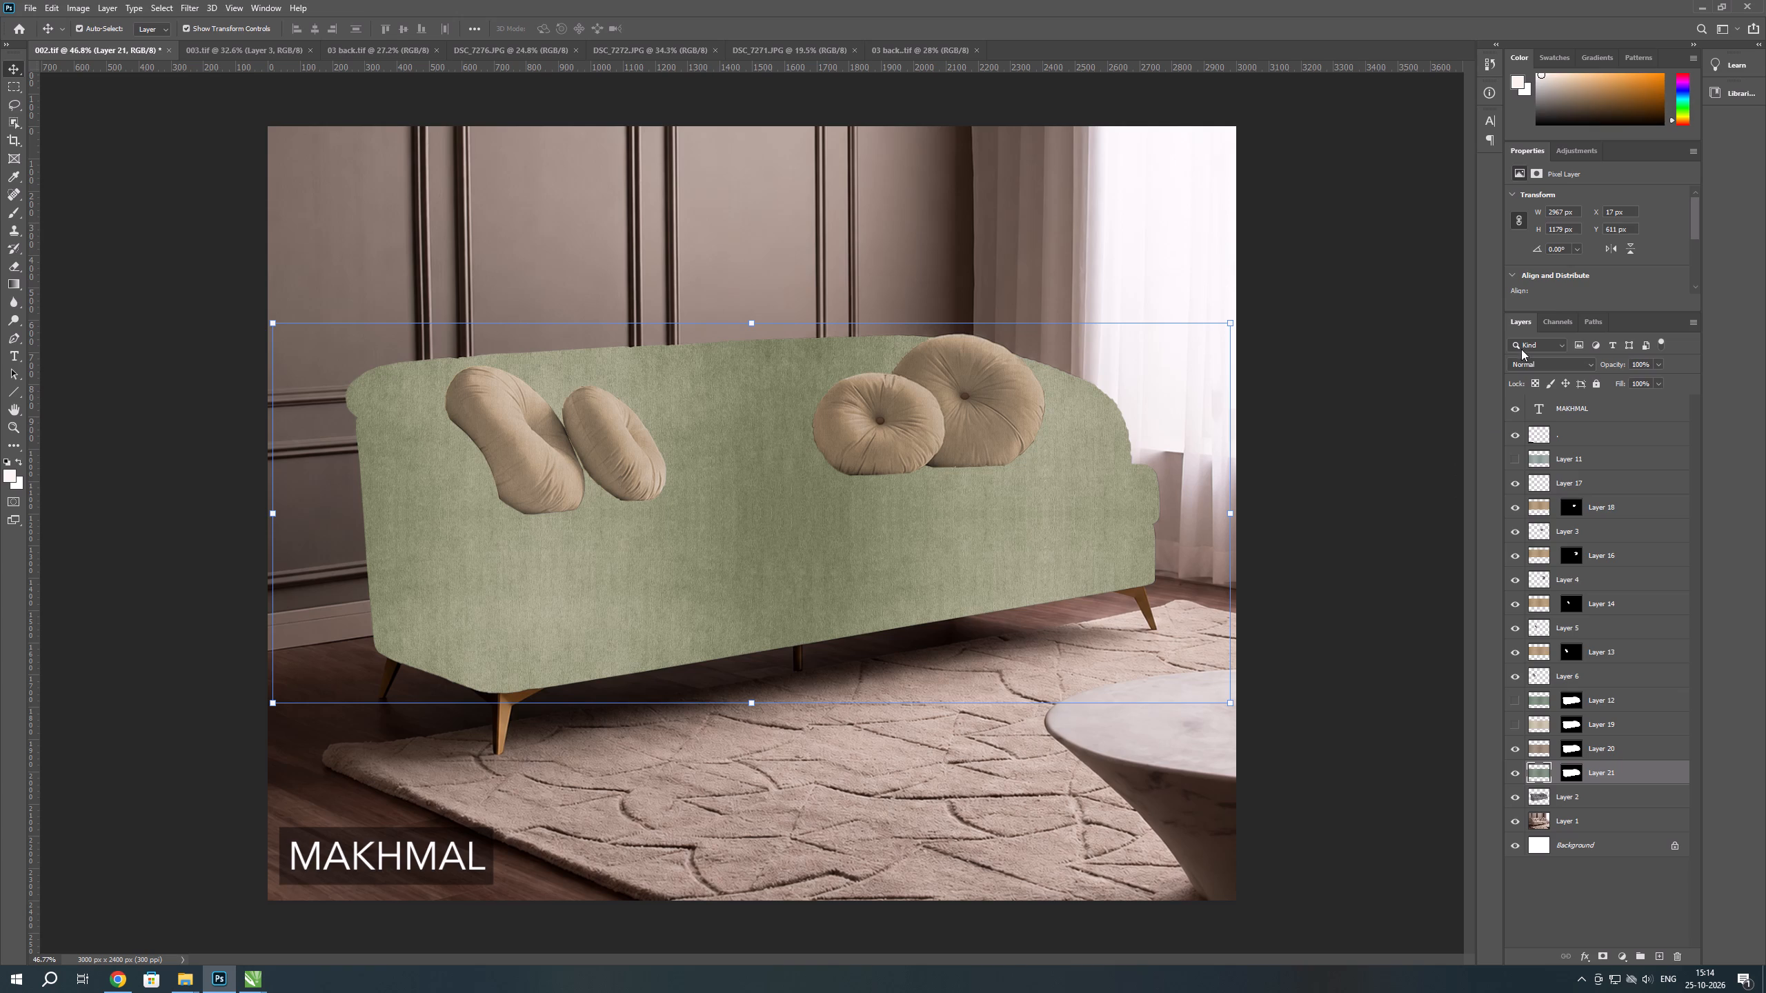
left_click(1530, 365)
left_click(1527, 534)
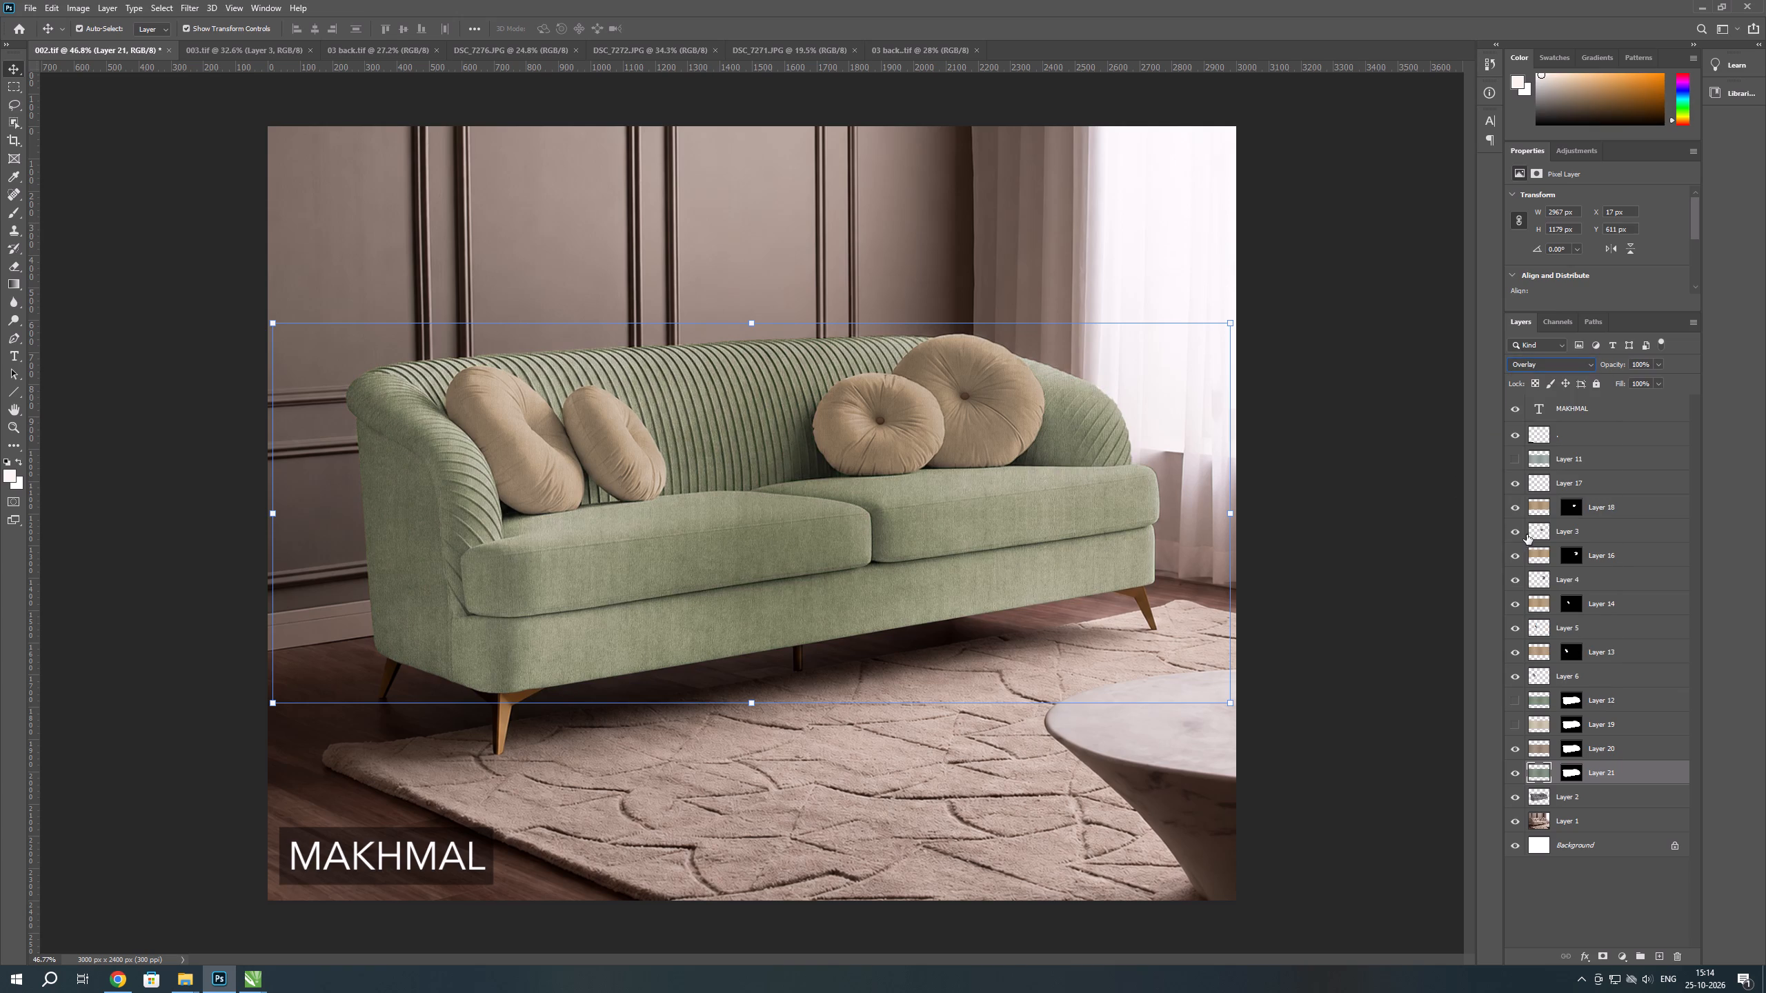
left_click(1530, 896)
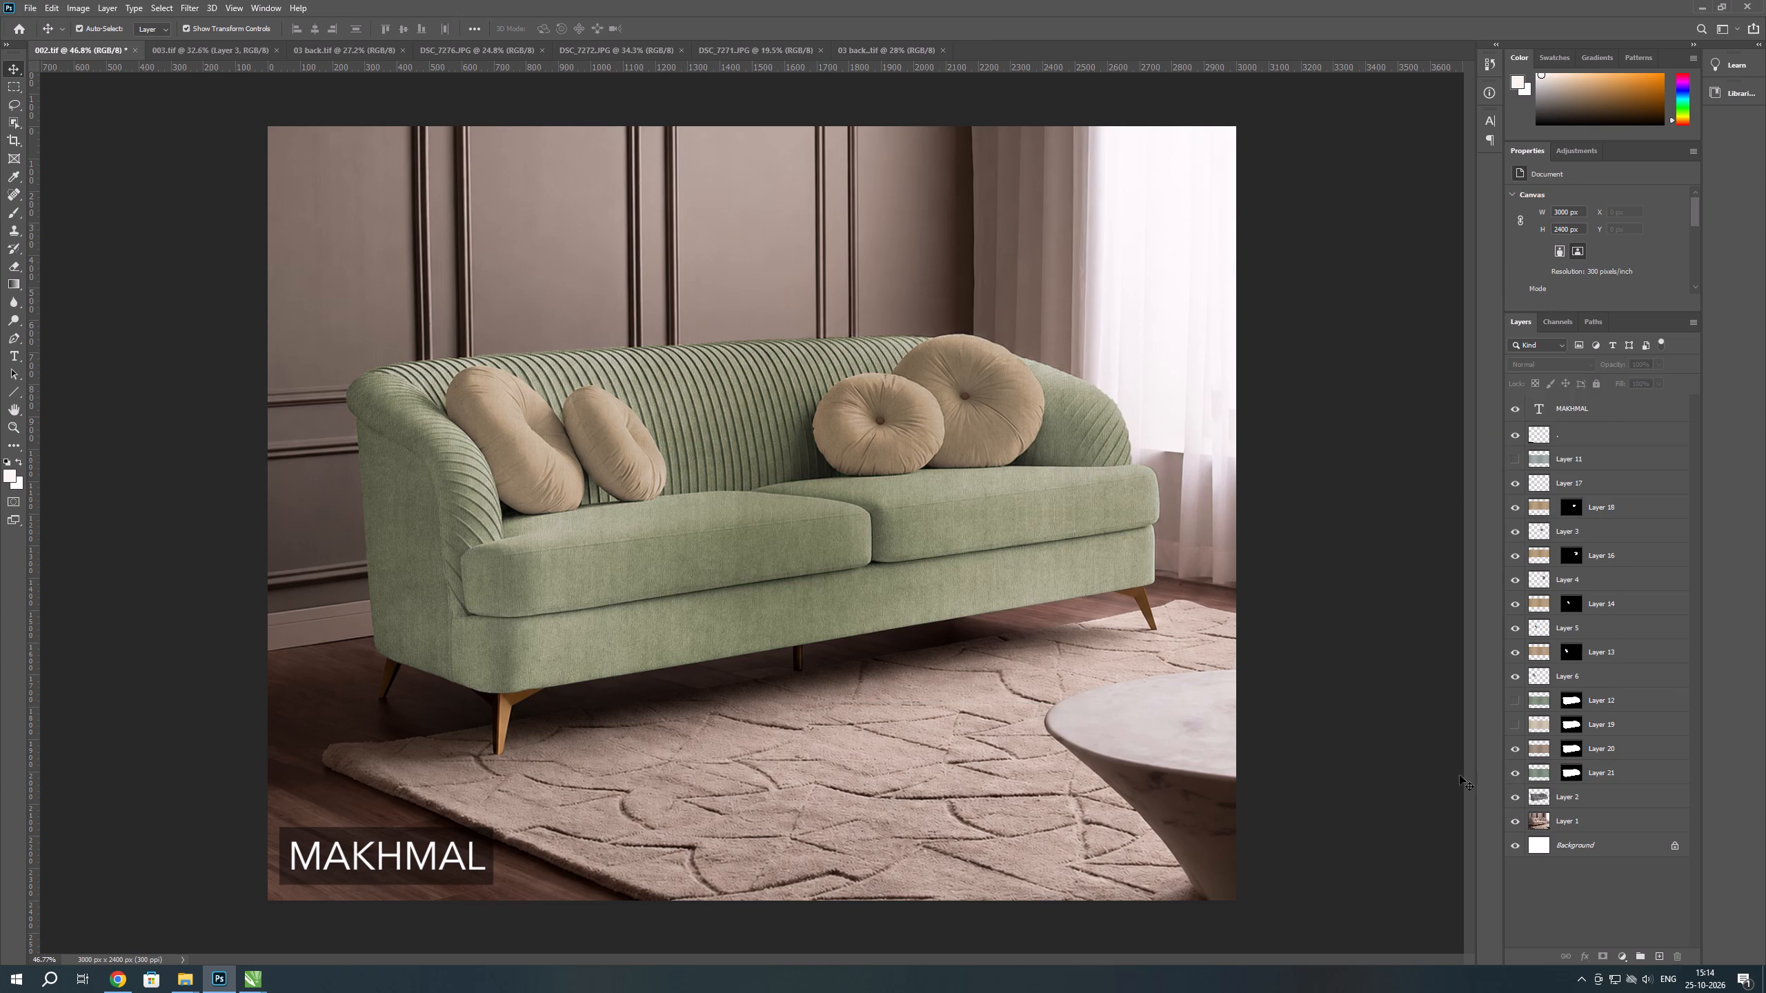
Compare the sofa with and without Layer 20, and leave Layer 20 hidden.
left_click(1517, 748)
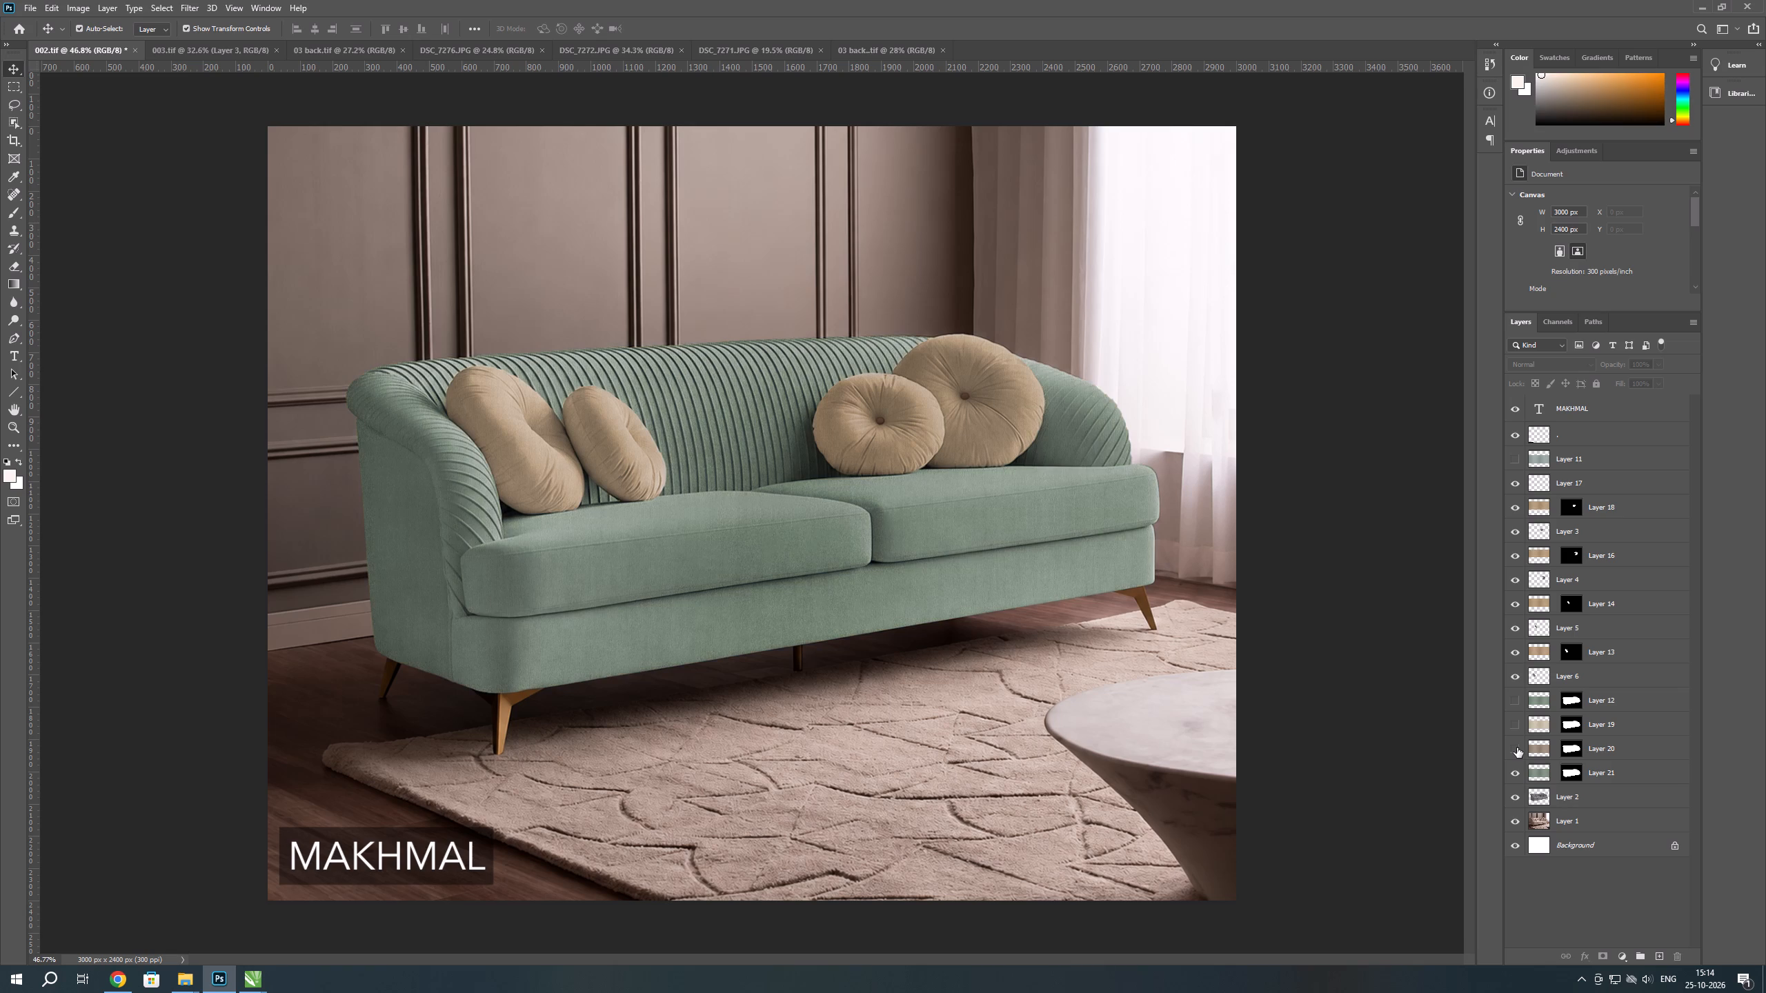
left_click(1517, 748)
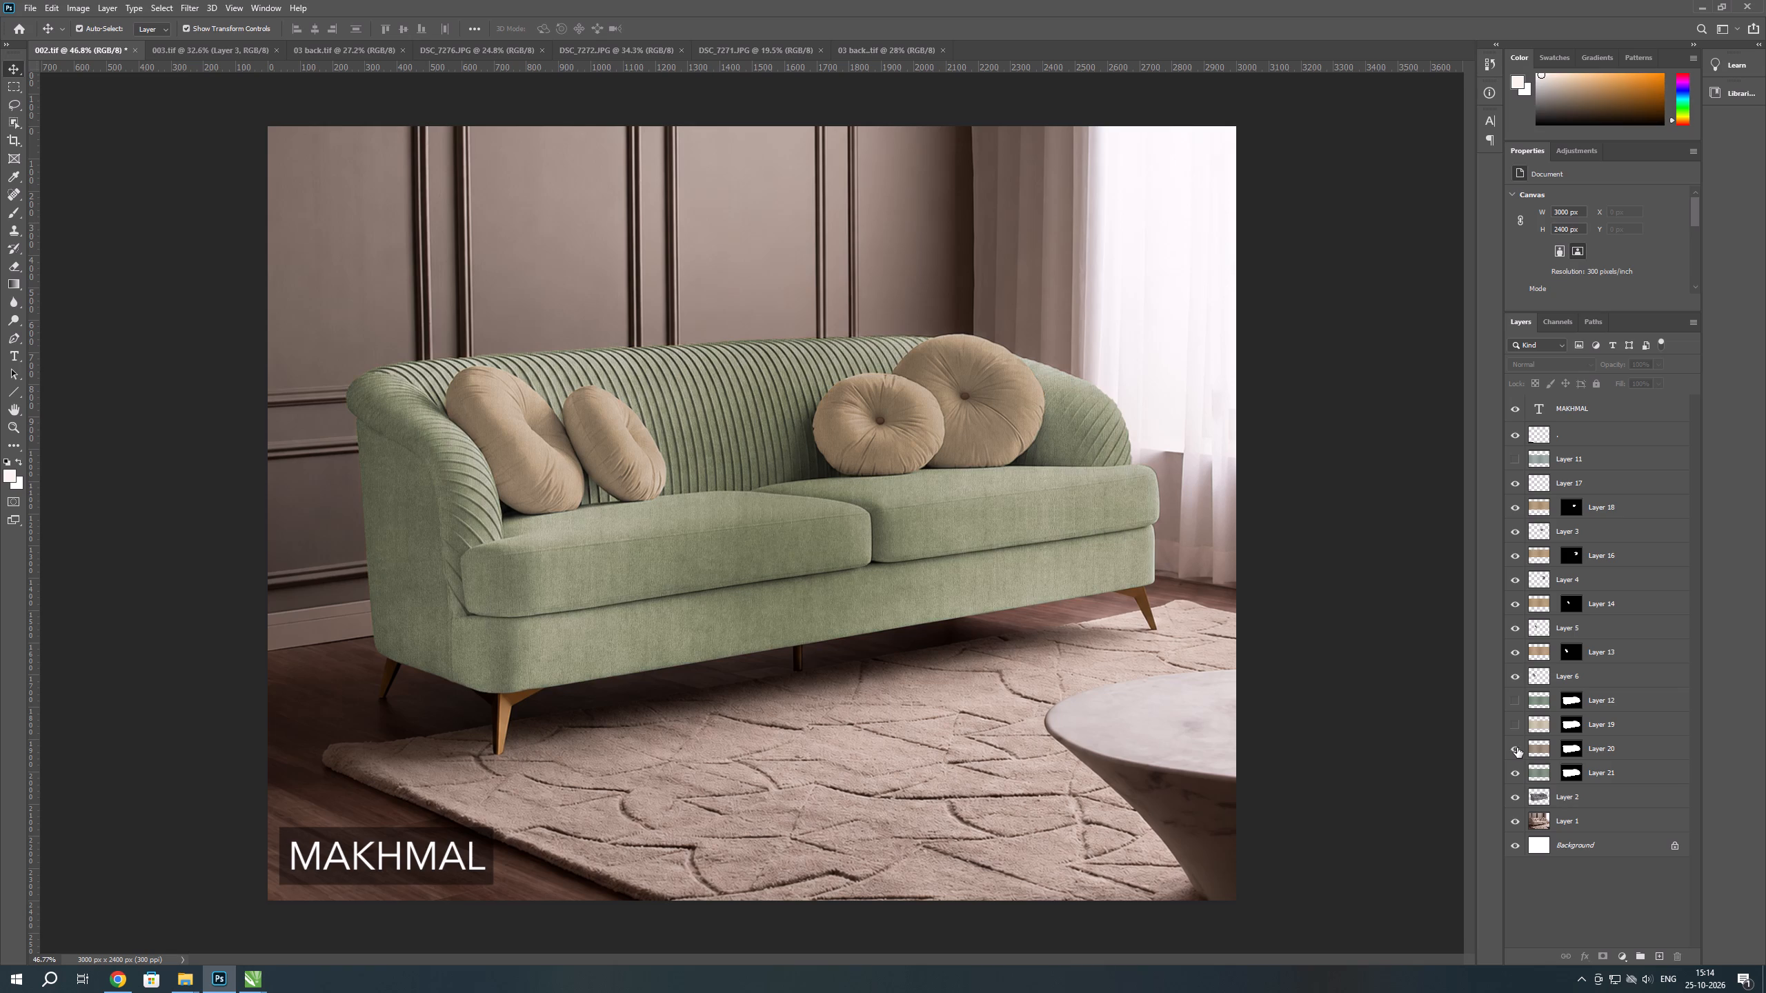
left_click(1517, 748)
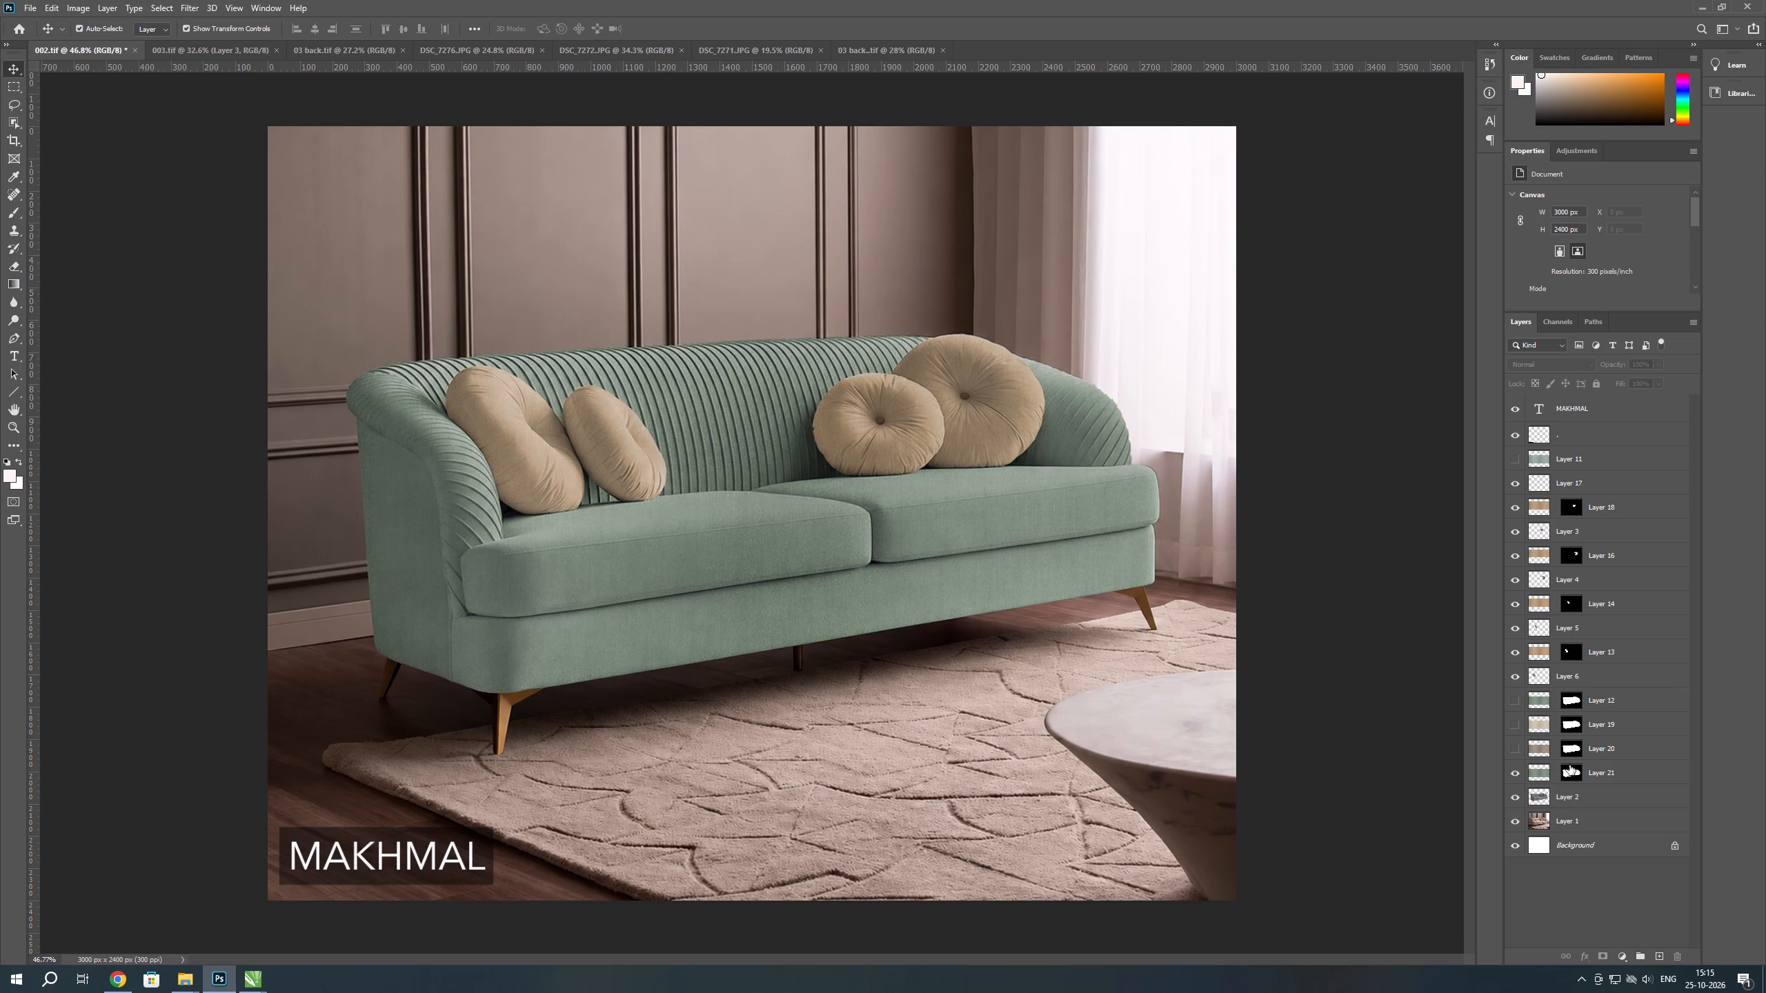
Desaturate the newly pasted green fabric layer, Layer 21, to a neutral grey.
left_click(1537, 773)
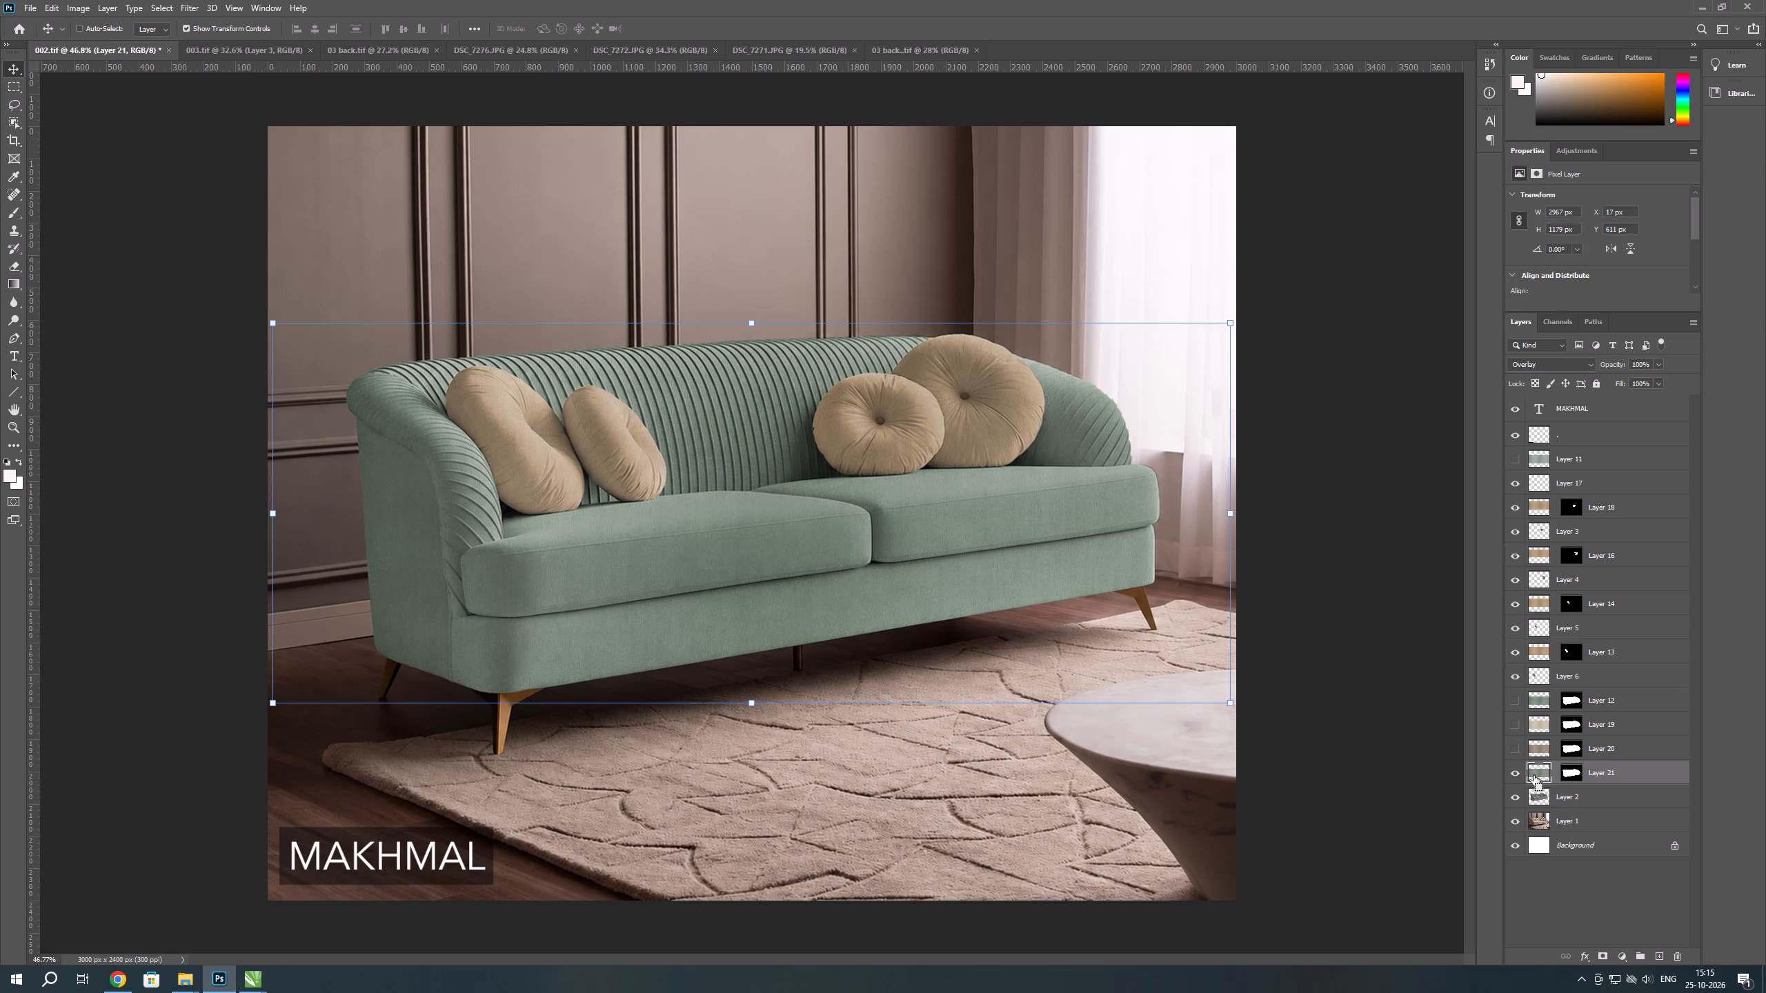
key("ctrl+shift+u")
key("ctrl+shift+u")
key("ctrl+shift+u")
key("ctrl+shift+u")
key("ctrl+shift+u")
key("ctrl+shift+u")
key("ctrl+shift+u")
key("ctrl+shift+u")
key("ctrl+shift+u")
key("ctrl+shift+u")
Inspect the grey fabric's texture up close in Camera Raw and brighten it by raising Exposure.
key("ctrl+shift+a")
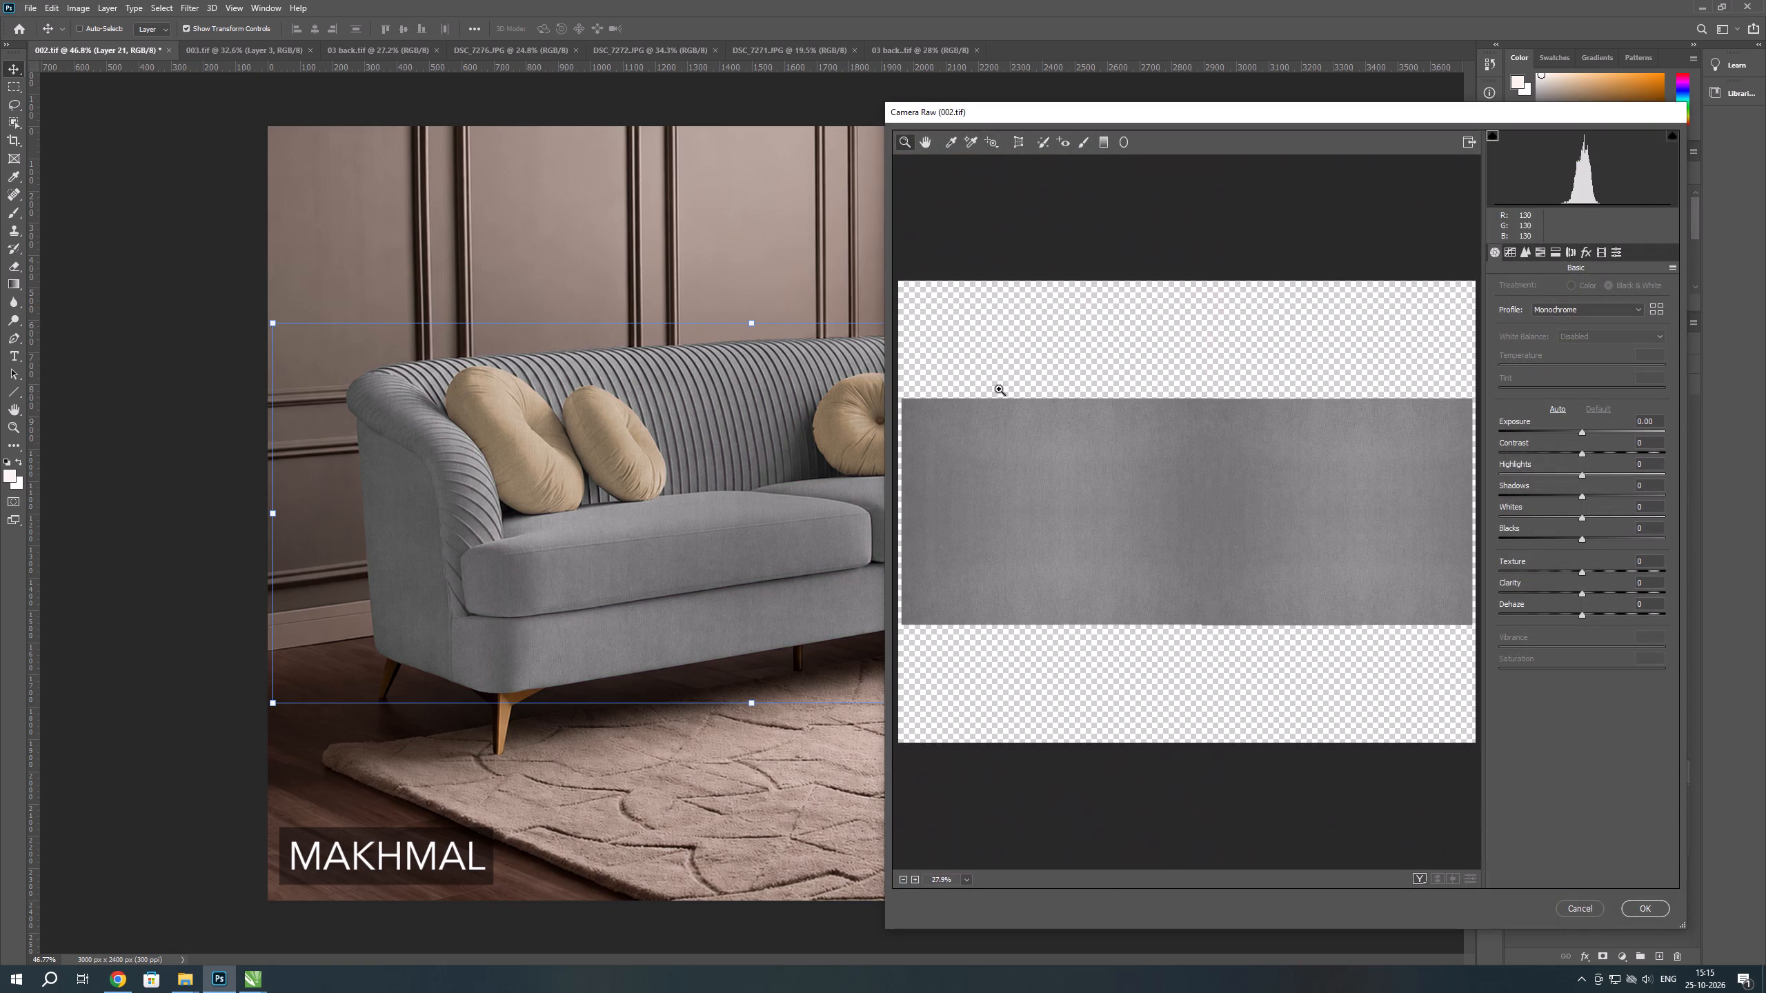
left_click(999, 389)
double_click(1127, 484)
scroll(1127, 556, "up", 7)
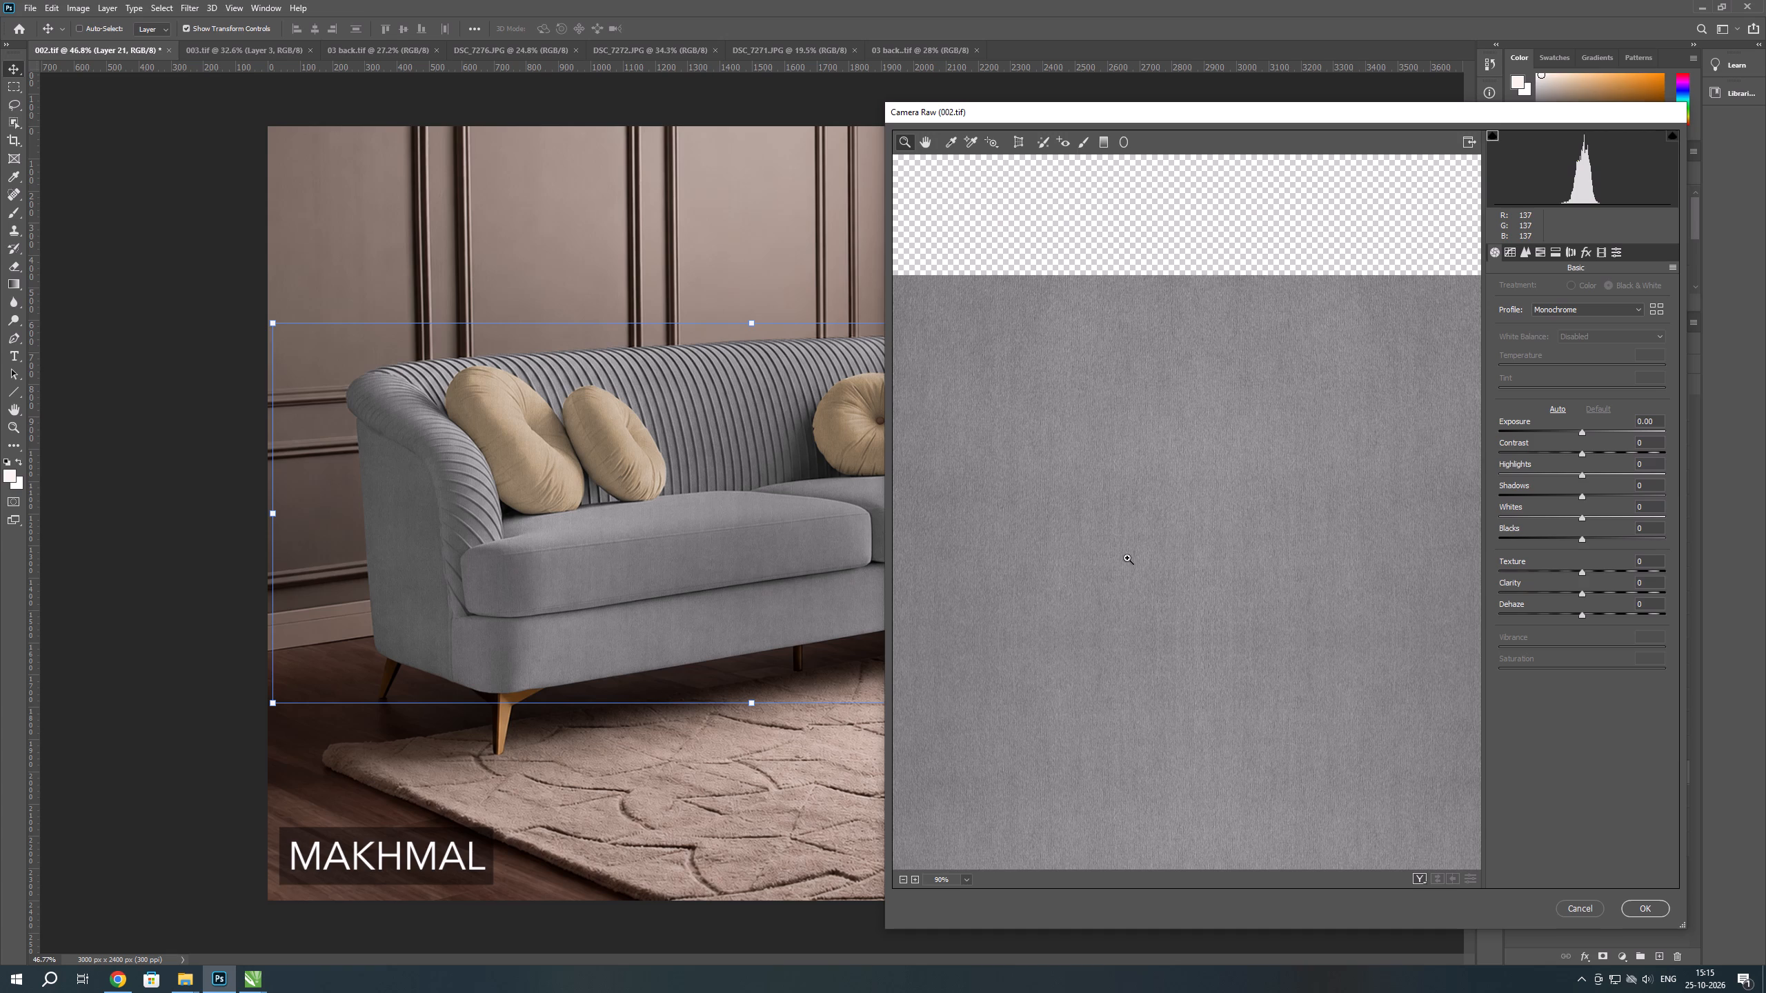
scroll(1200, 405, "down", 1)
left_click(1153, 658)
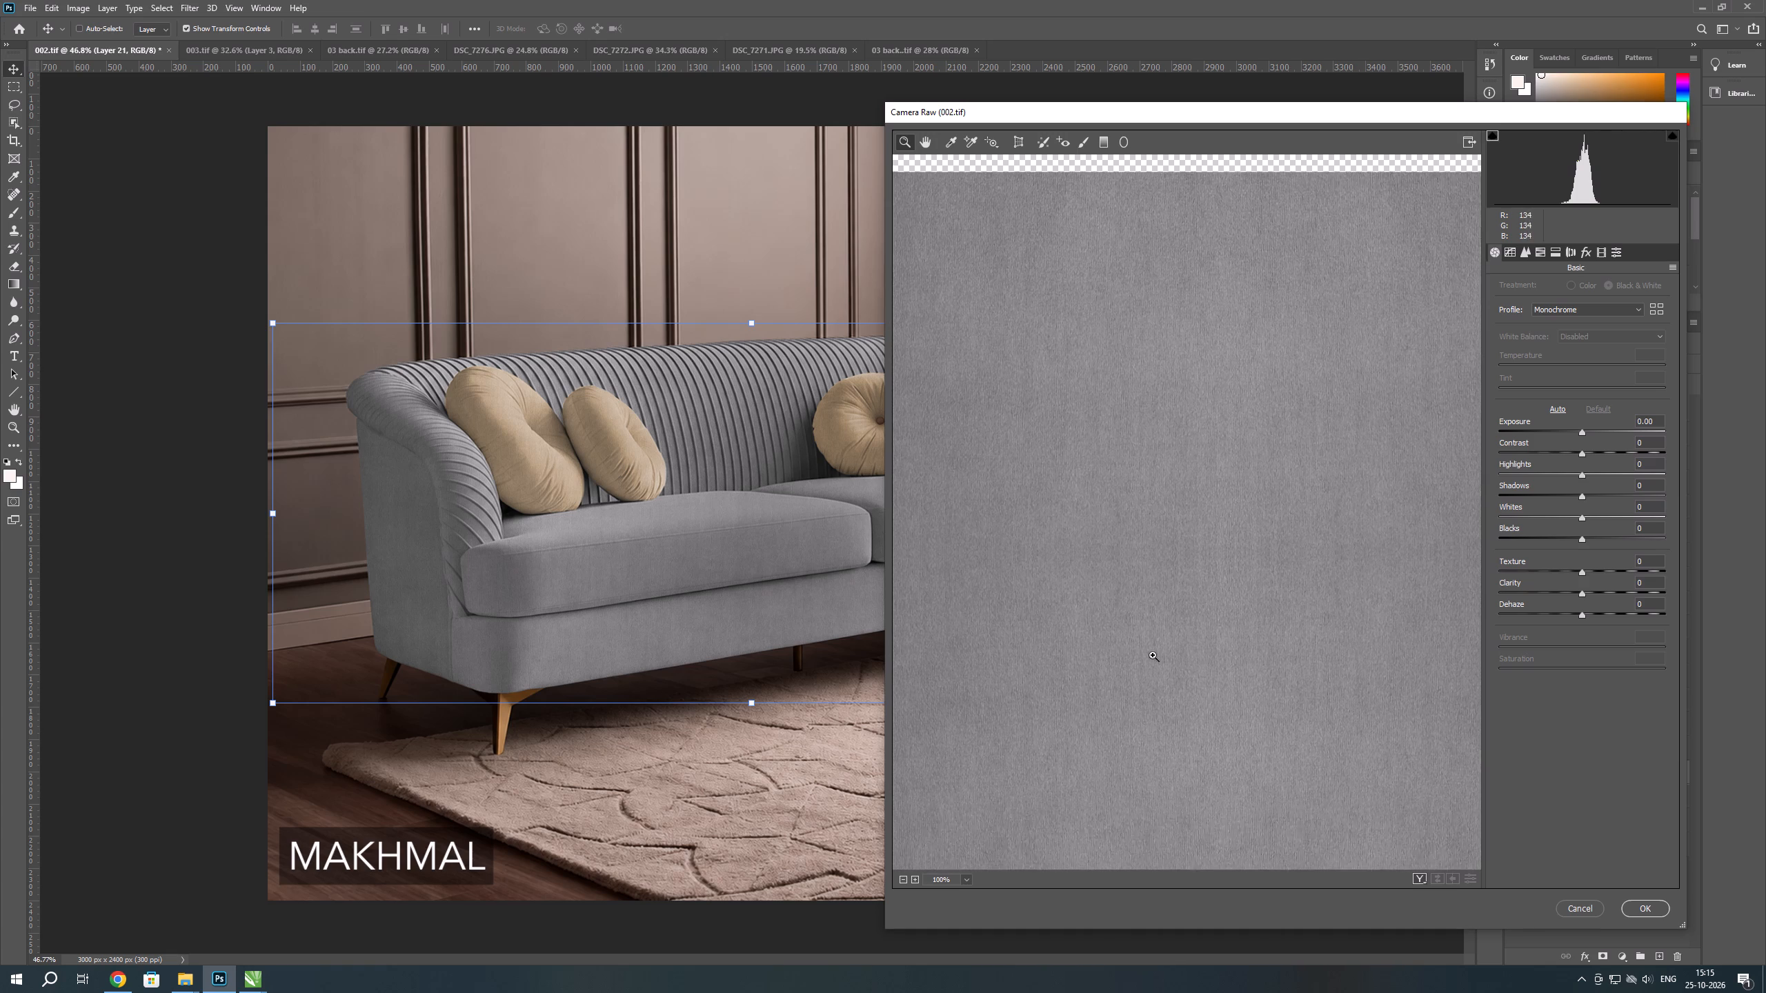
left_click_drag(1569, 425, 1578, 429)
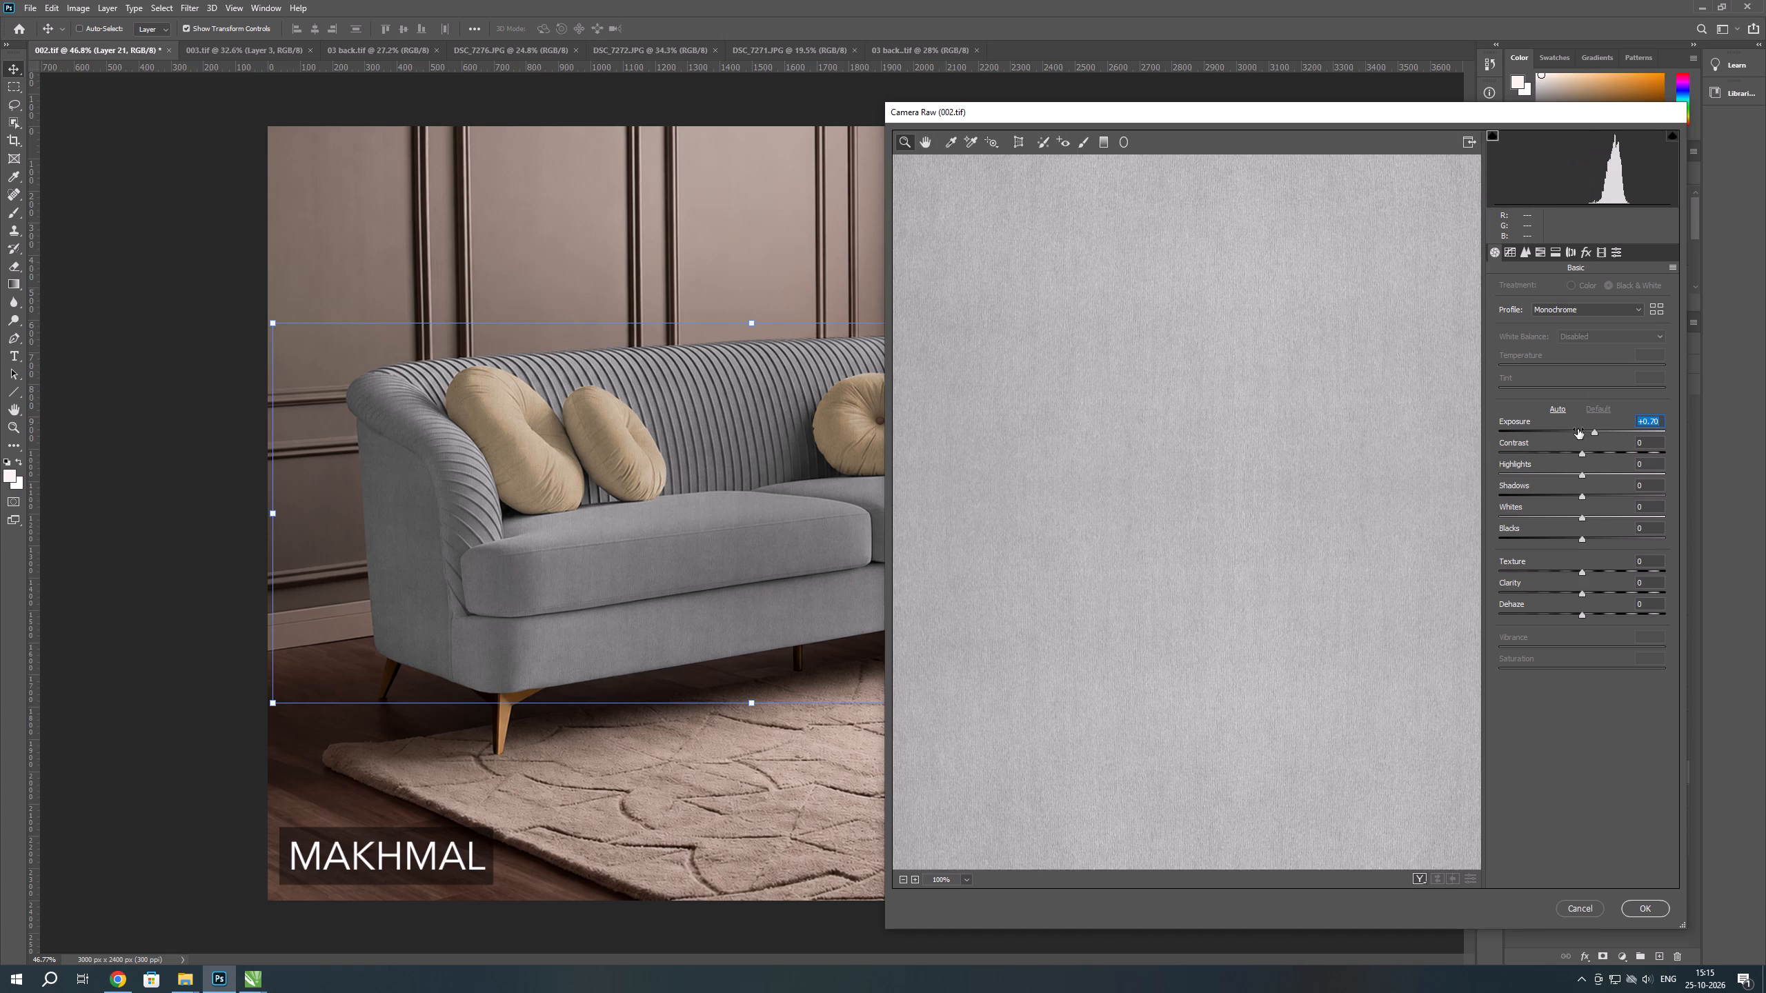
left_click_drag(1578, 429, 1576, 429)
key("Return")
key("Return")
key("Return")
key("Return")
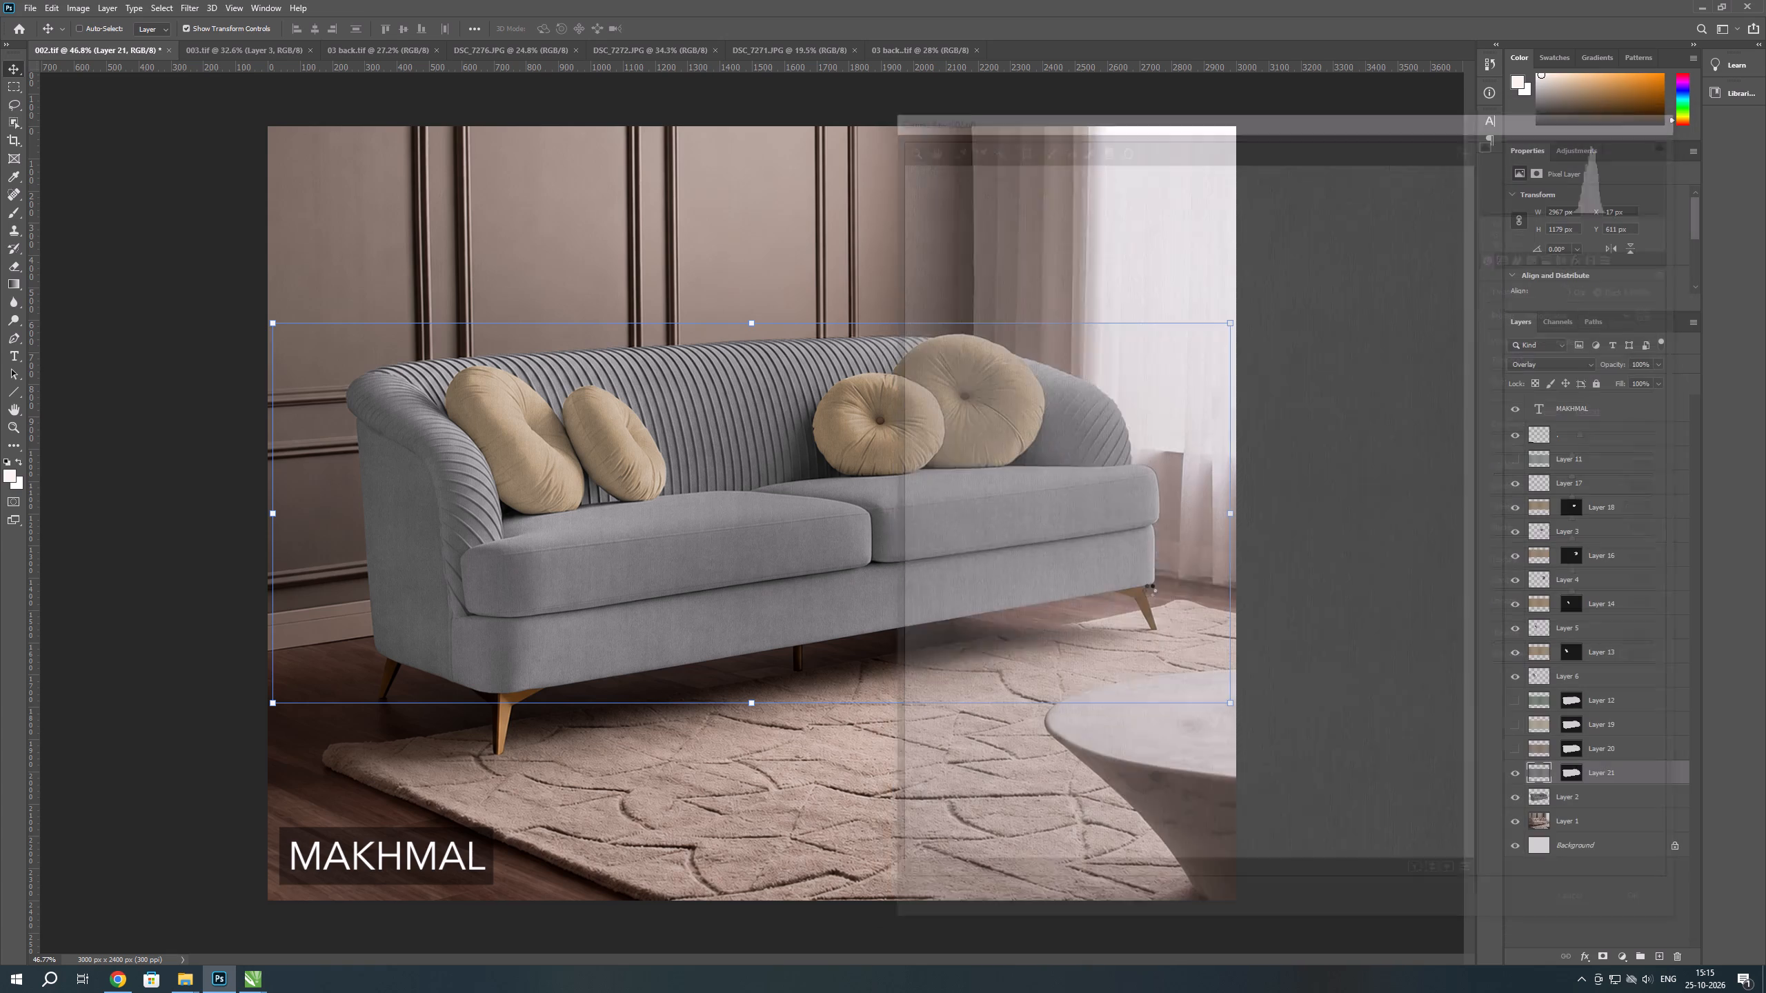
Apply Color Balance to Layer 21's grey fabric with midtone levels of -2 towards cyan and -5 towards yellow.
scroll(870, 510, "up", 5)
key("ctrl+b")
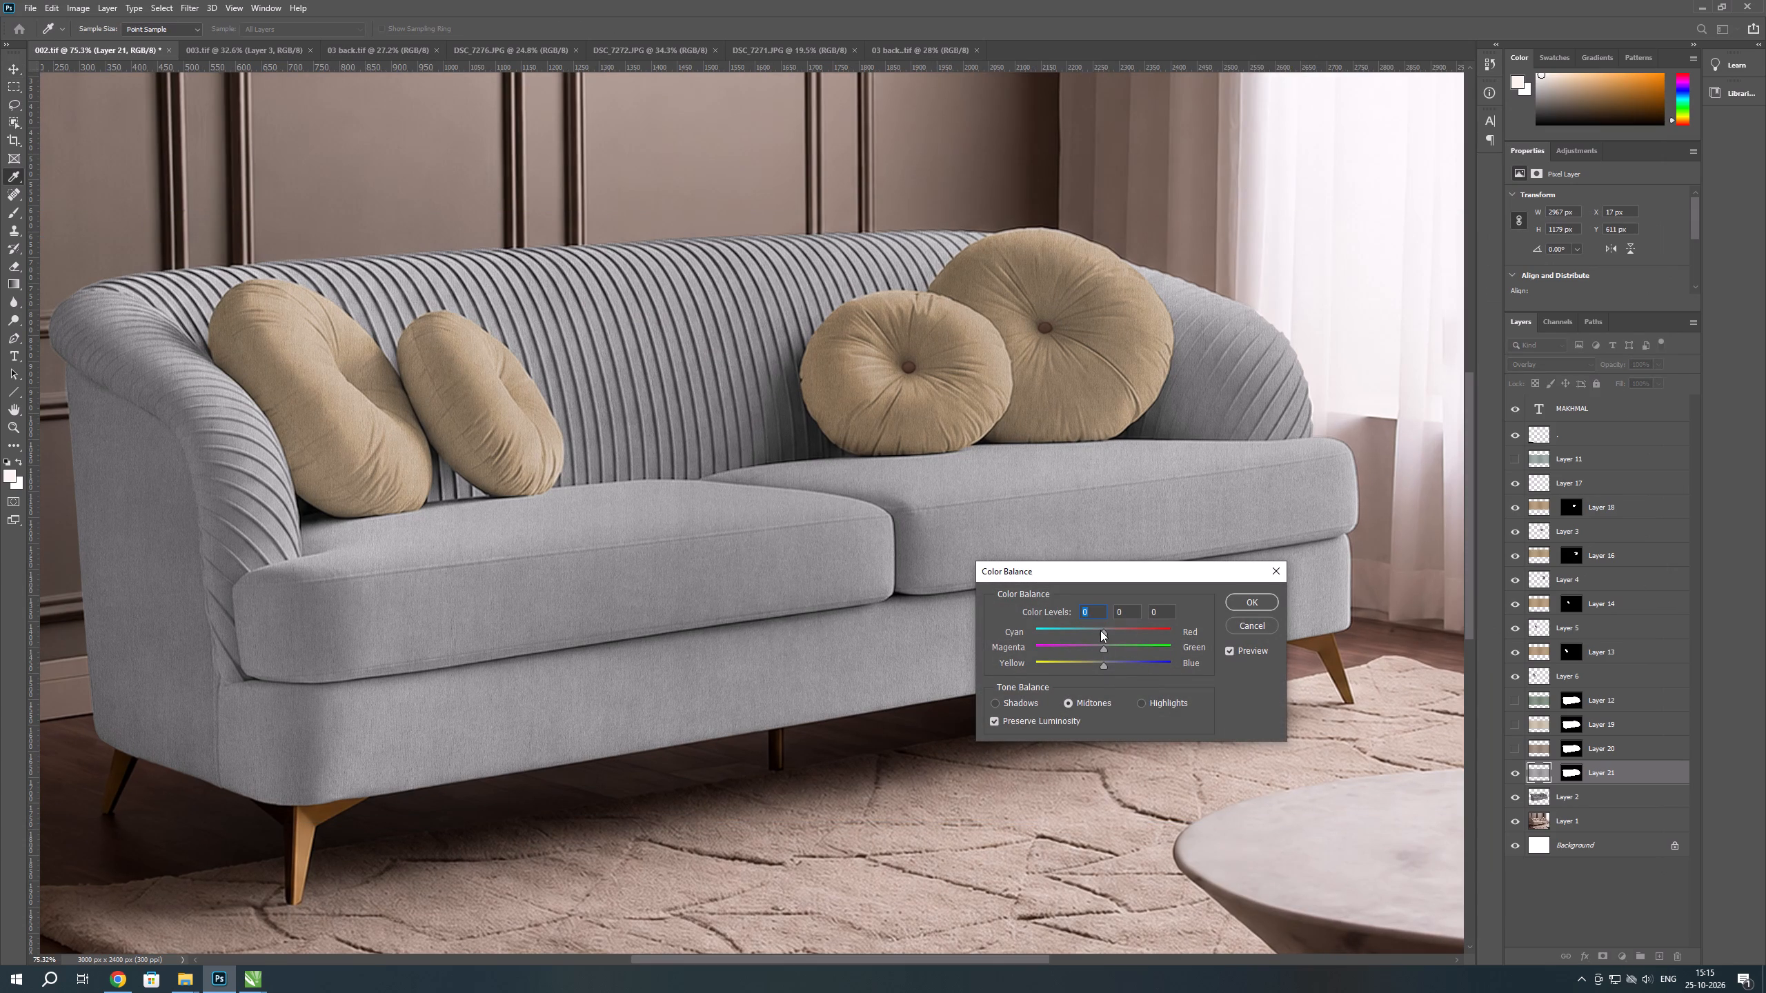
left_click(1100, 630)
key("ctrl+z")
left_click(1102, 663)
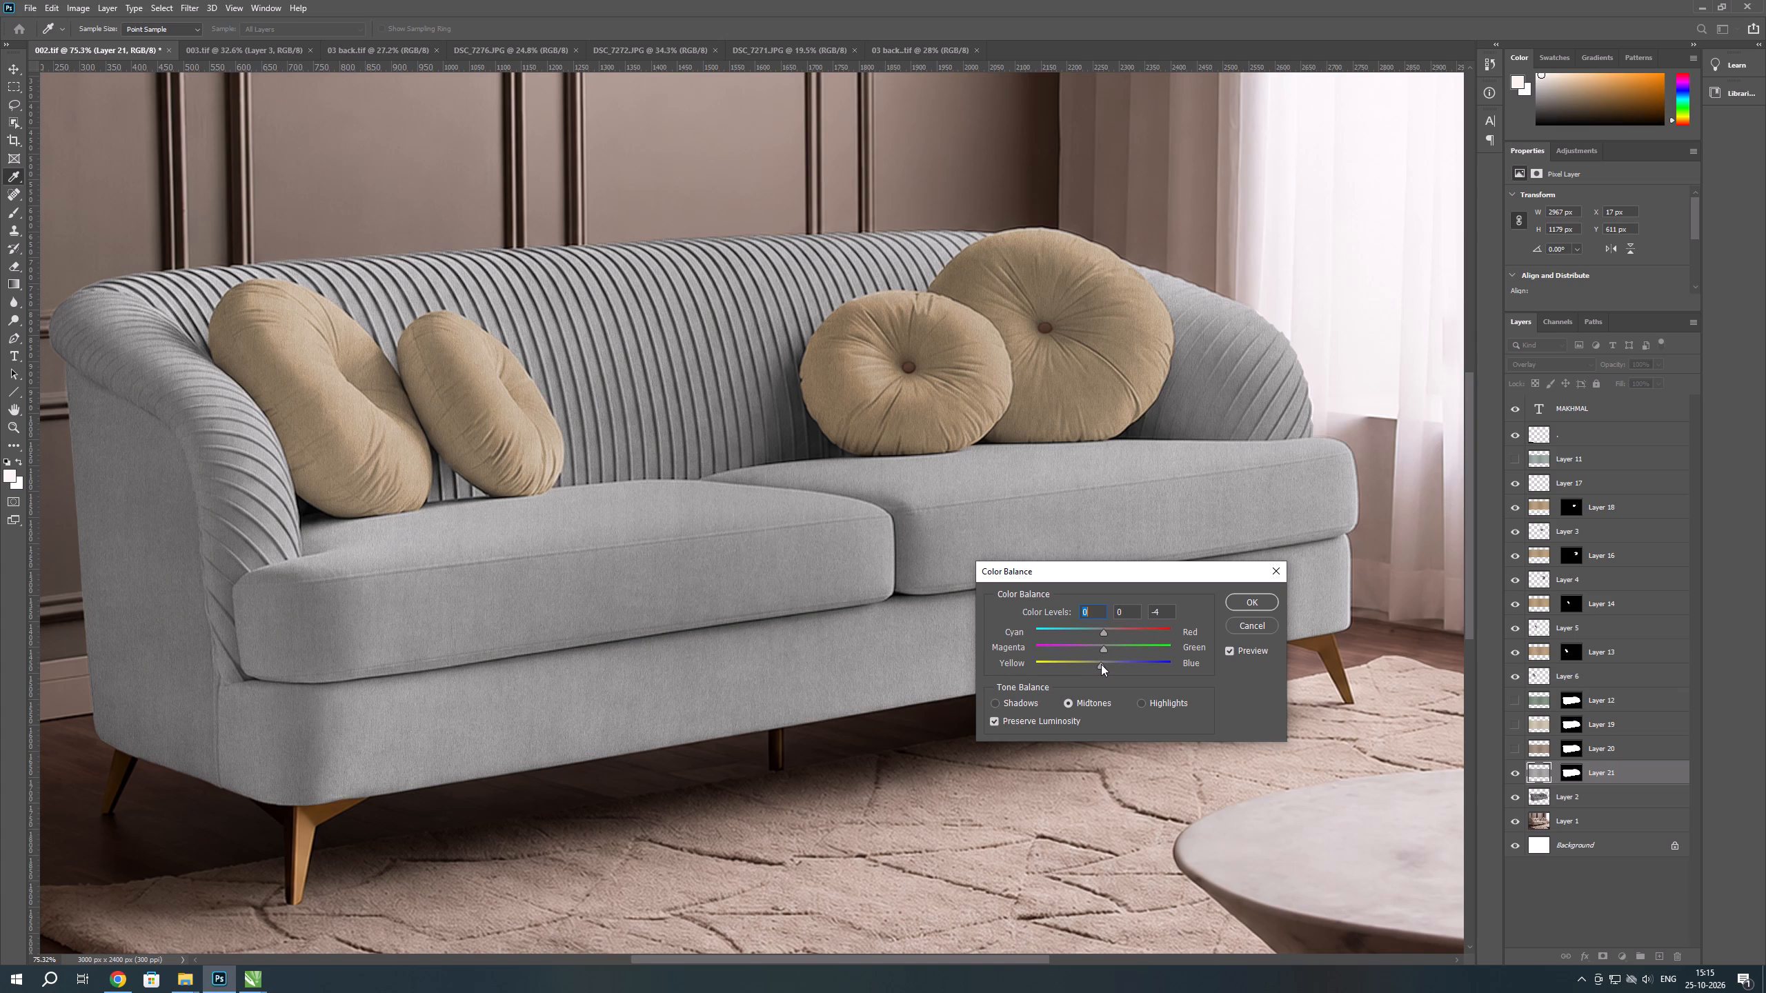
left_click(1103, 663)
key("ctrl+z")
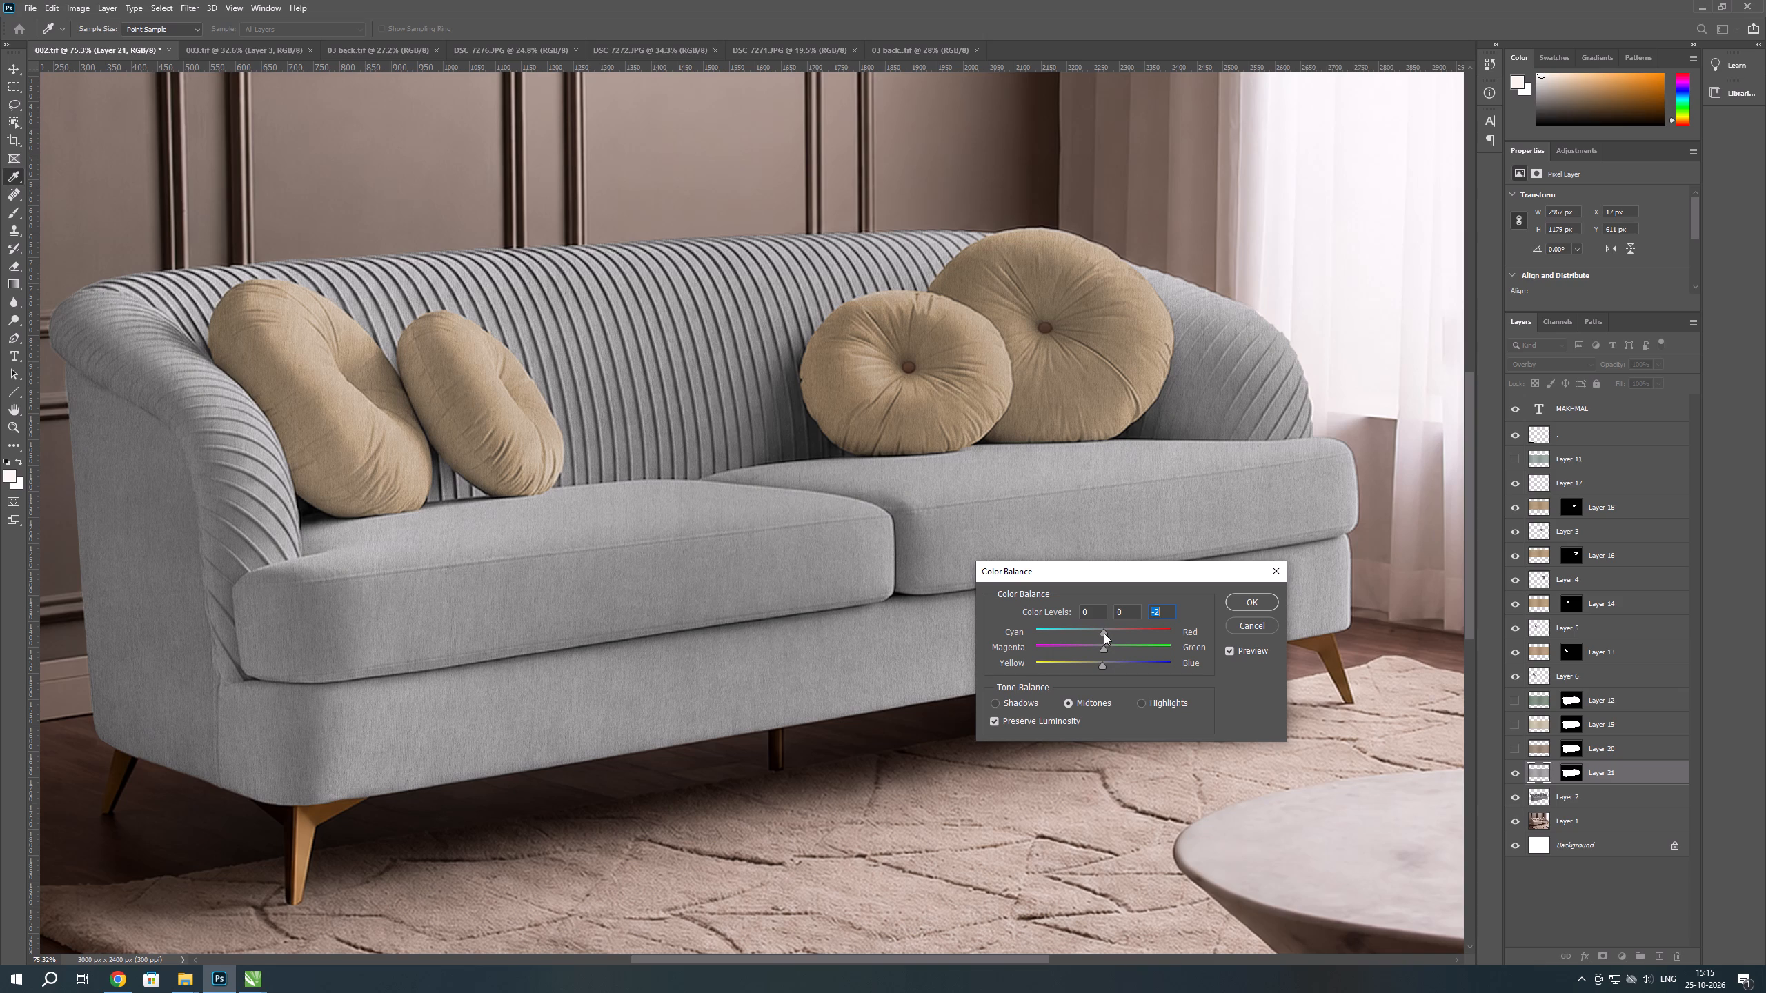
left_click(1104, 633)
key("Up")
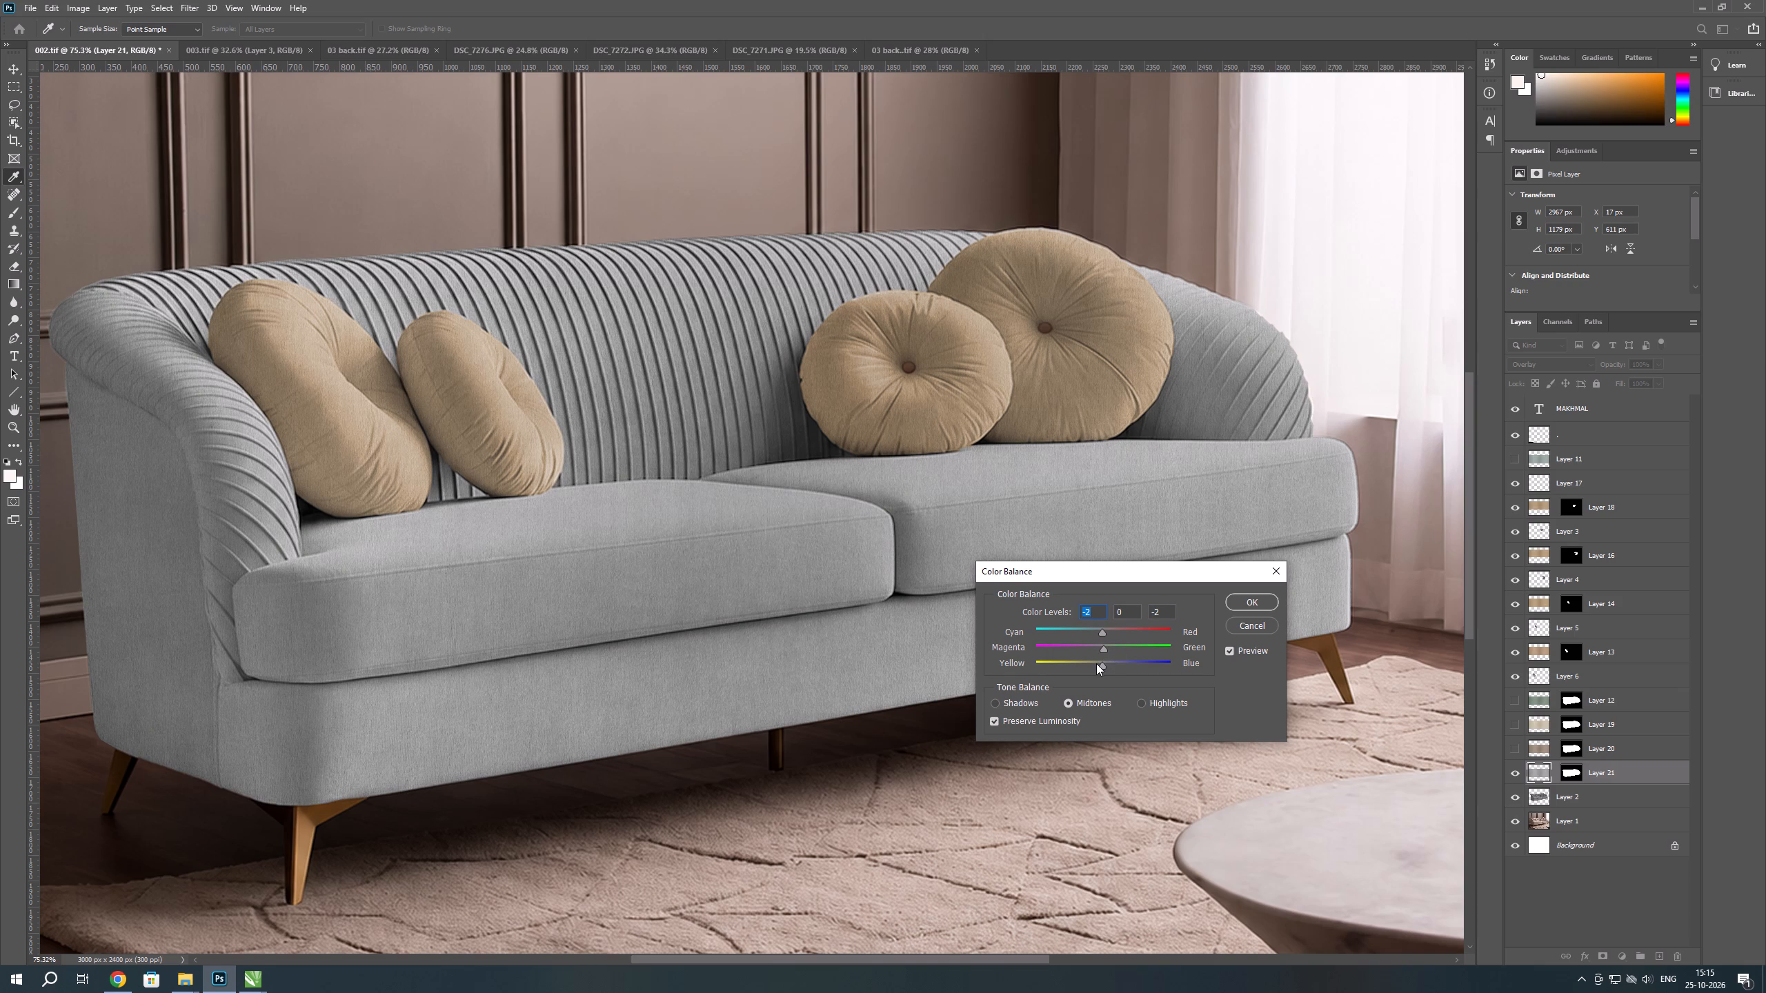
left_click(1102, 666)
left_click(1226, 598)
Tint the Layer 21 fabric slightly towards green in Camera Raw, leaving Temperature at 0.
key("ctrl+shift+a")
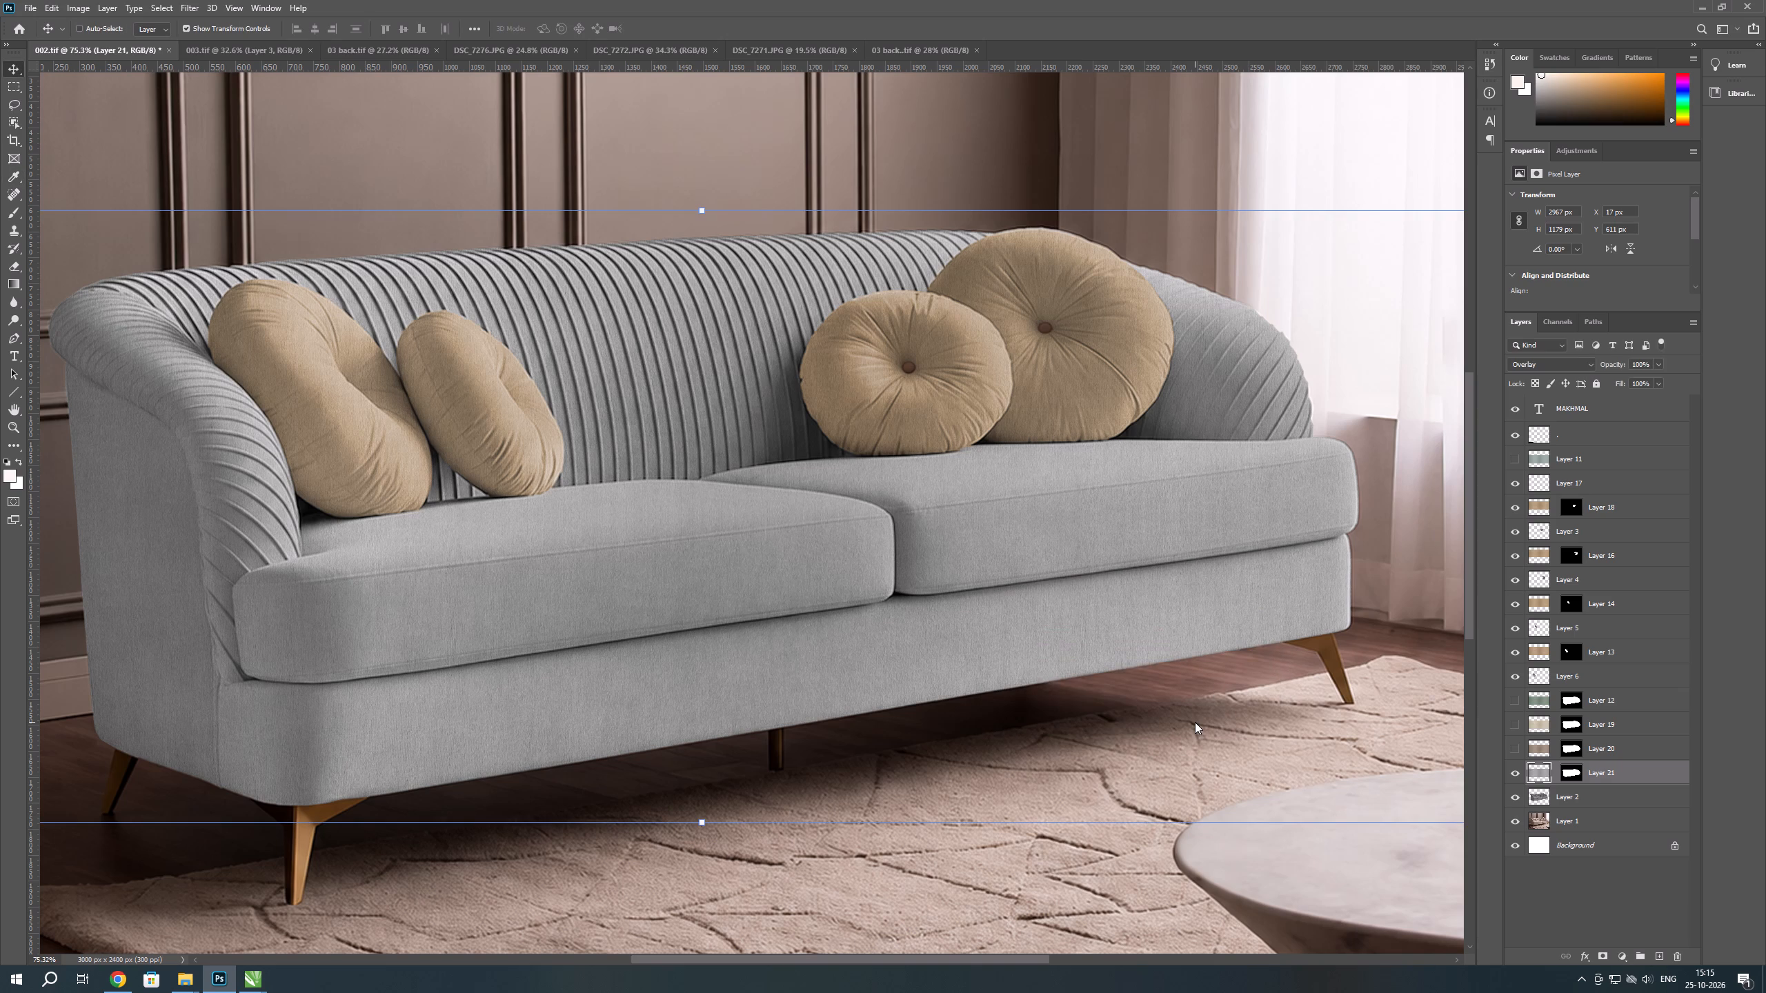
triple_click(1253, 525)
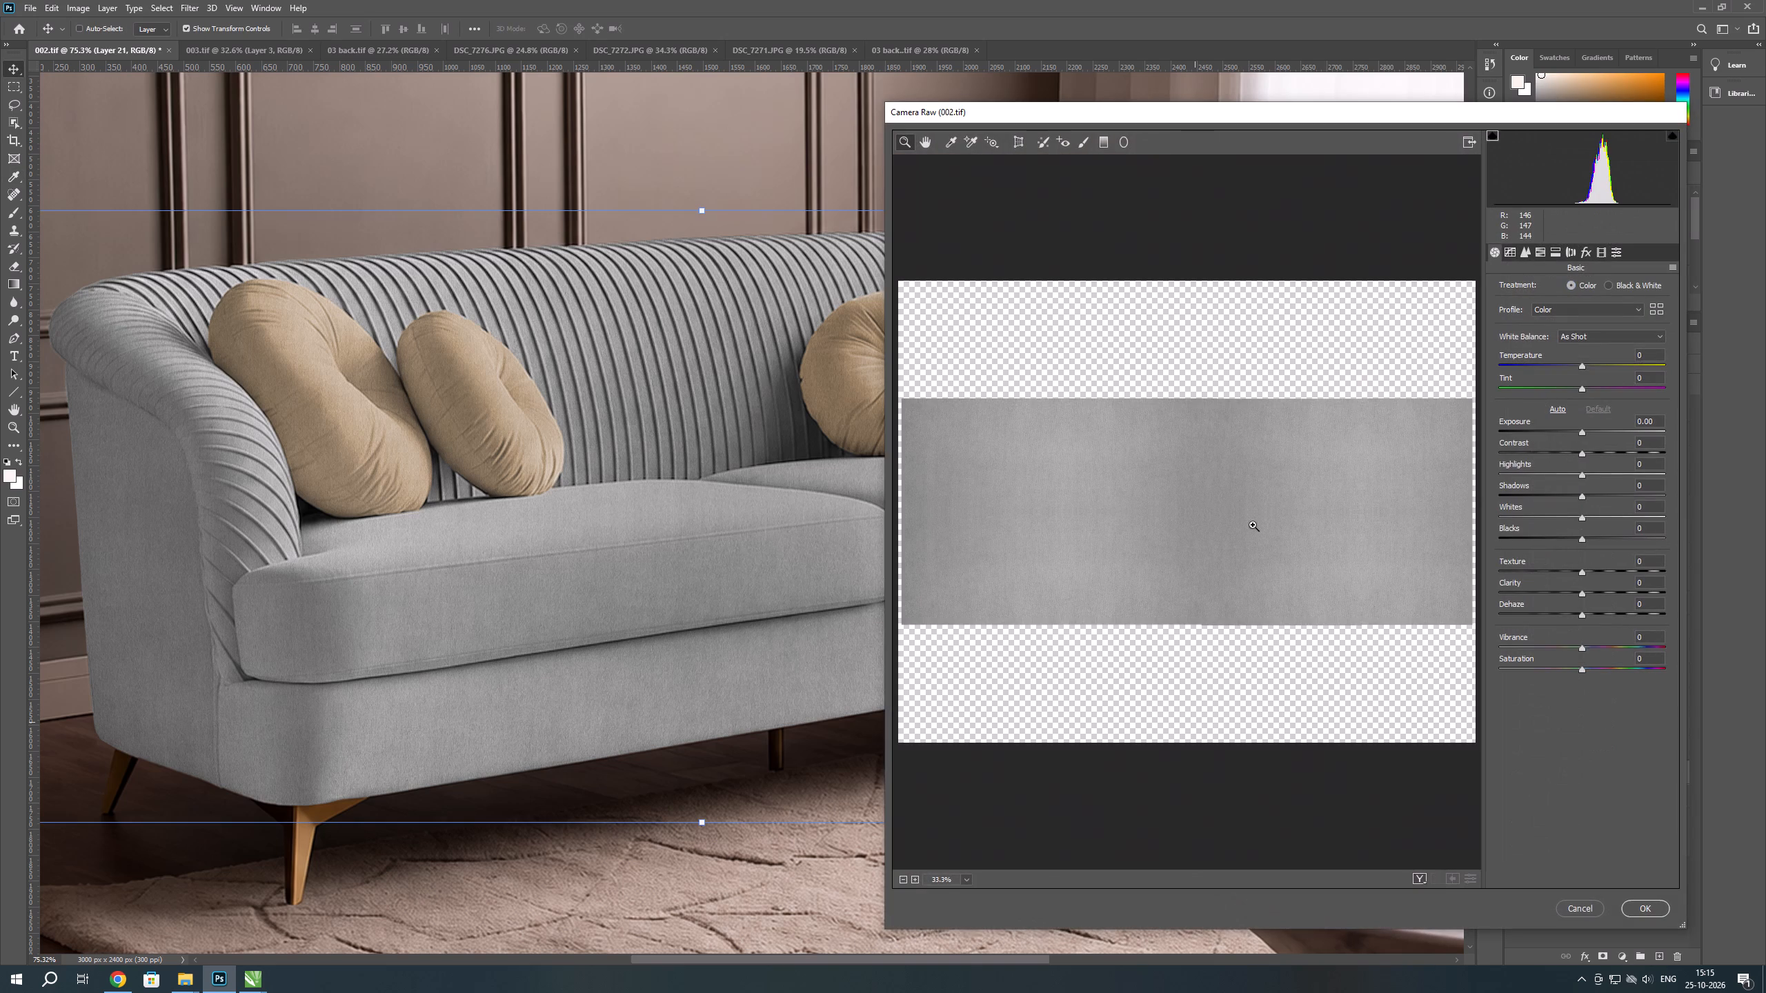
scroll(1253, 525, "up", 13)
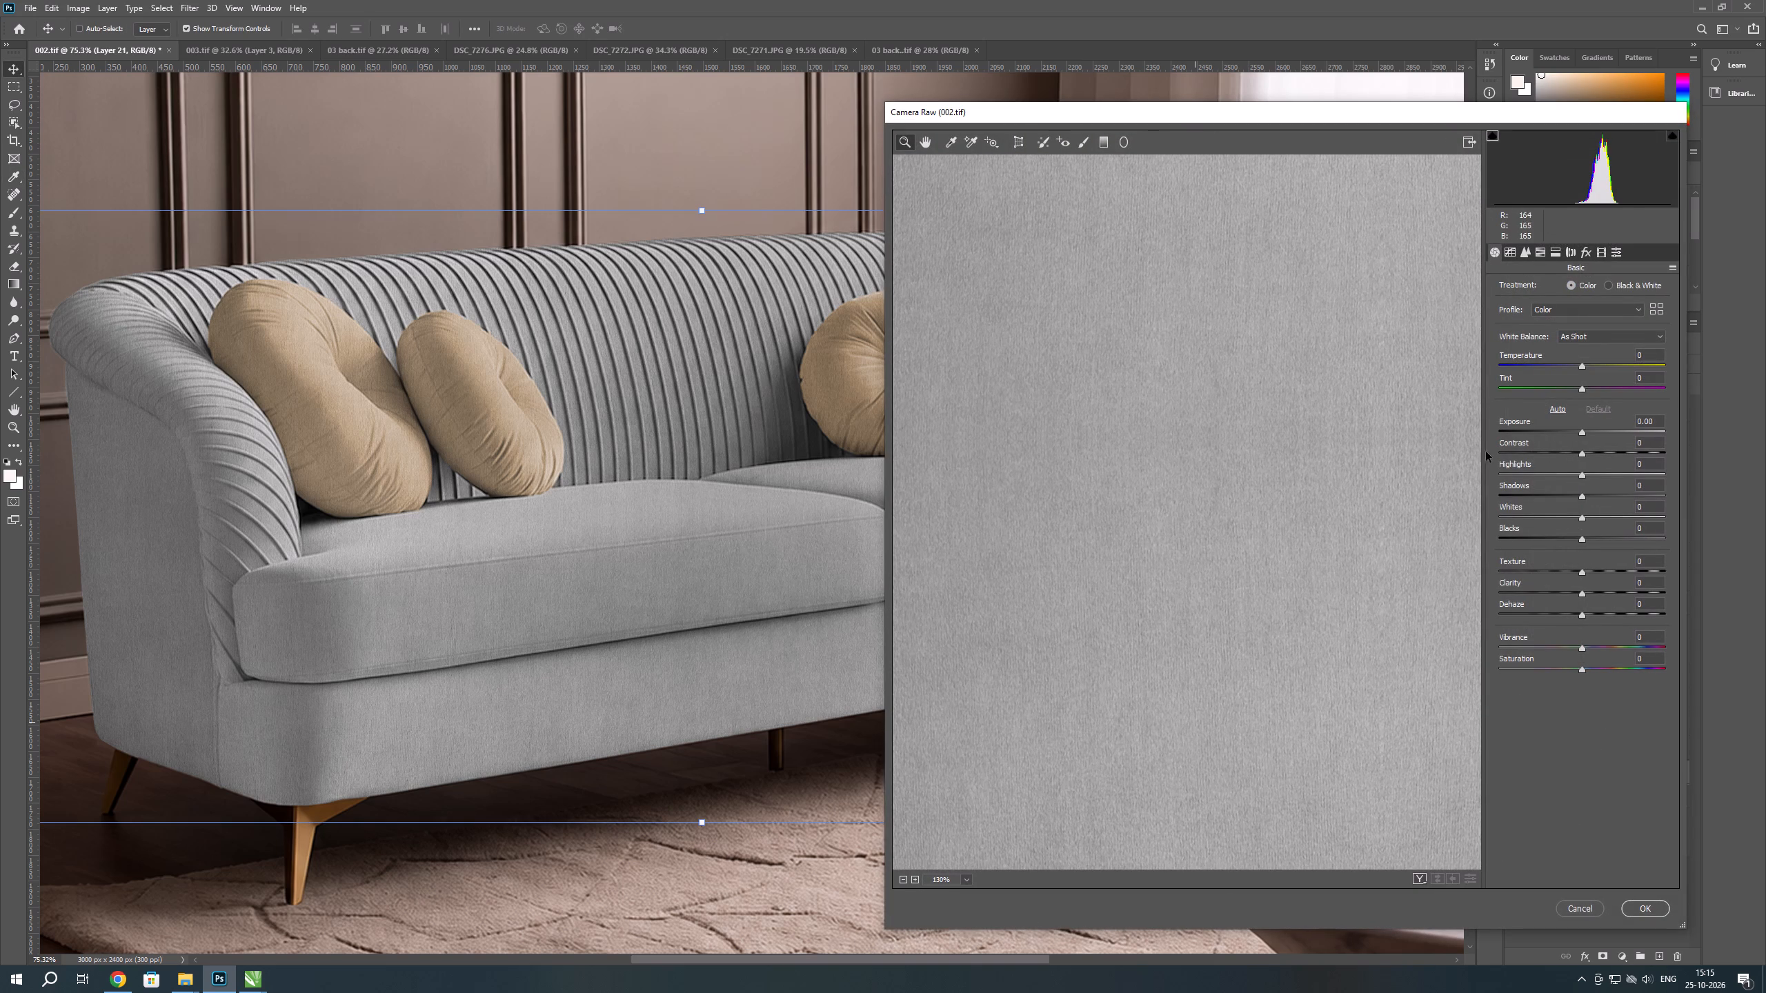
left_click(1575, 354)
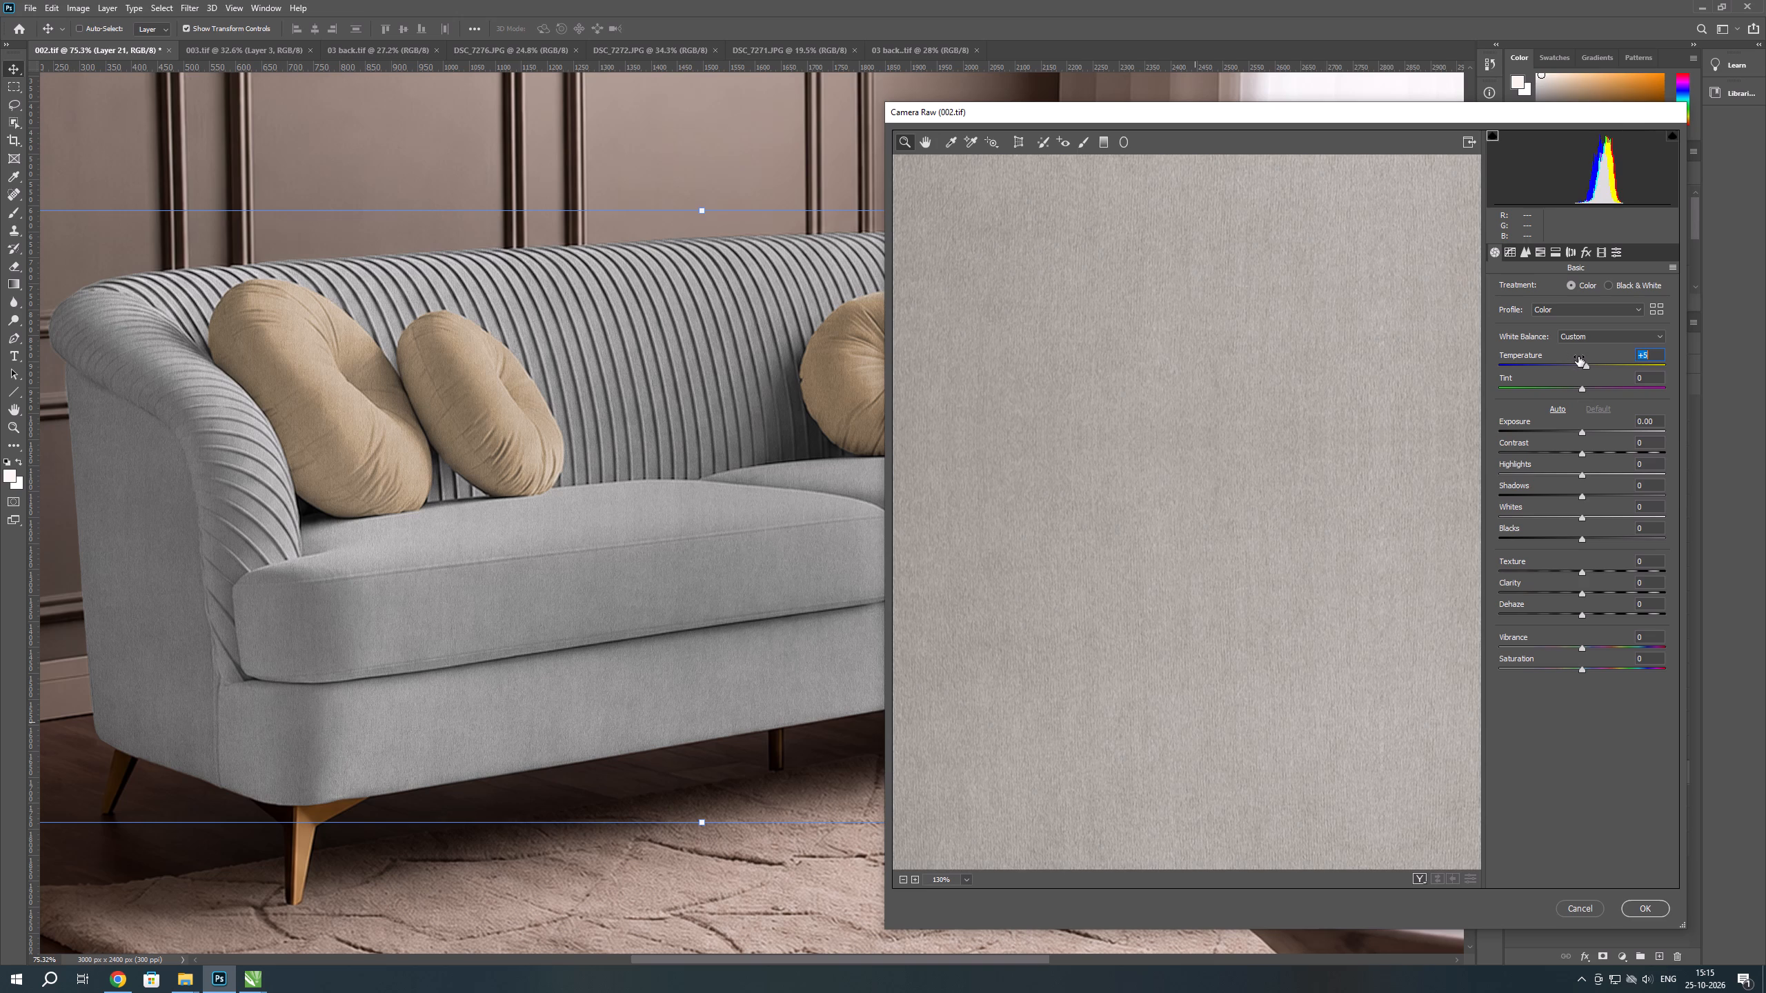
key("ctrl+z")
left_click(1582, 384)
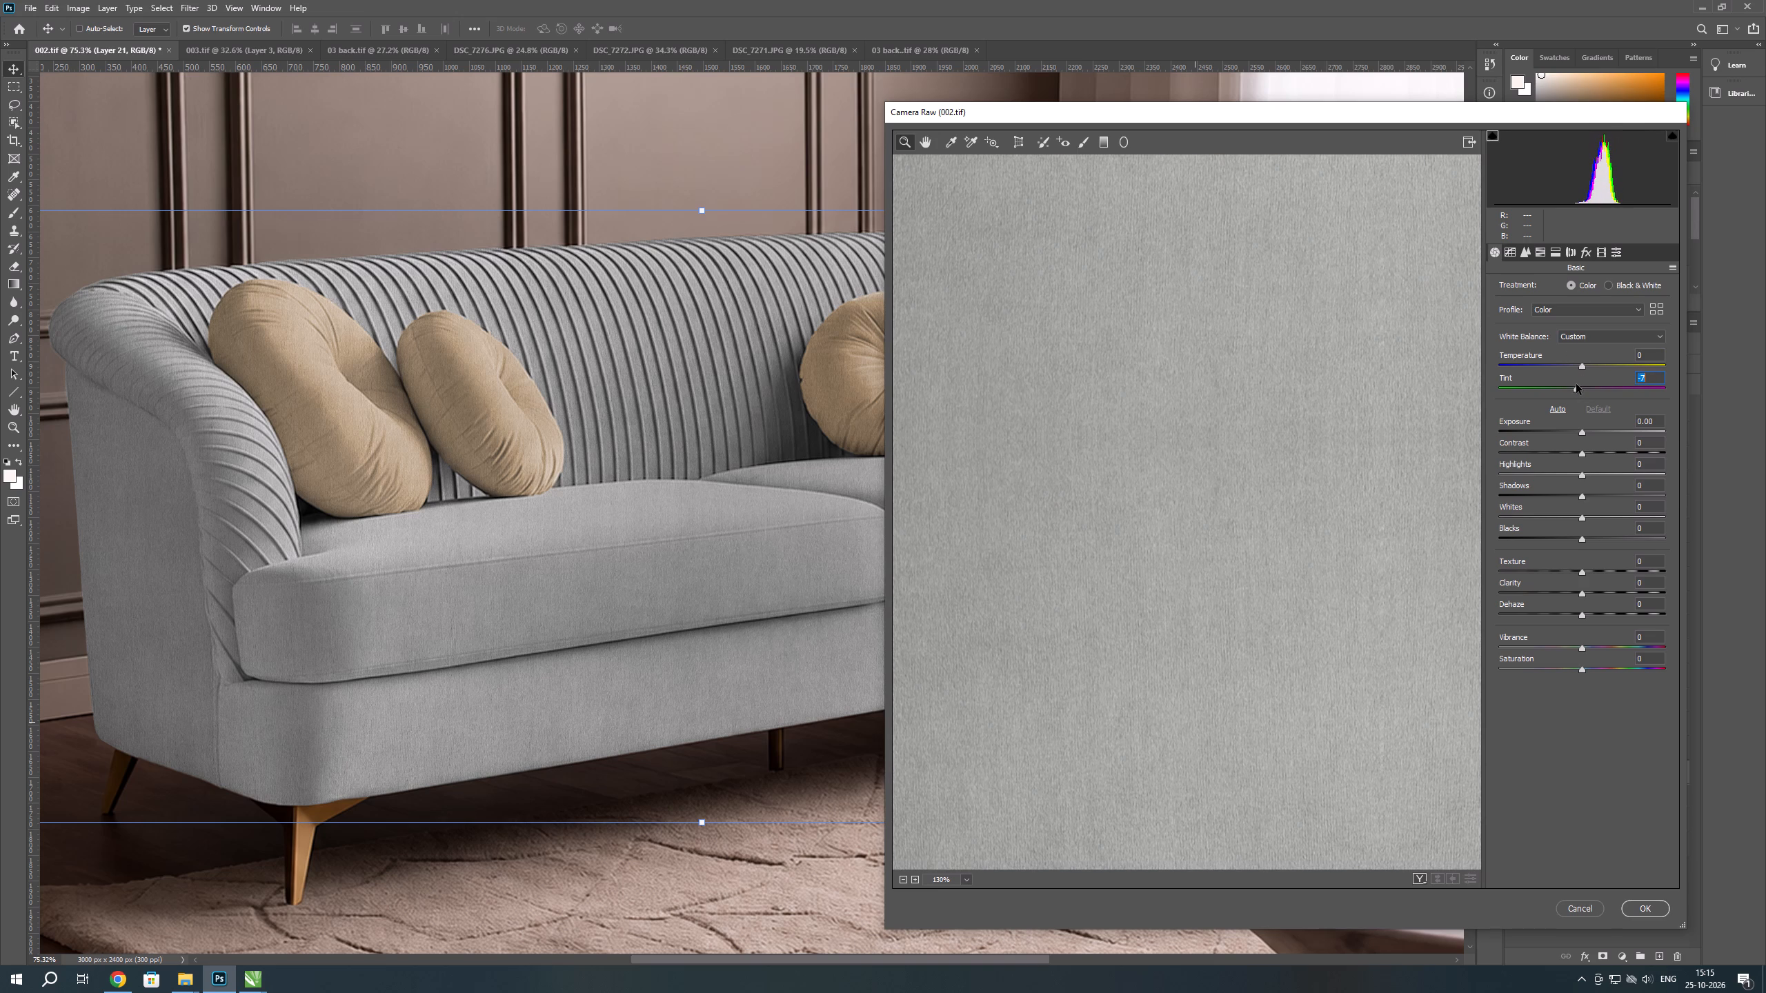
key("Return")
key("Return")
key("Return")
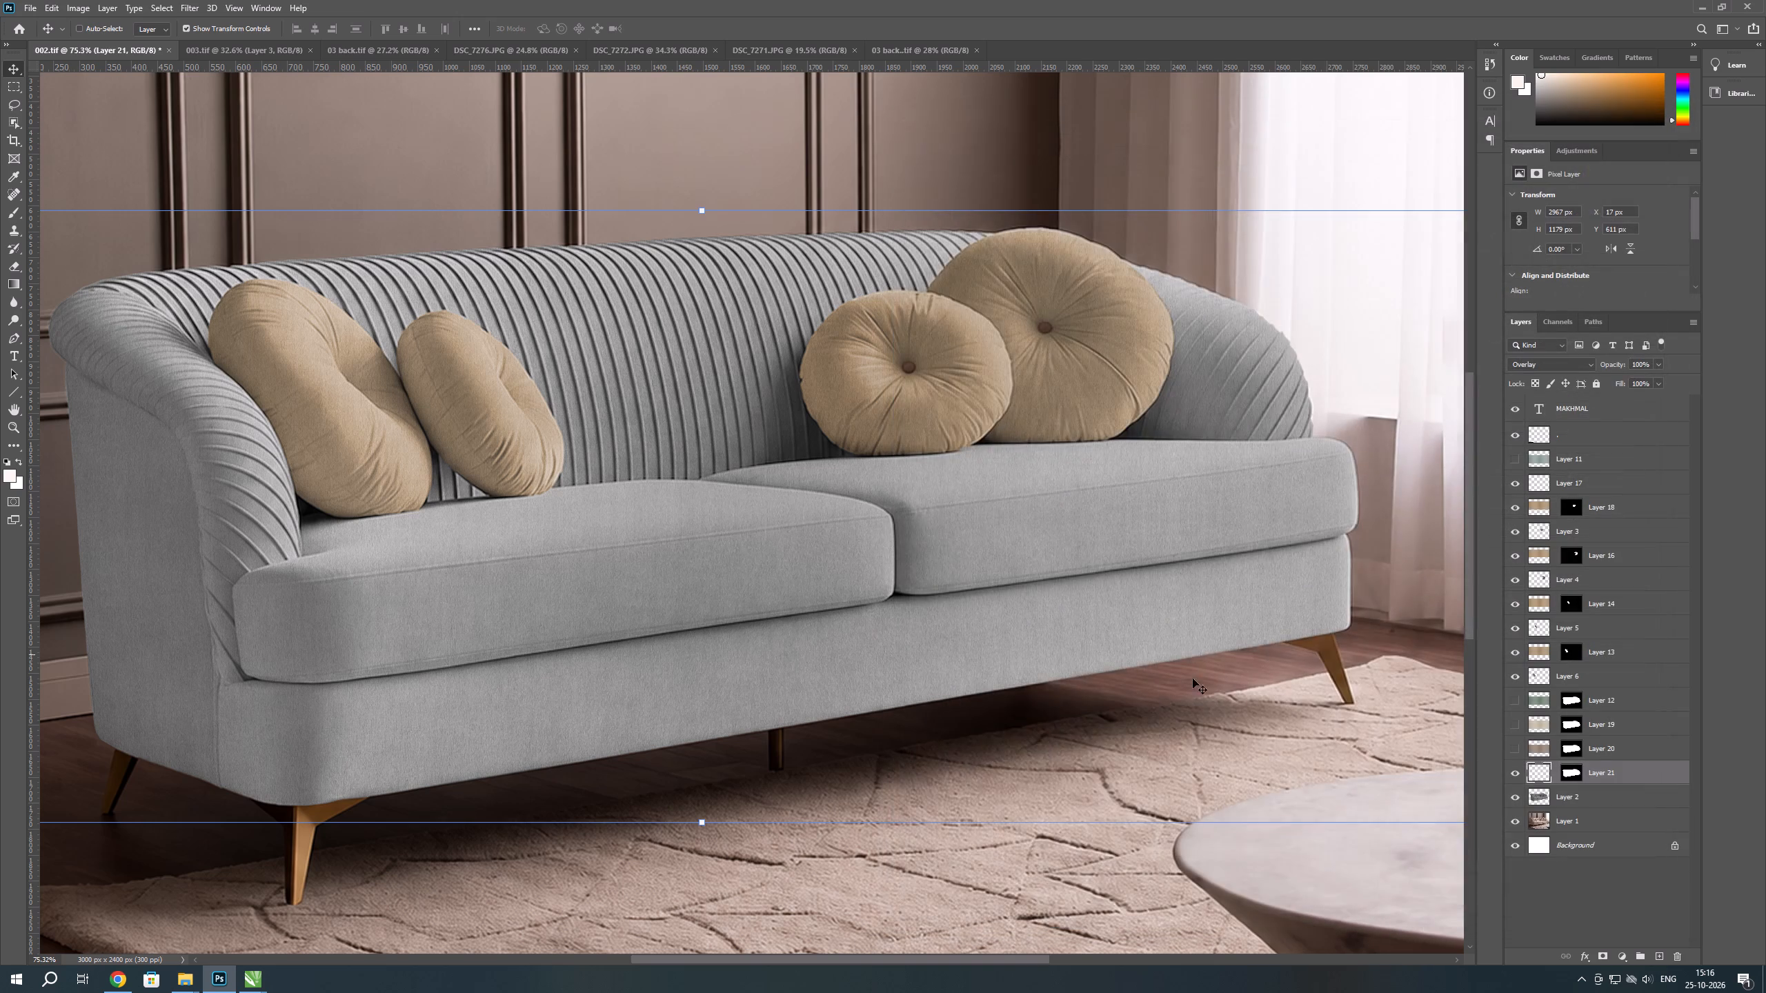
Examine the tinted sofa fabric up close and within the whole room scene.
scroll(1134, 671, "down", 6)
scroll(1023, 744, "down", 6)
scroll(825, 530, "up", 10)
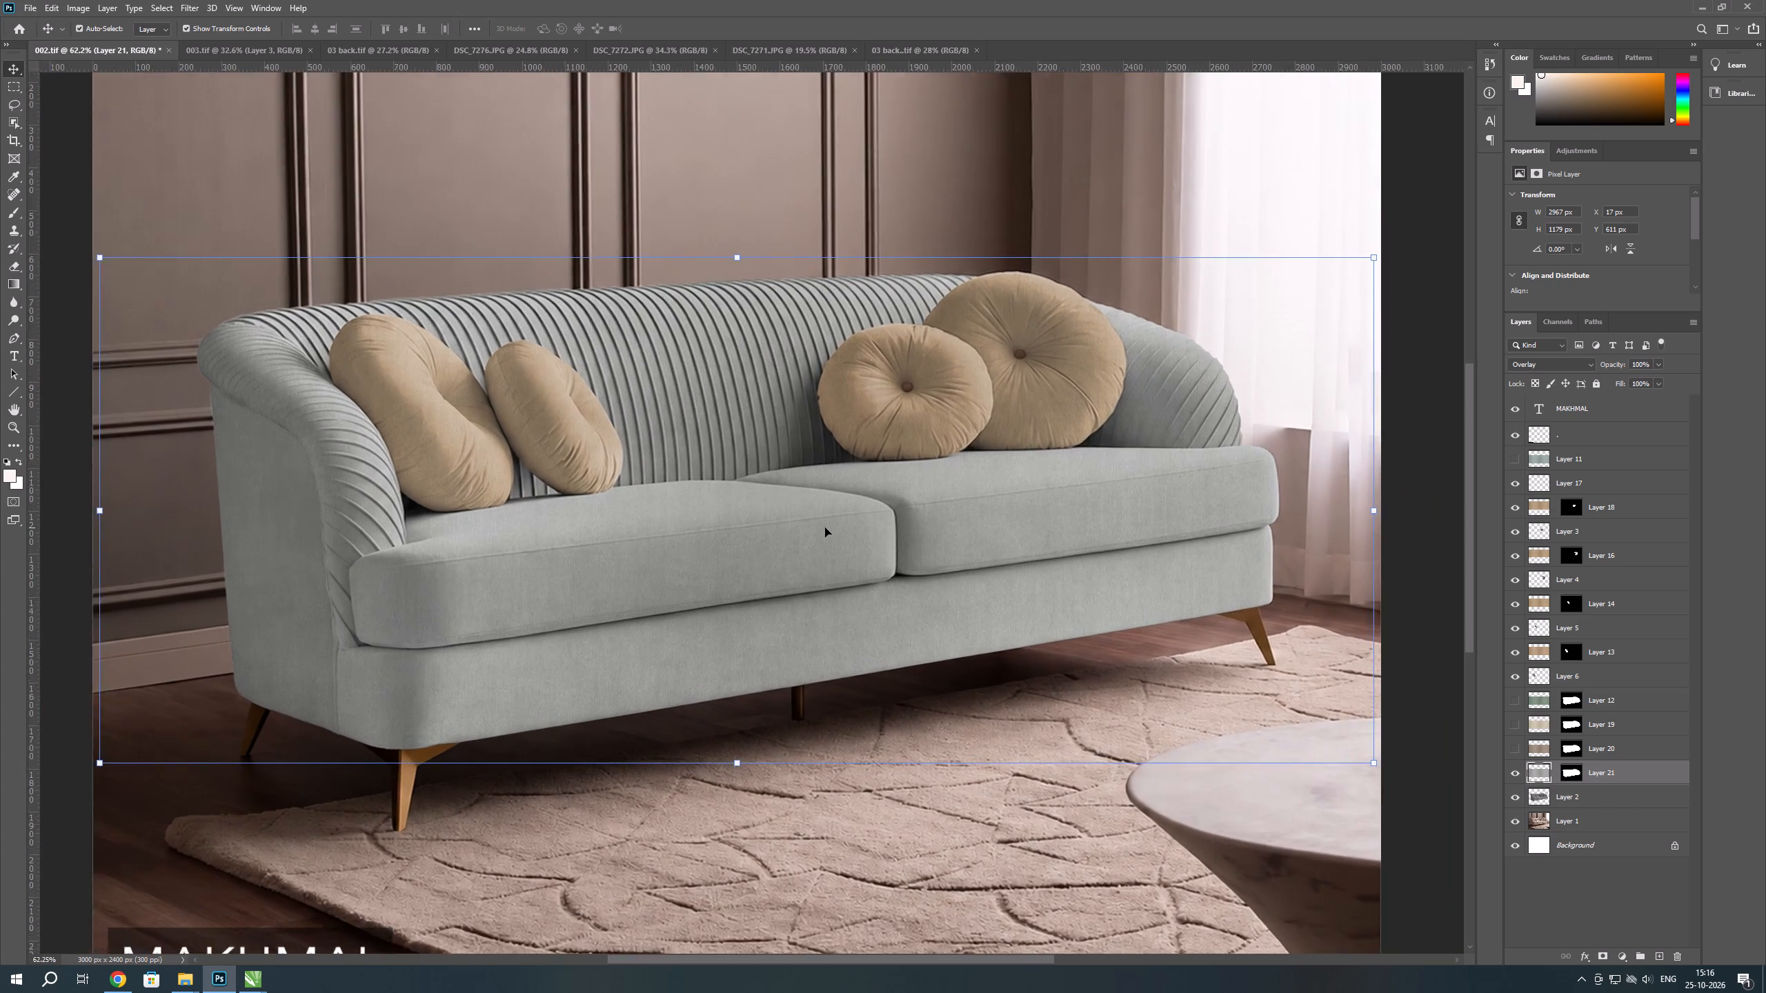
scroll(825, 528, "up", 1)
scroll(847, 641, "down", 7)
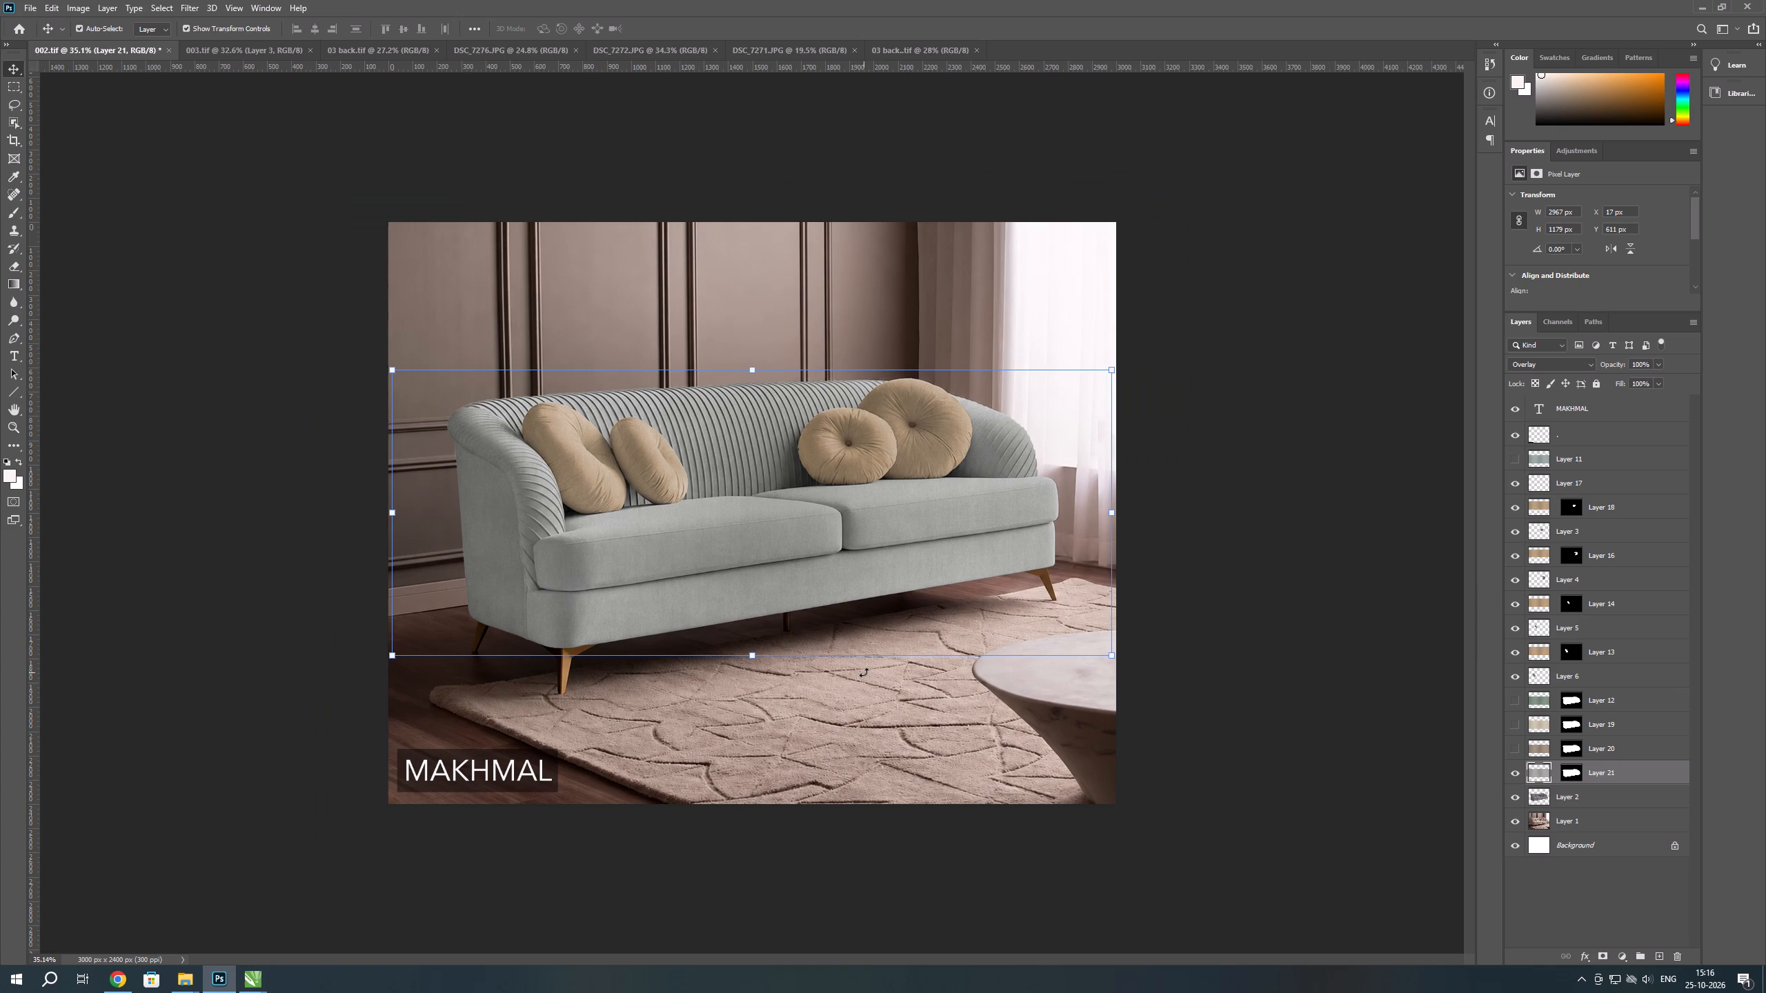
scroll(651, 713, "up", 4)
scroll(564, 593, "up", 5)
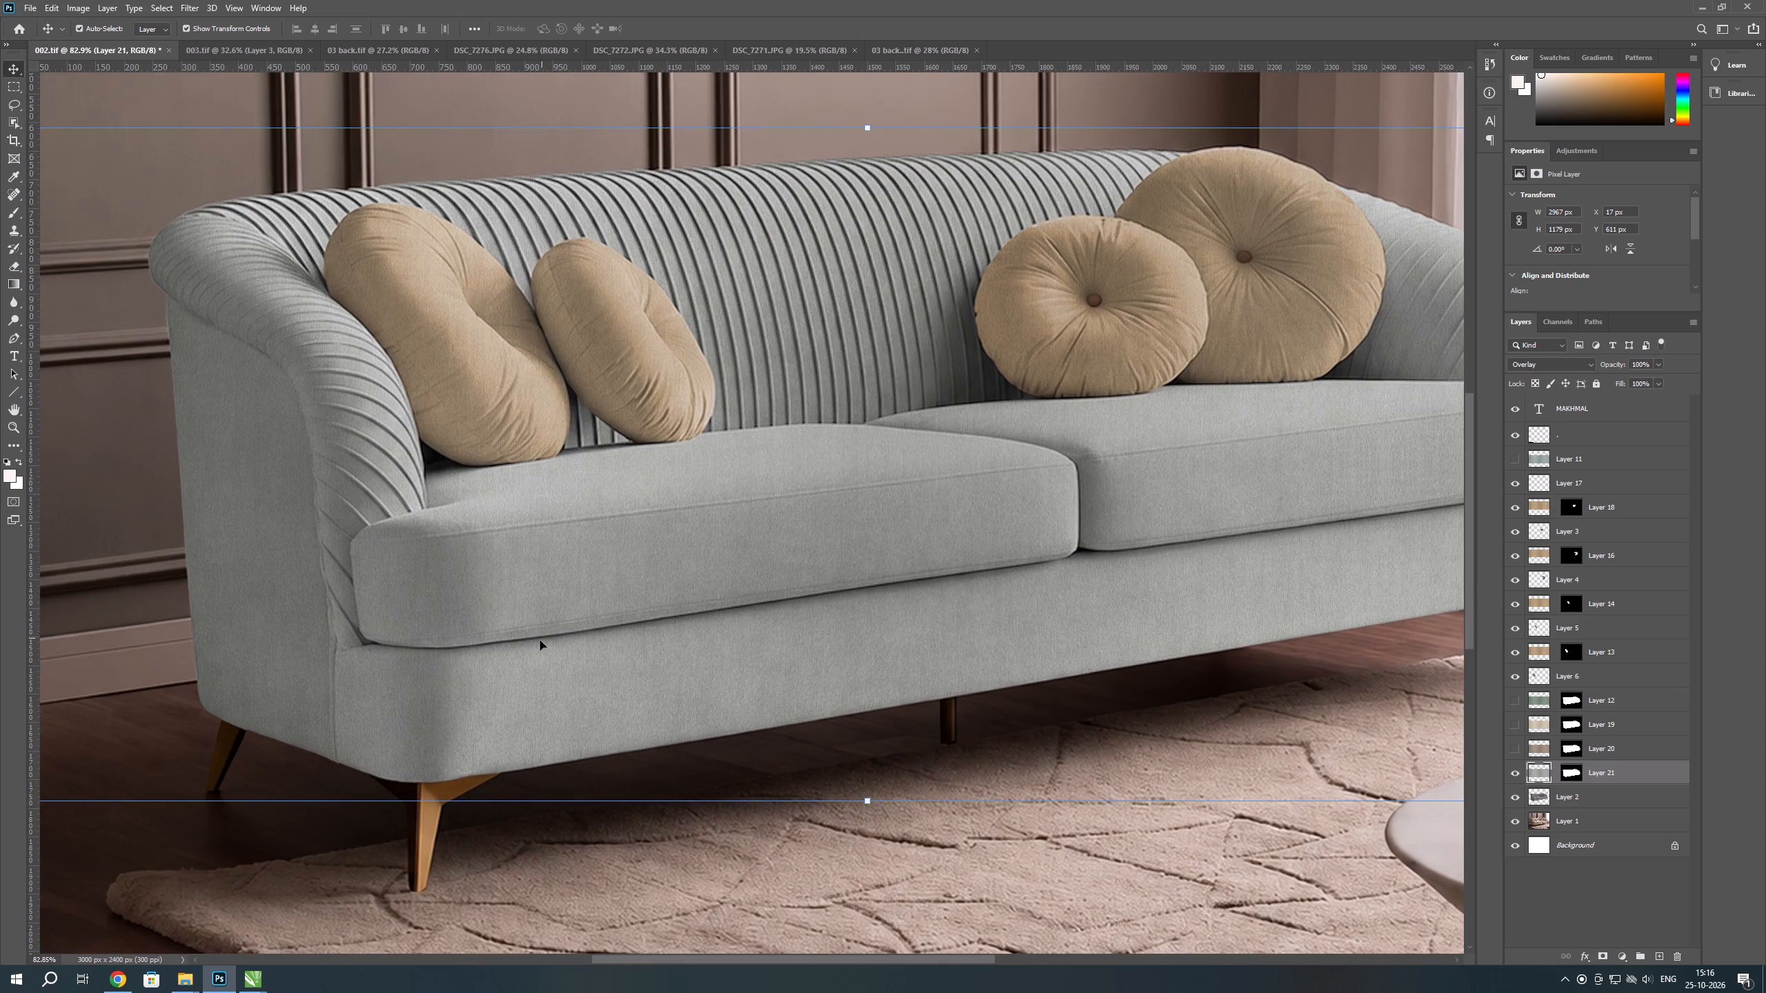
scroll(540, 641, "down", 3)
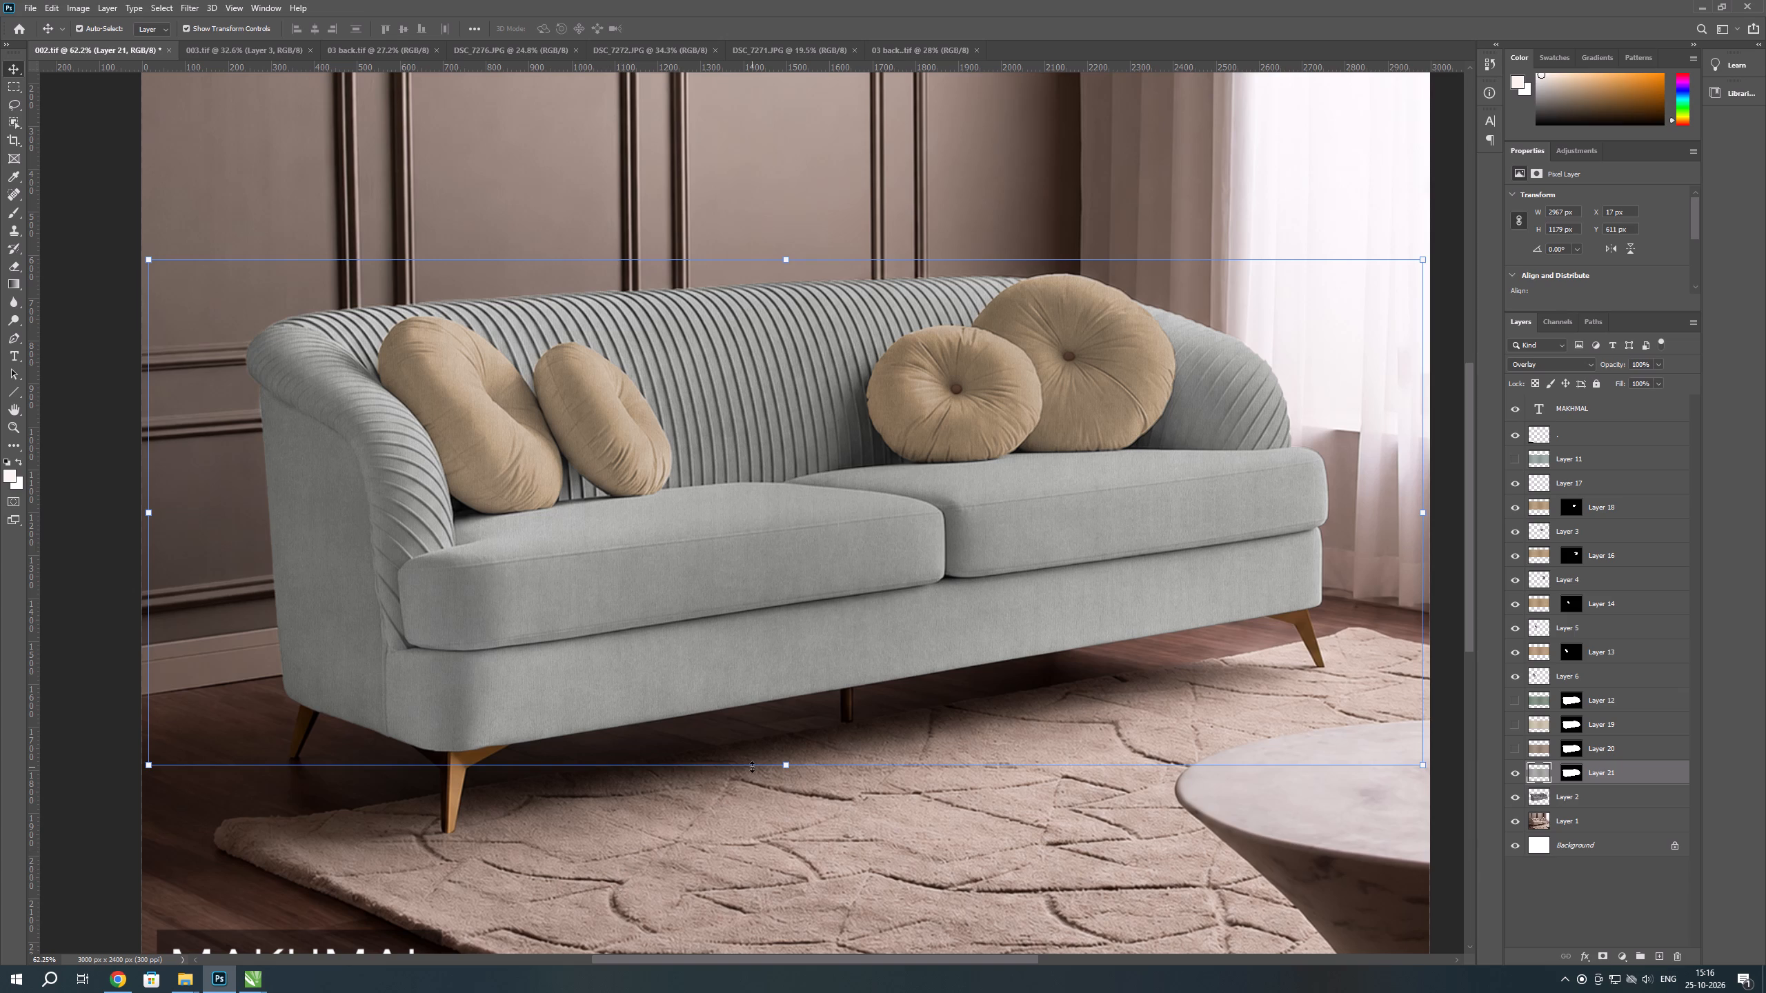
Shift Layer 21's midtones towards cyan with a Color Balance level of -8.
key("ctrl+b")
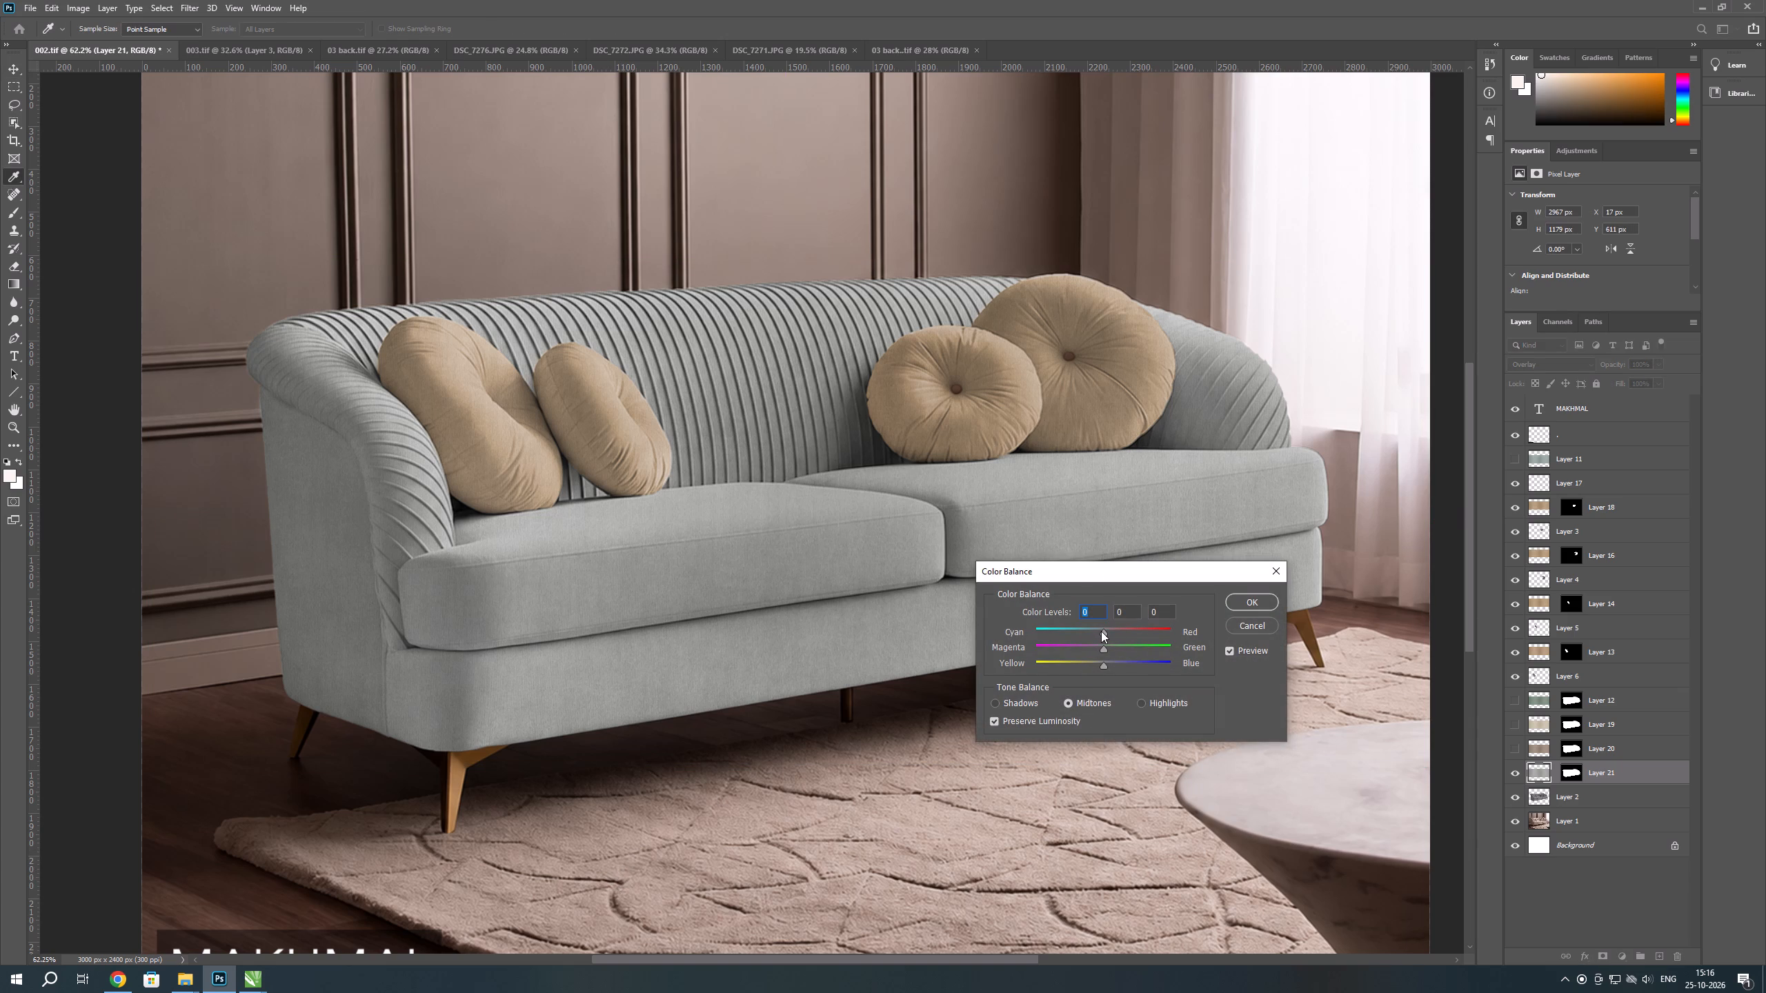
left_click(1104, 631)
left_click(1102, 664)
left_click(1250, 594)
scroll(1029, 692, "down", 6)
scroll(677, 753, "down", 6)
scroll(647, 588, "up", 5)
left_click(1186, 559)
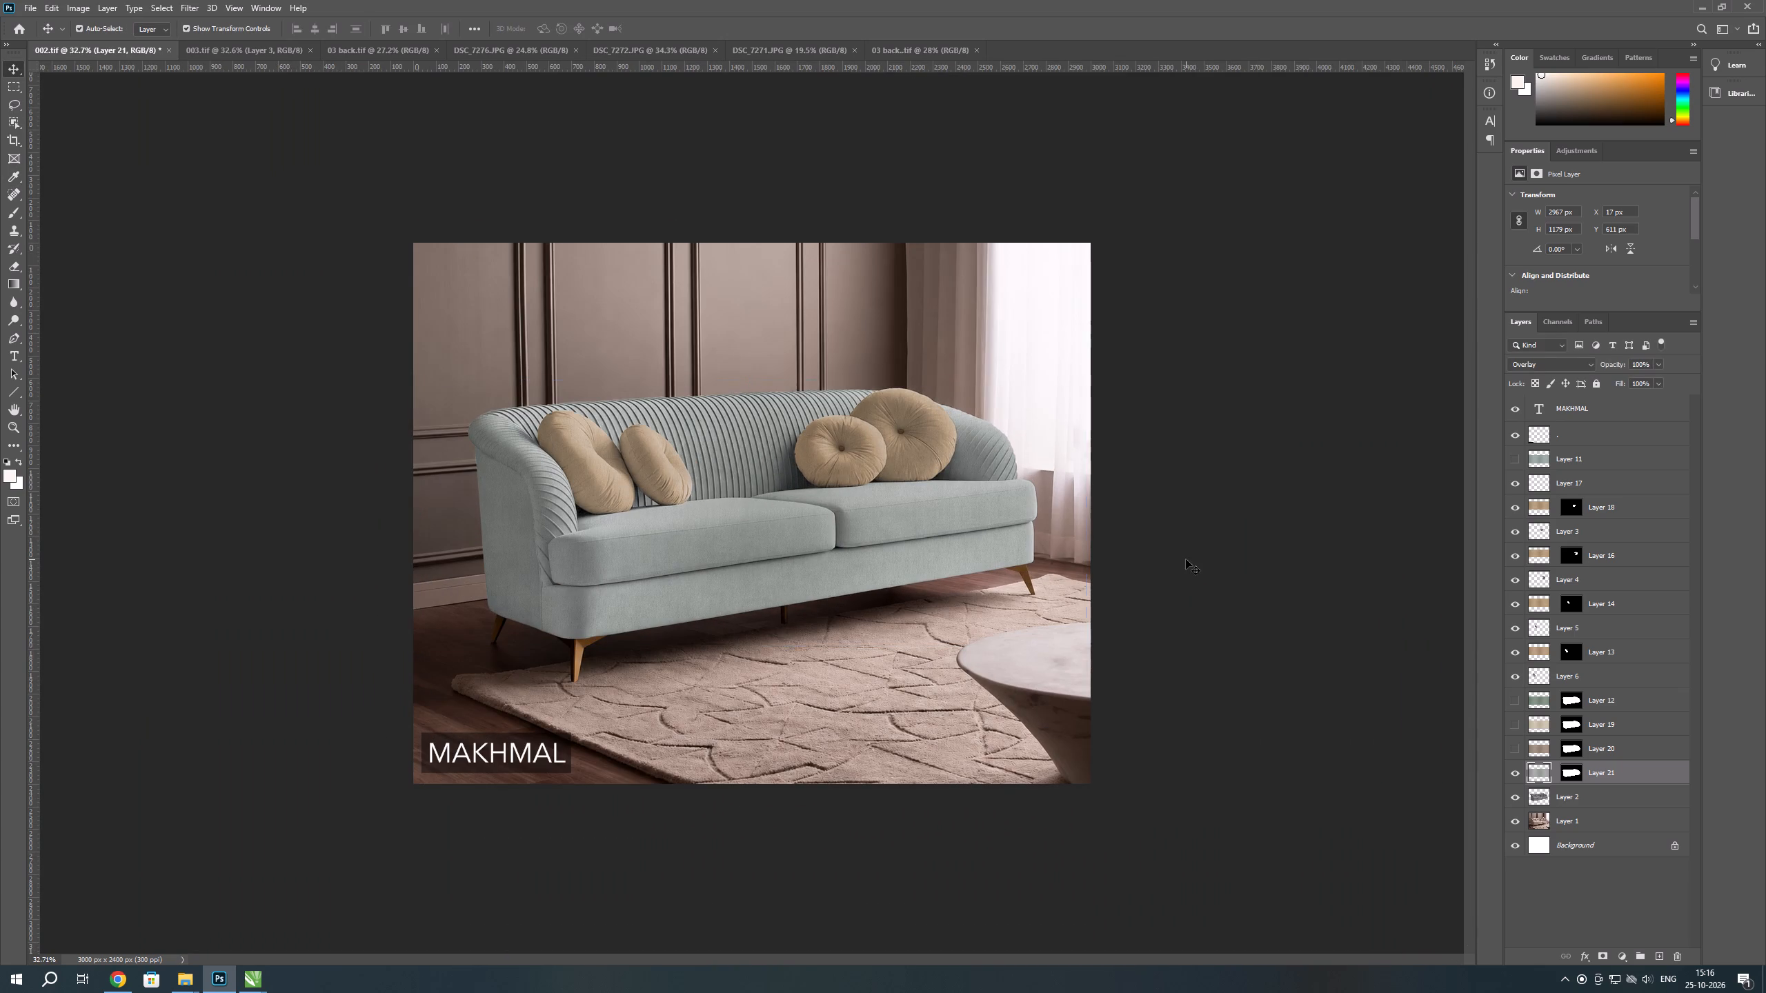
Reselect Layer 21 and adjust its Color Balance midtones to +3 towards red and +1 towards blue.
scroll(908, 623, "up", 10)
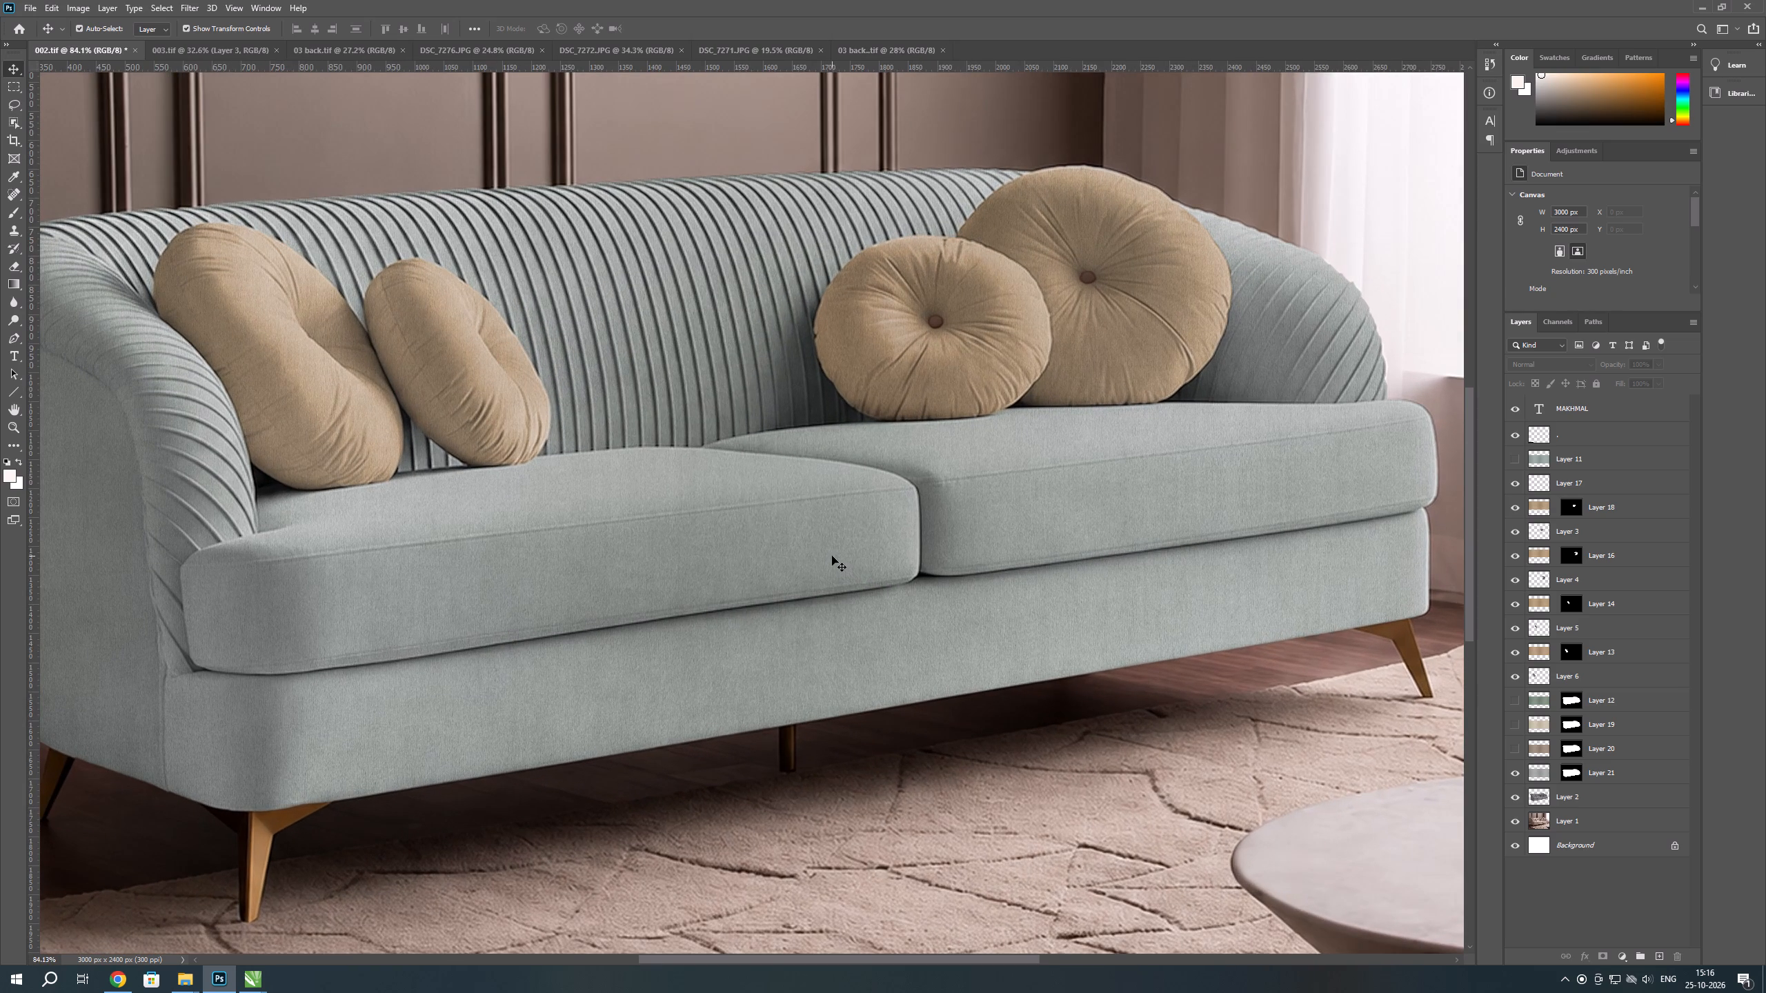
key("ctrl+b")
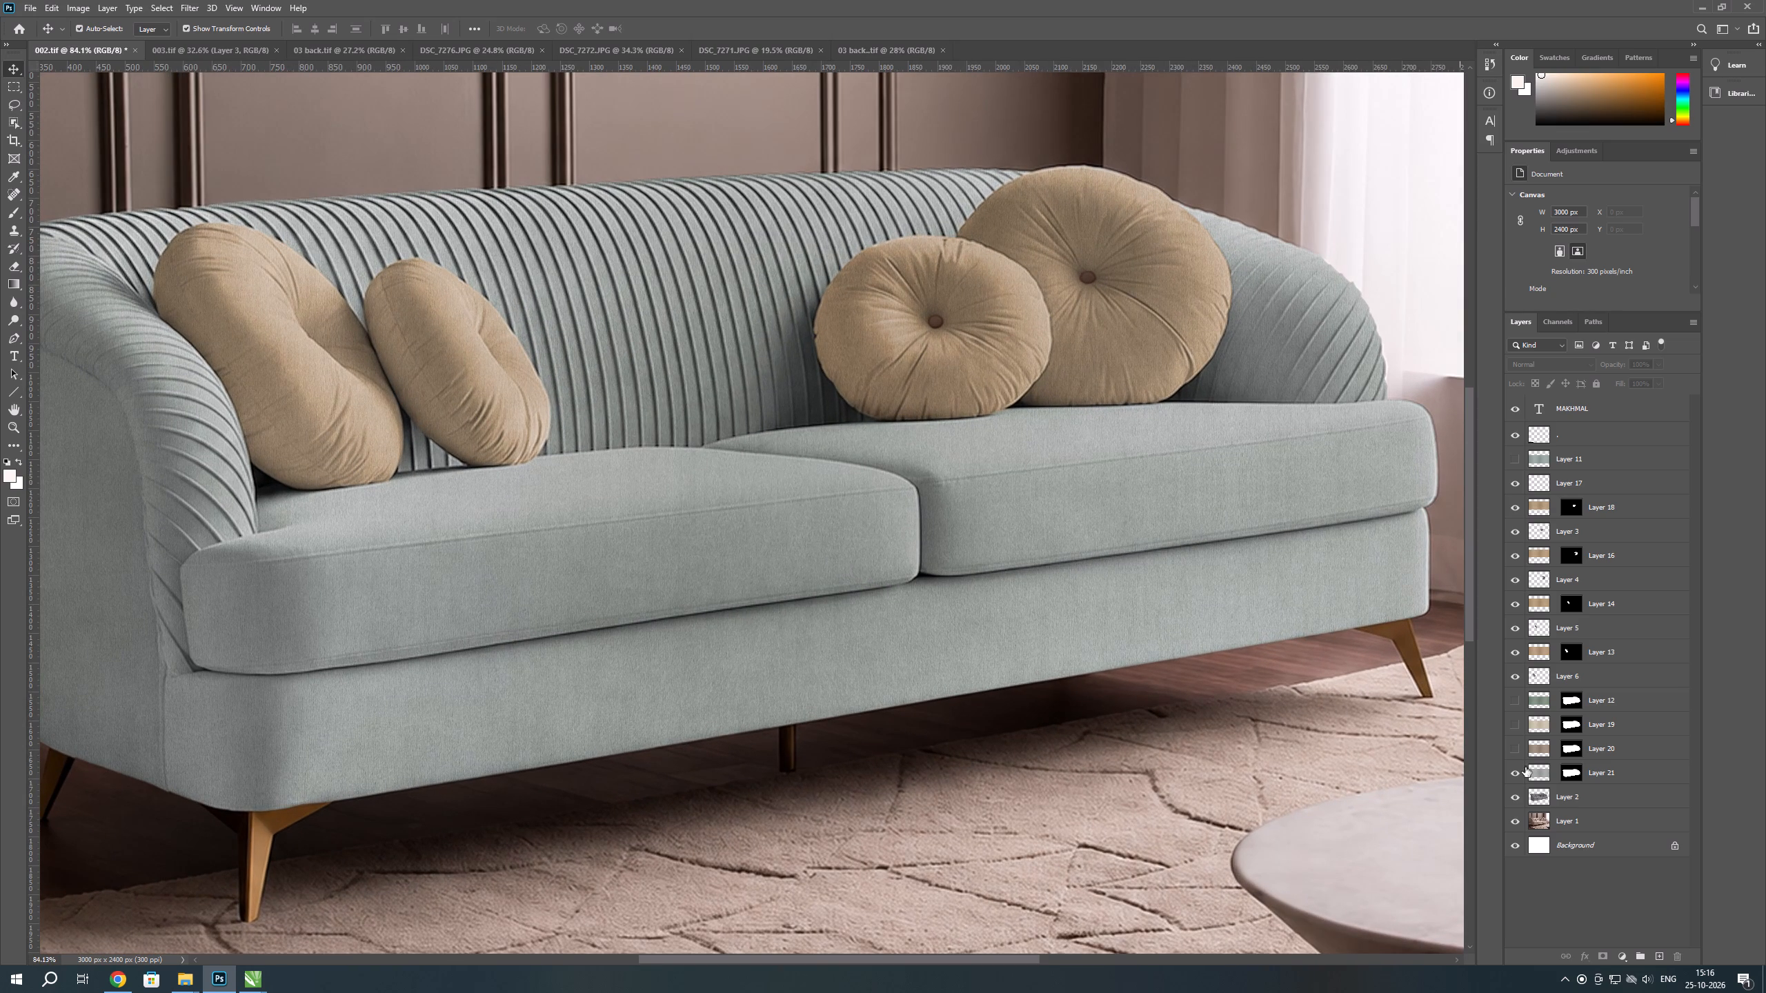
left_click(1537, 768)
key("ctrl+b")
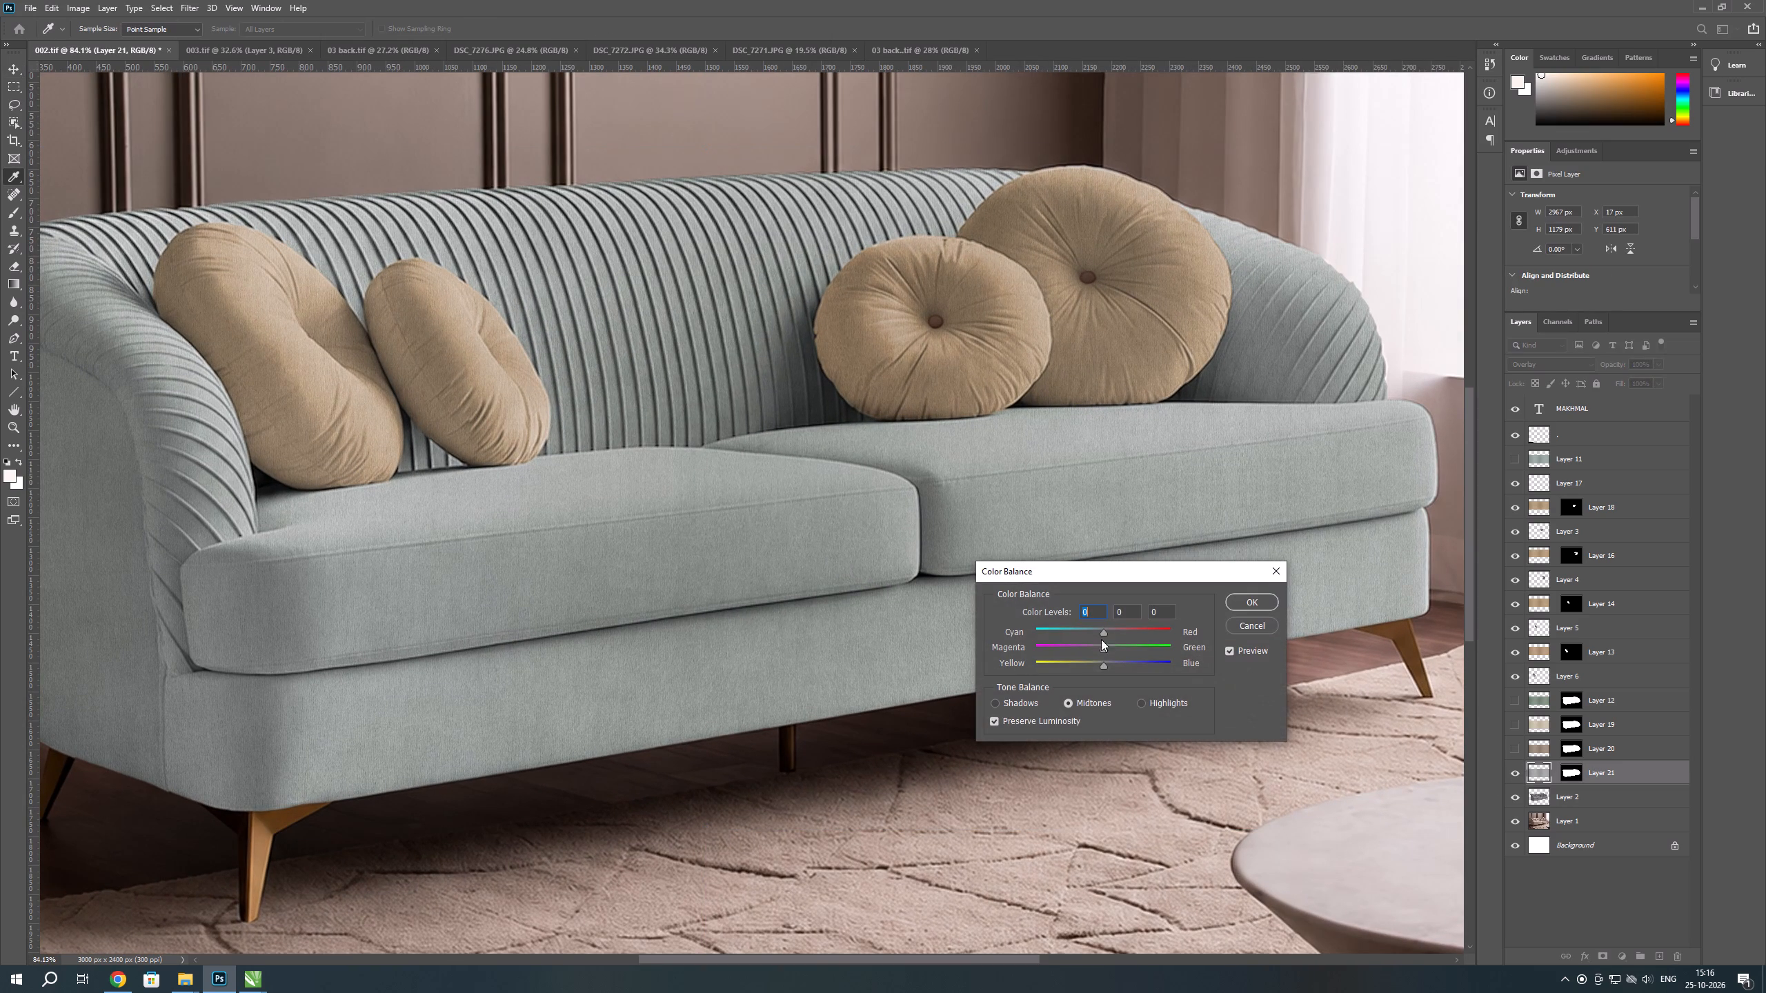
left_click(1104, 630)
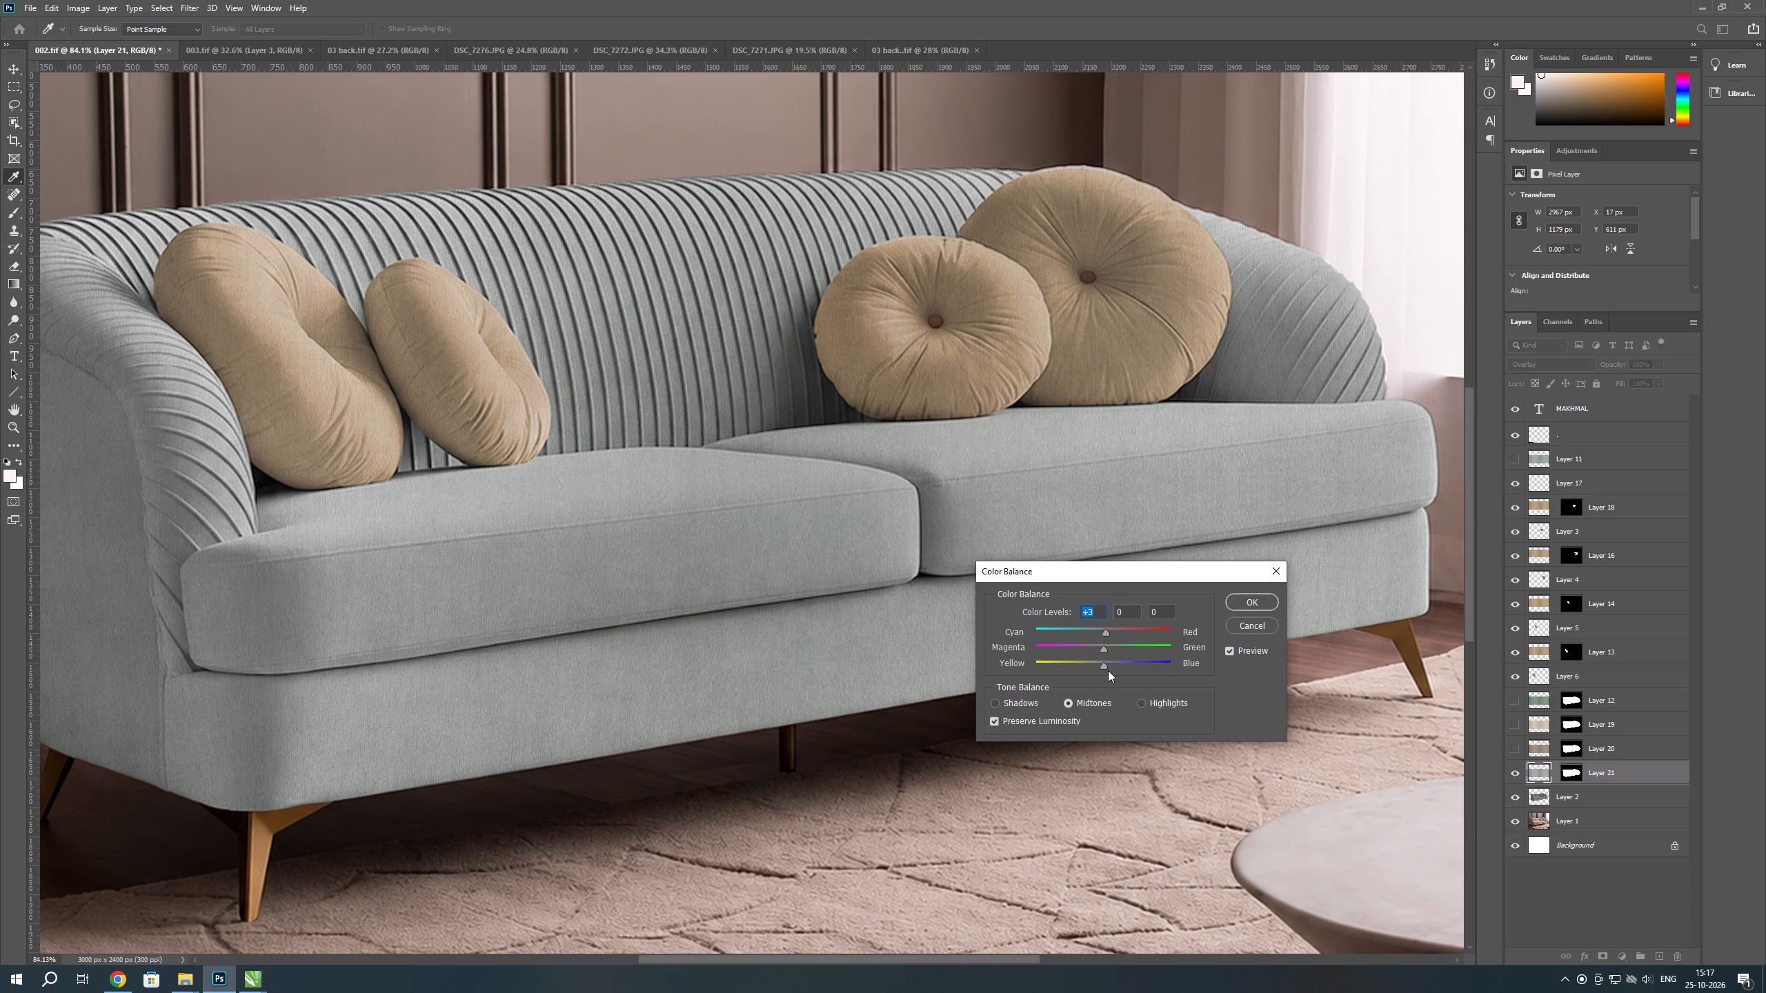
left_click(1104, 664)
left_click(1245, 607)
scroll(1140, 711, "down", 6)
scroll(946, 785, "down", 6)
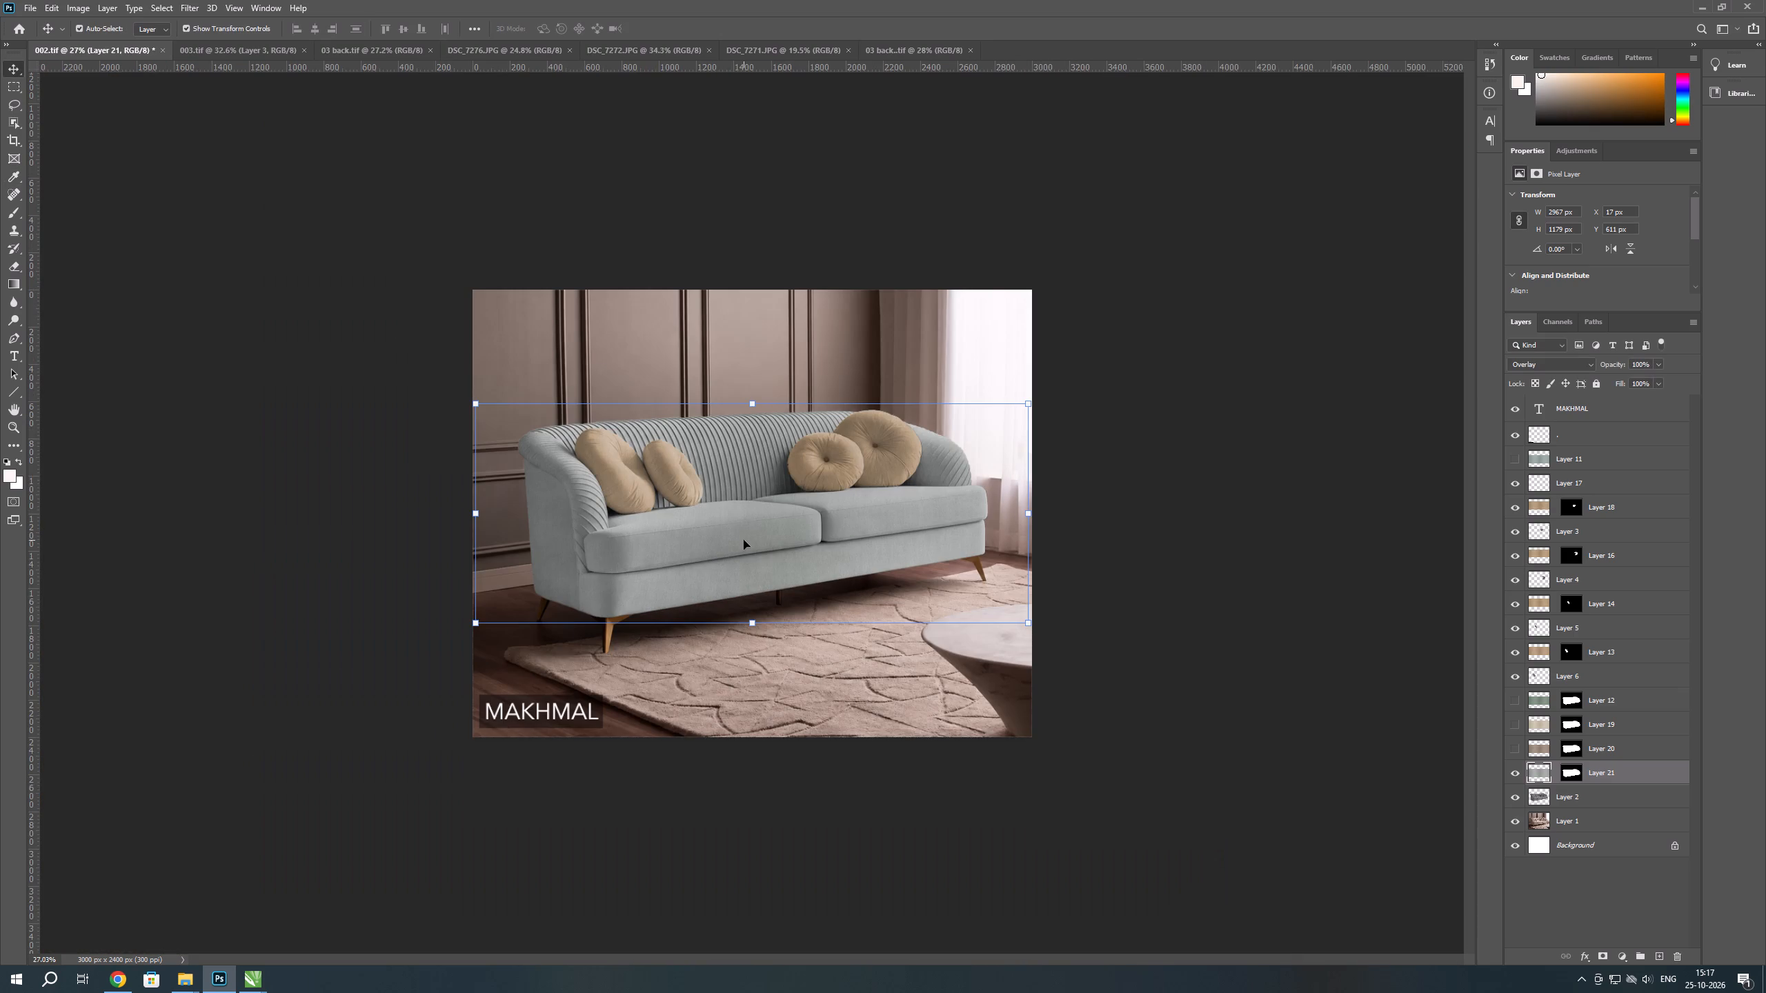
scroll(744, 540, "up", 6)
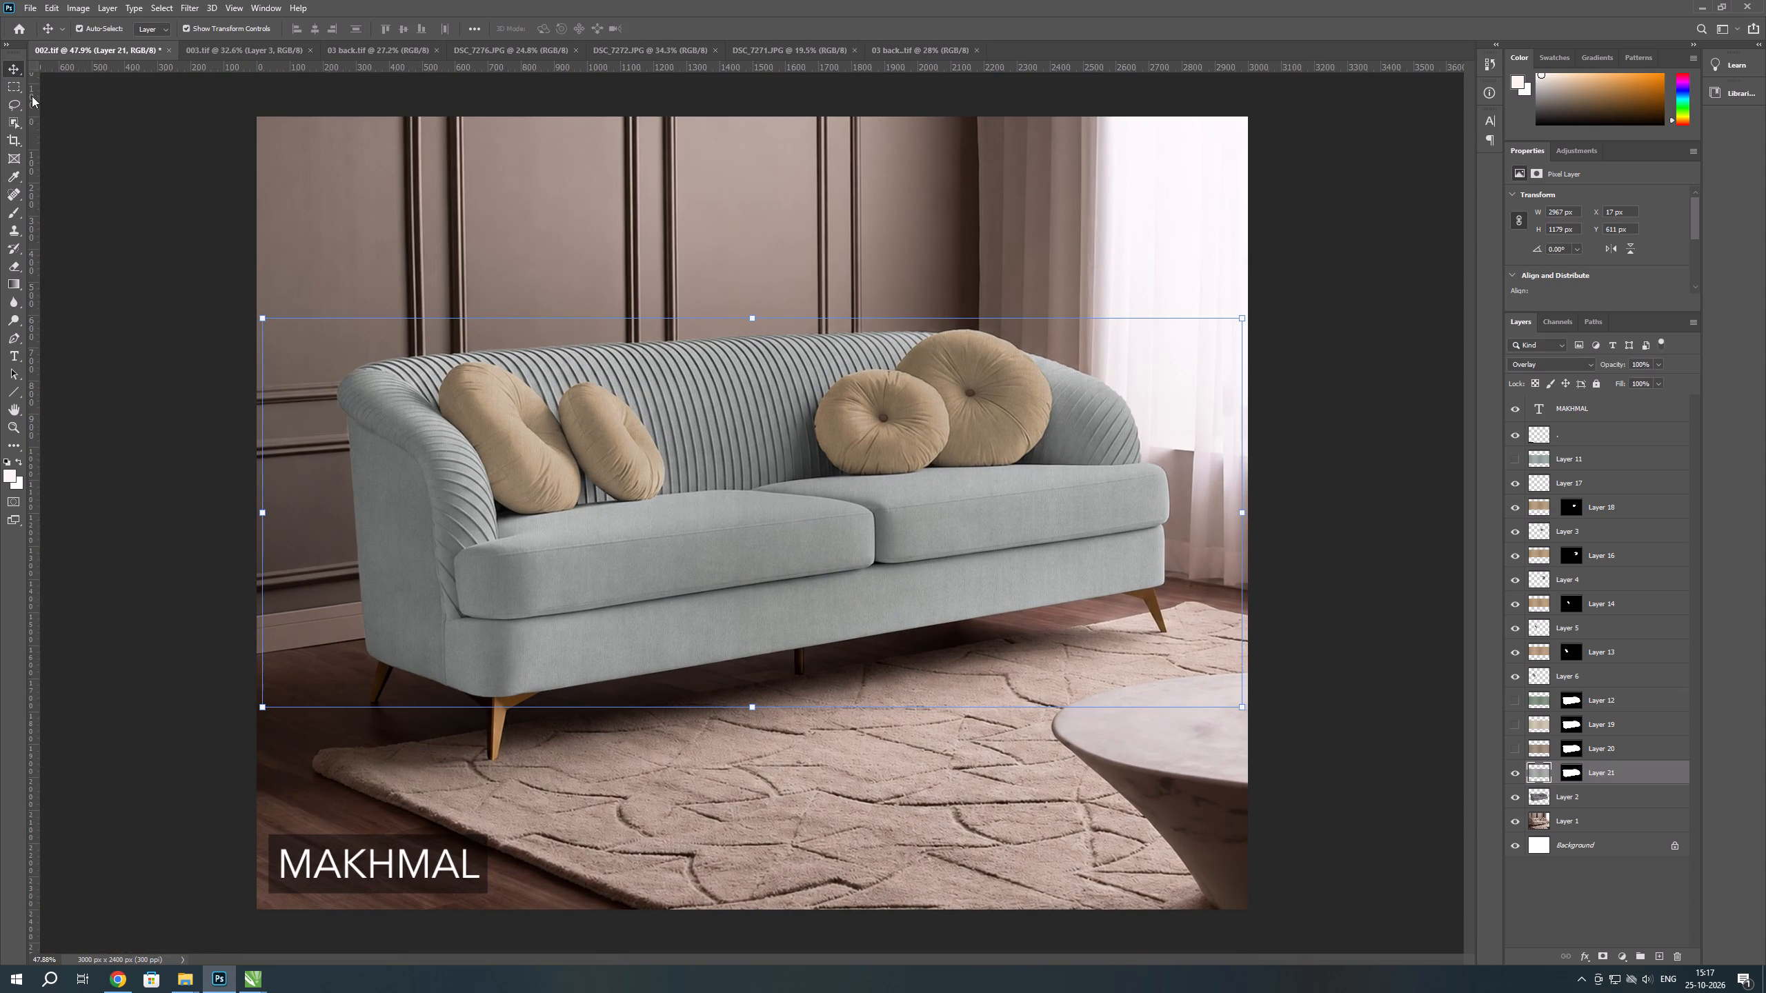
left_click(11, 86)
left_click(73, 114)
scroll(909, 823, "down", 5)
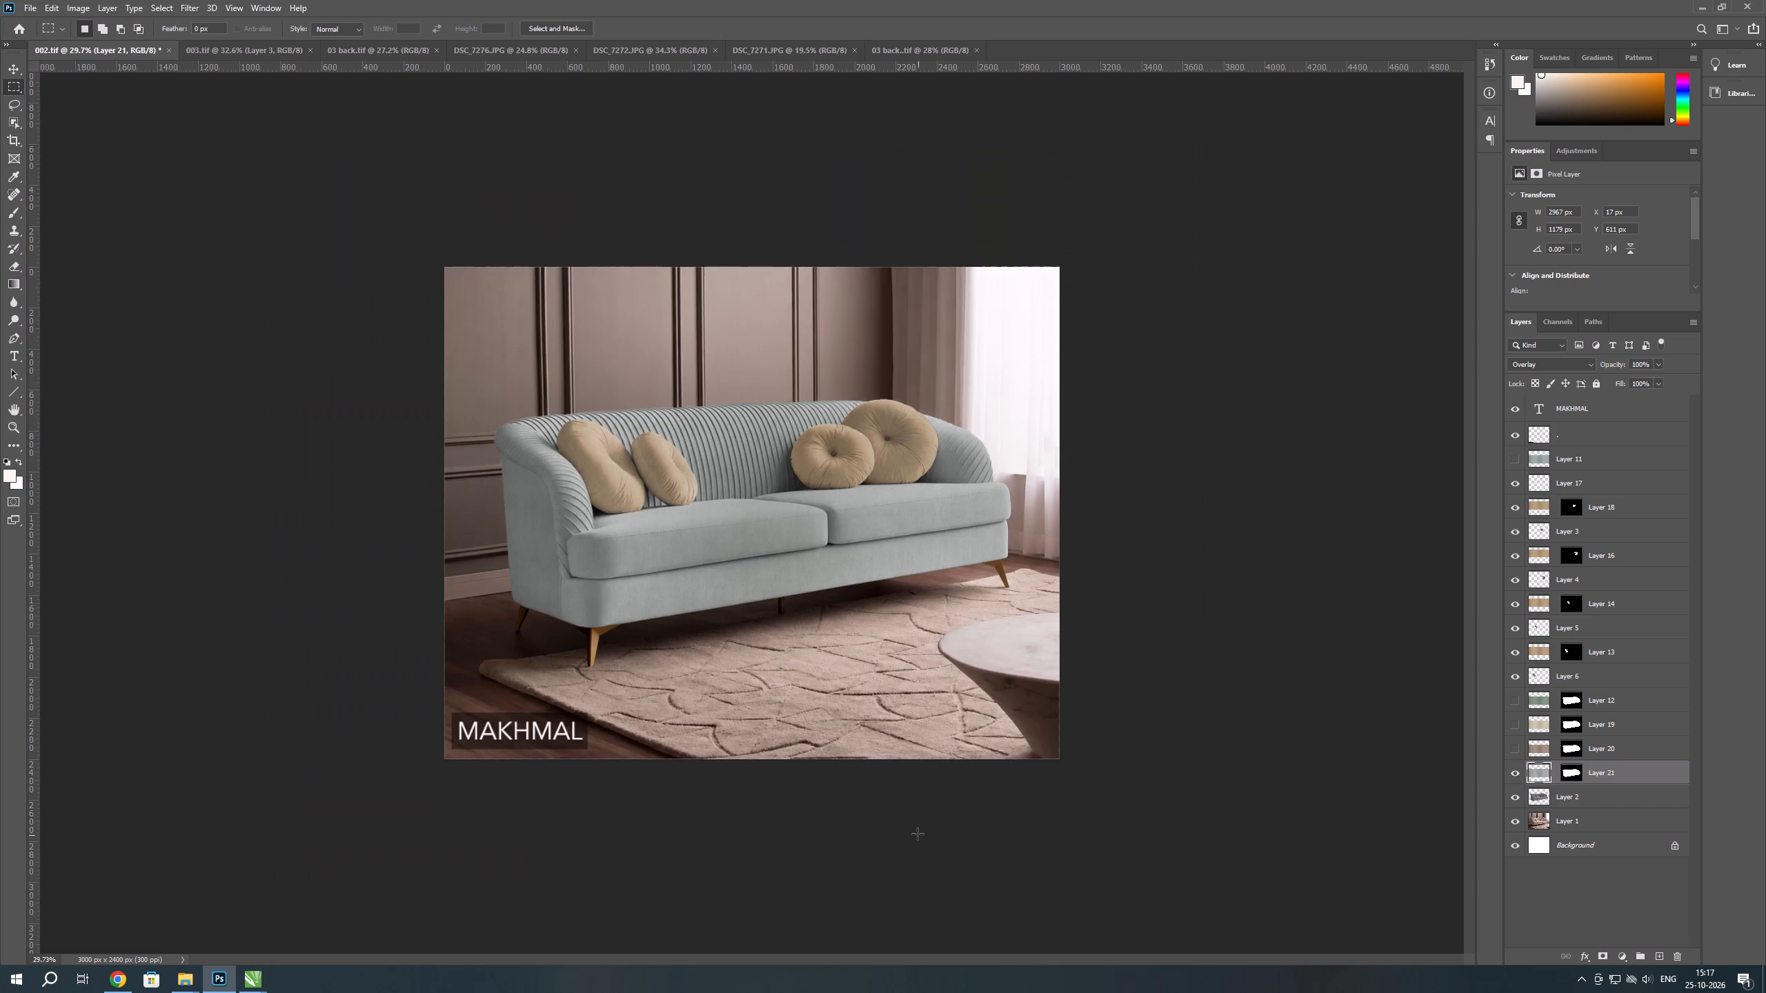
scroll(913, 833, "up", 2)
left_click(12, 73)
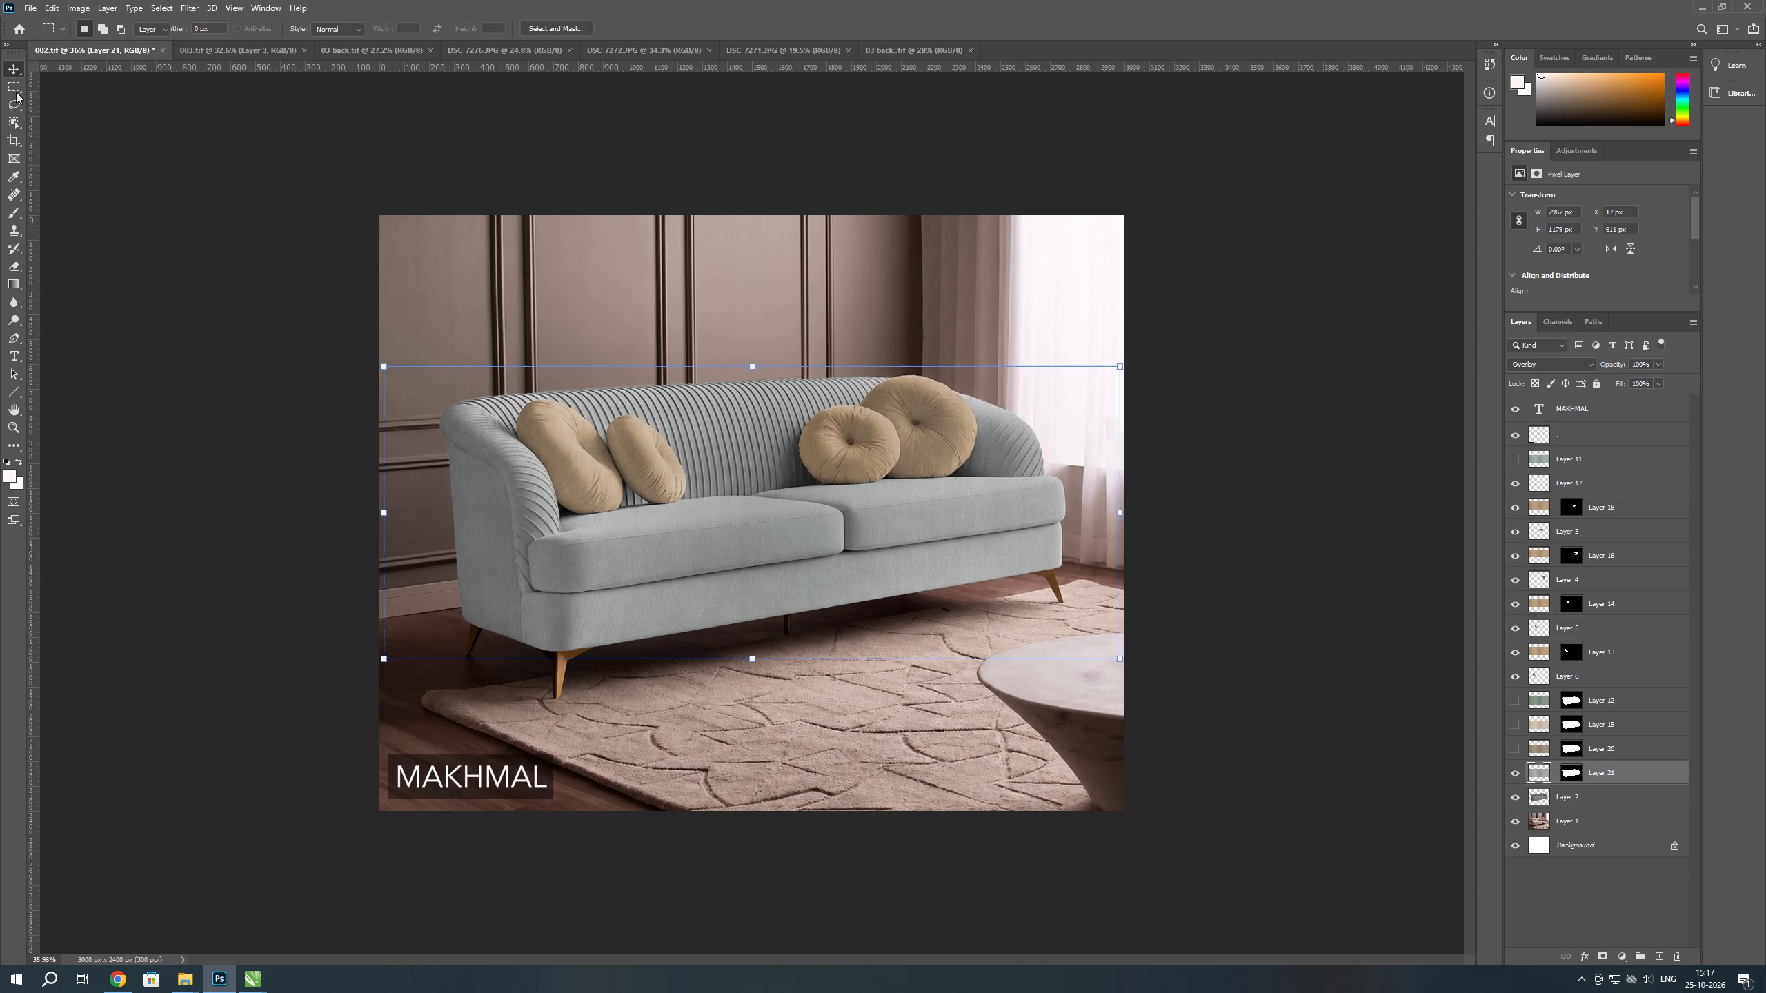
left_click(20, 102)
Compare the sofa fabric colours by toggling the visibility of Layers 20, 19, 12 and 21 one at a time.
left_click(1517, 771)
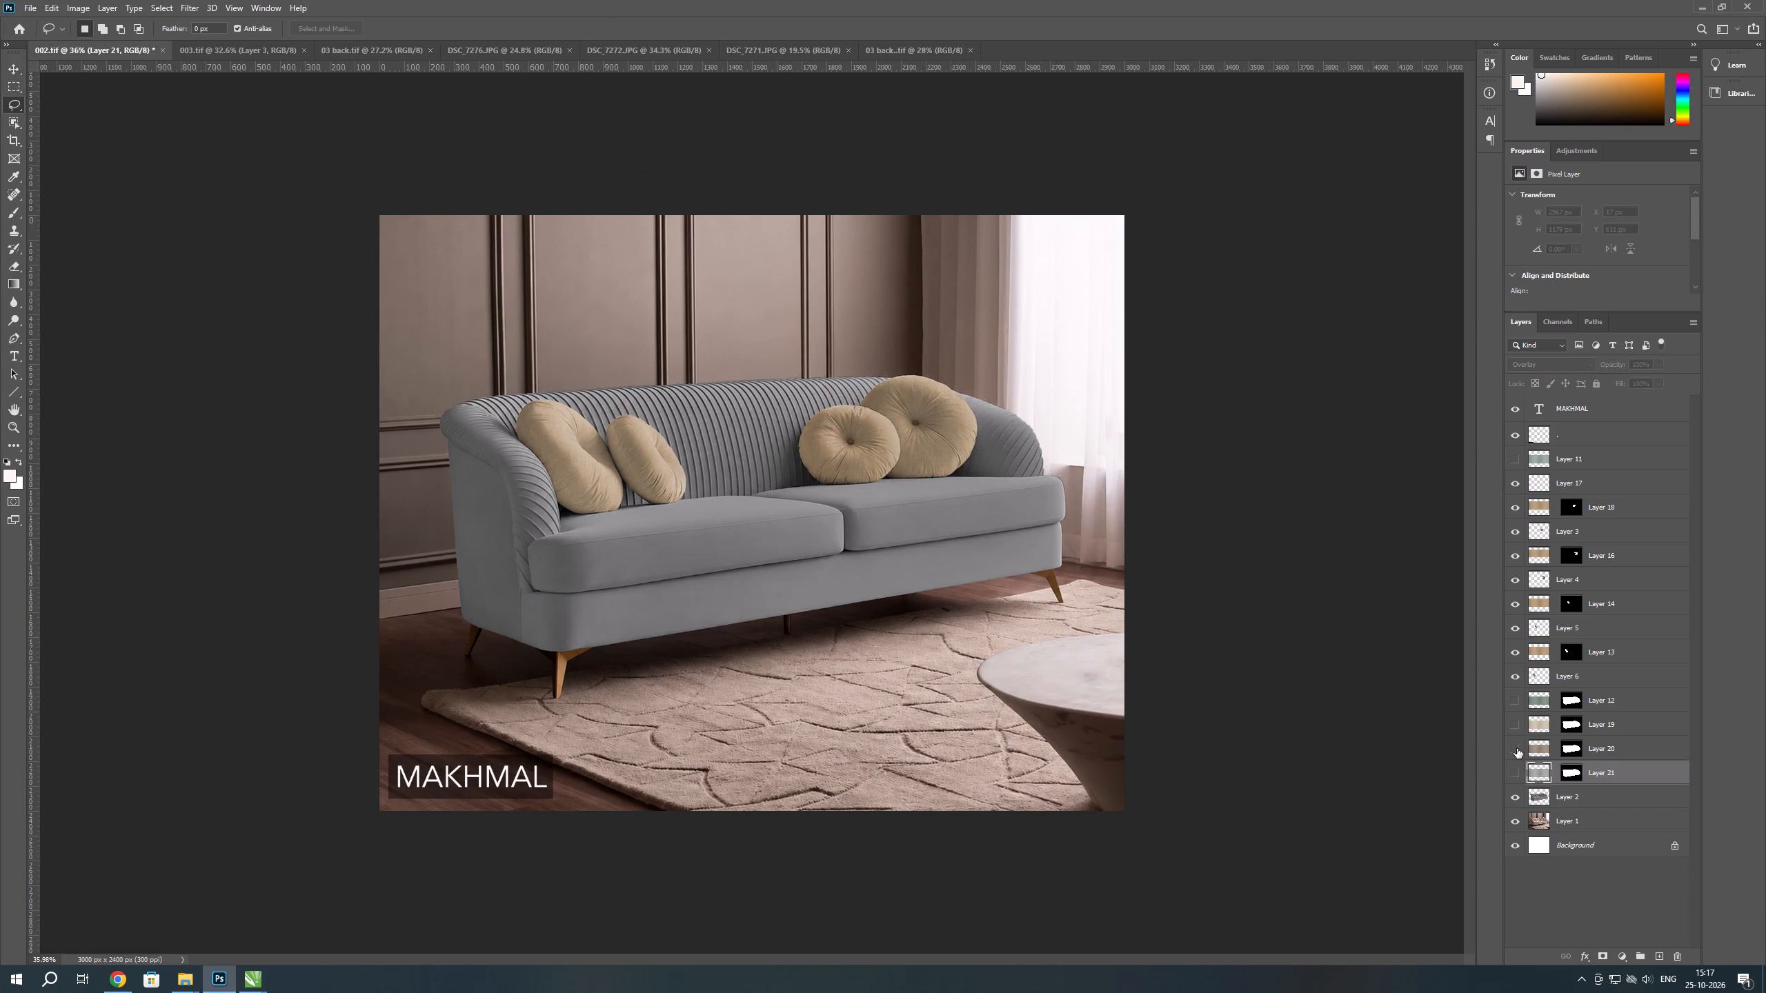
left_click(1517, 748)
left_click(1517, 748)
left_click(1513, 729)
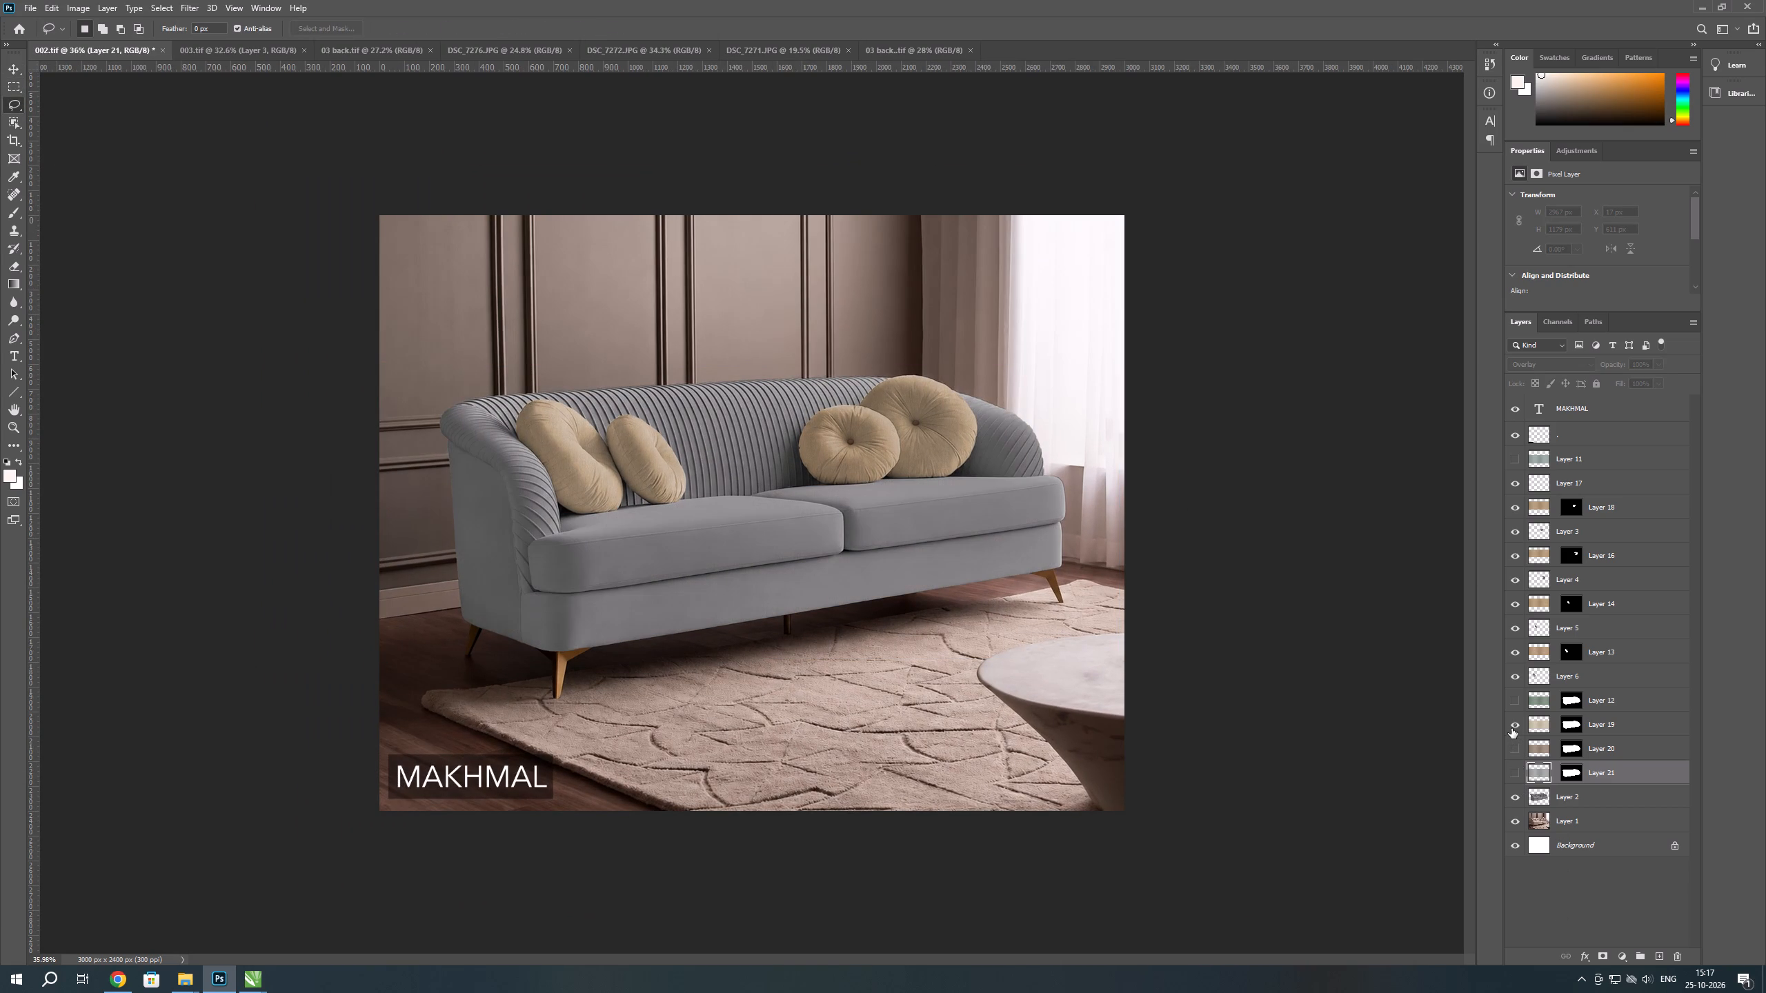
left_click(1511, 728)
left_click(1518, 698)
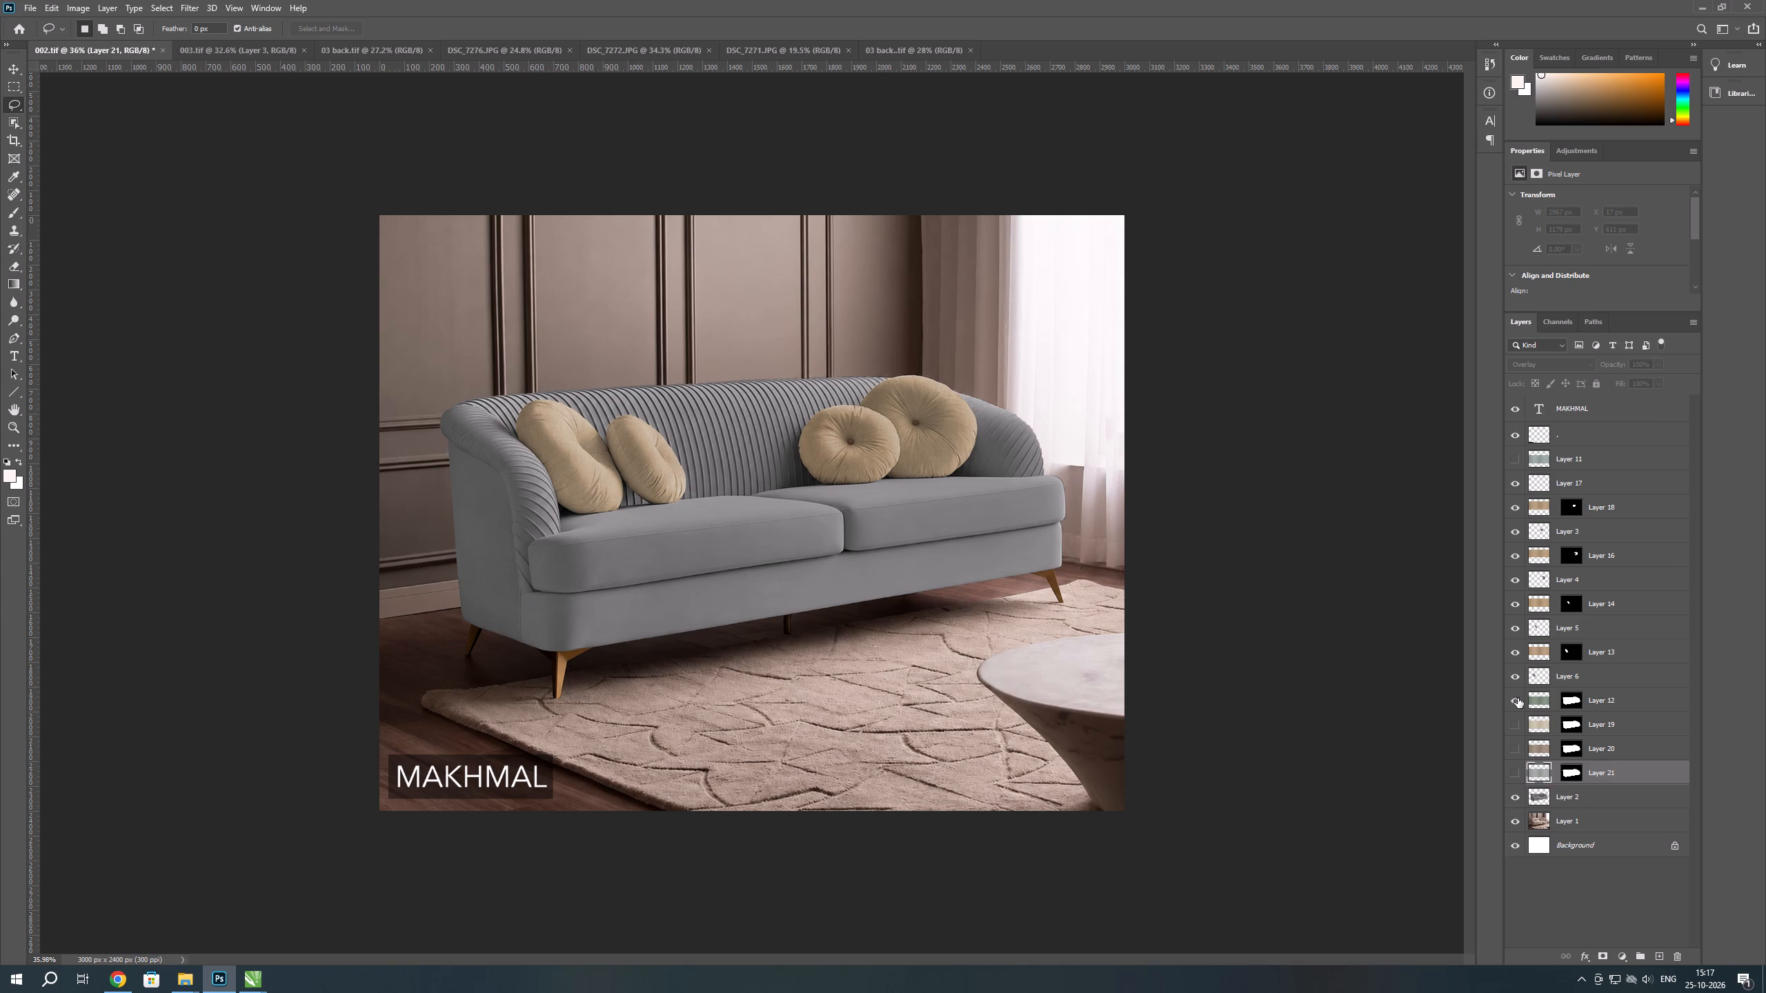
left_click(1518, 698)
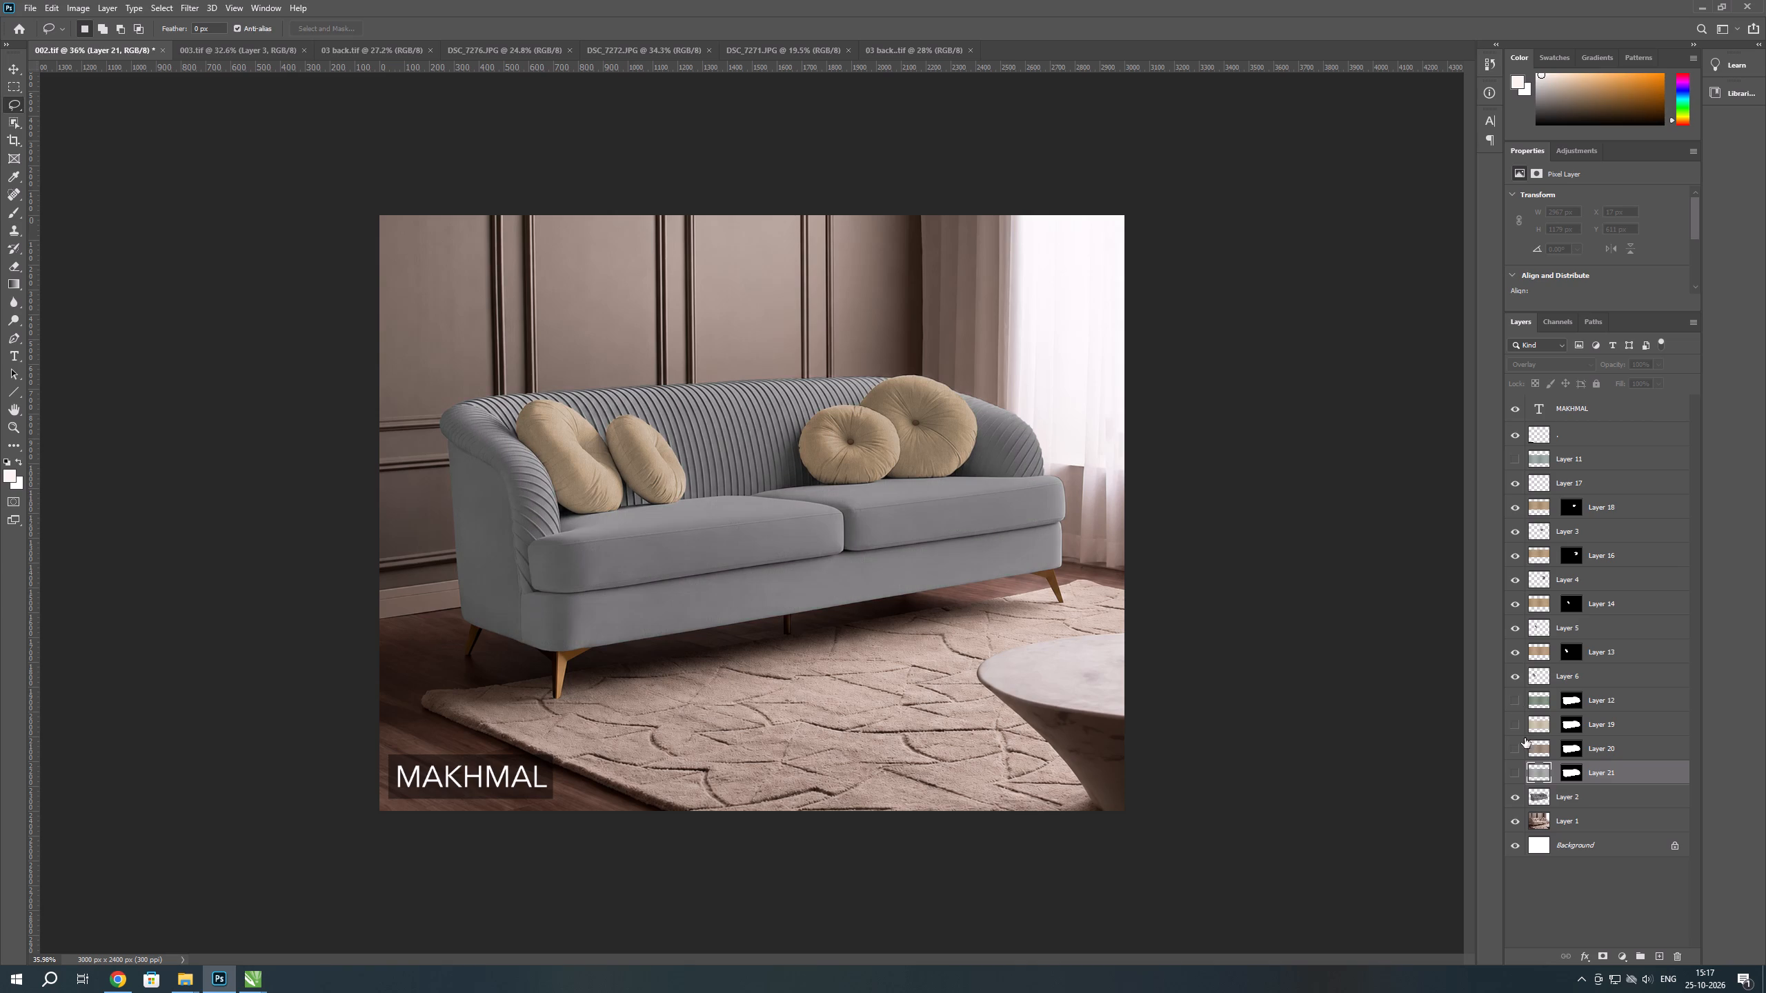
left_click(1520, 728)
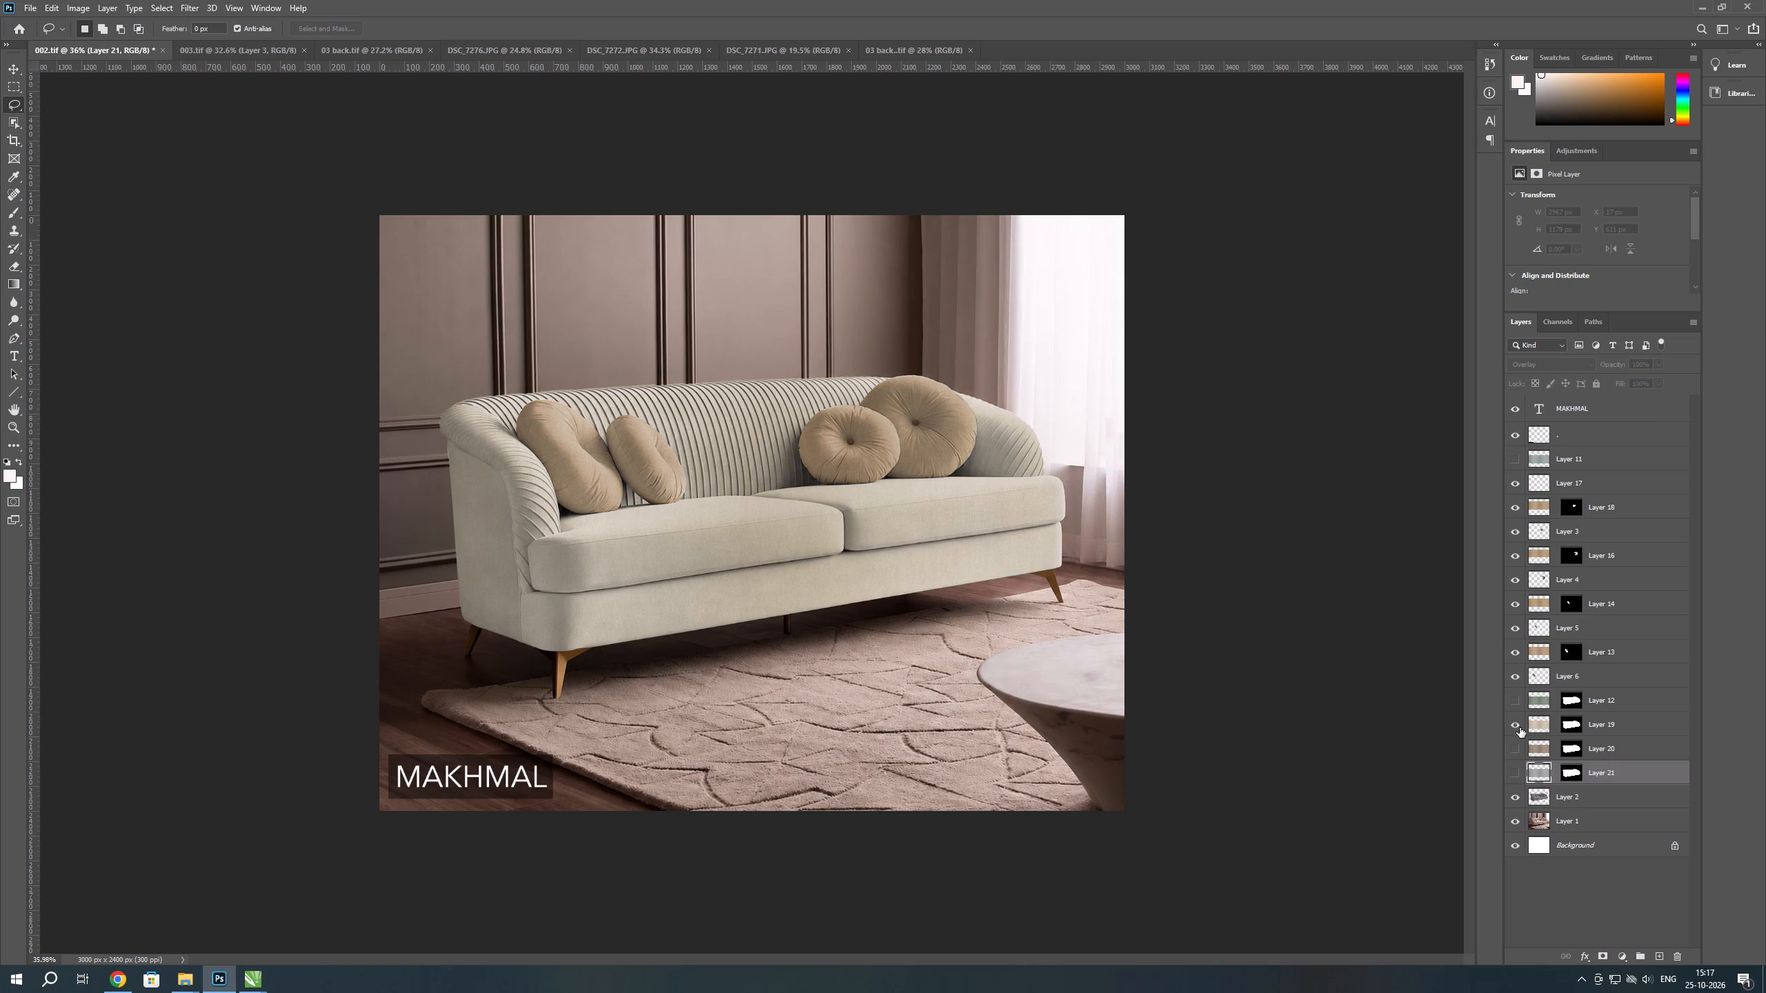
left_click(1520, 728)
left_click(1525, 755)
left_click(1520, 751)
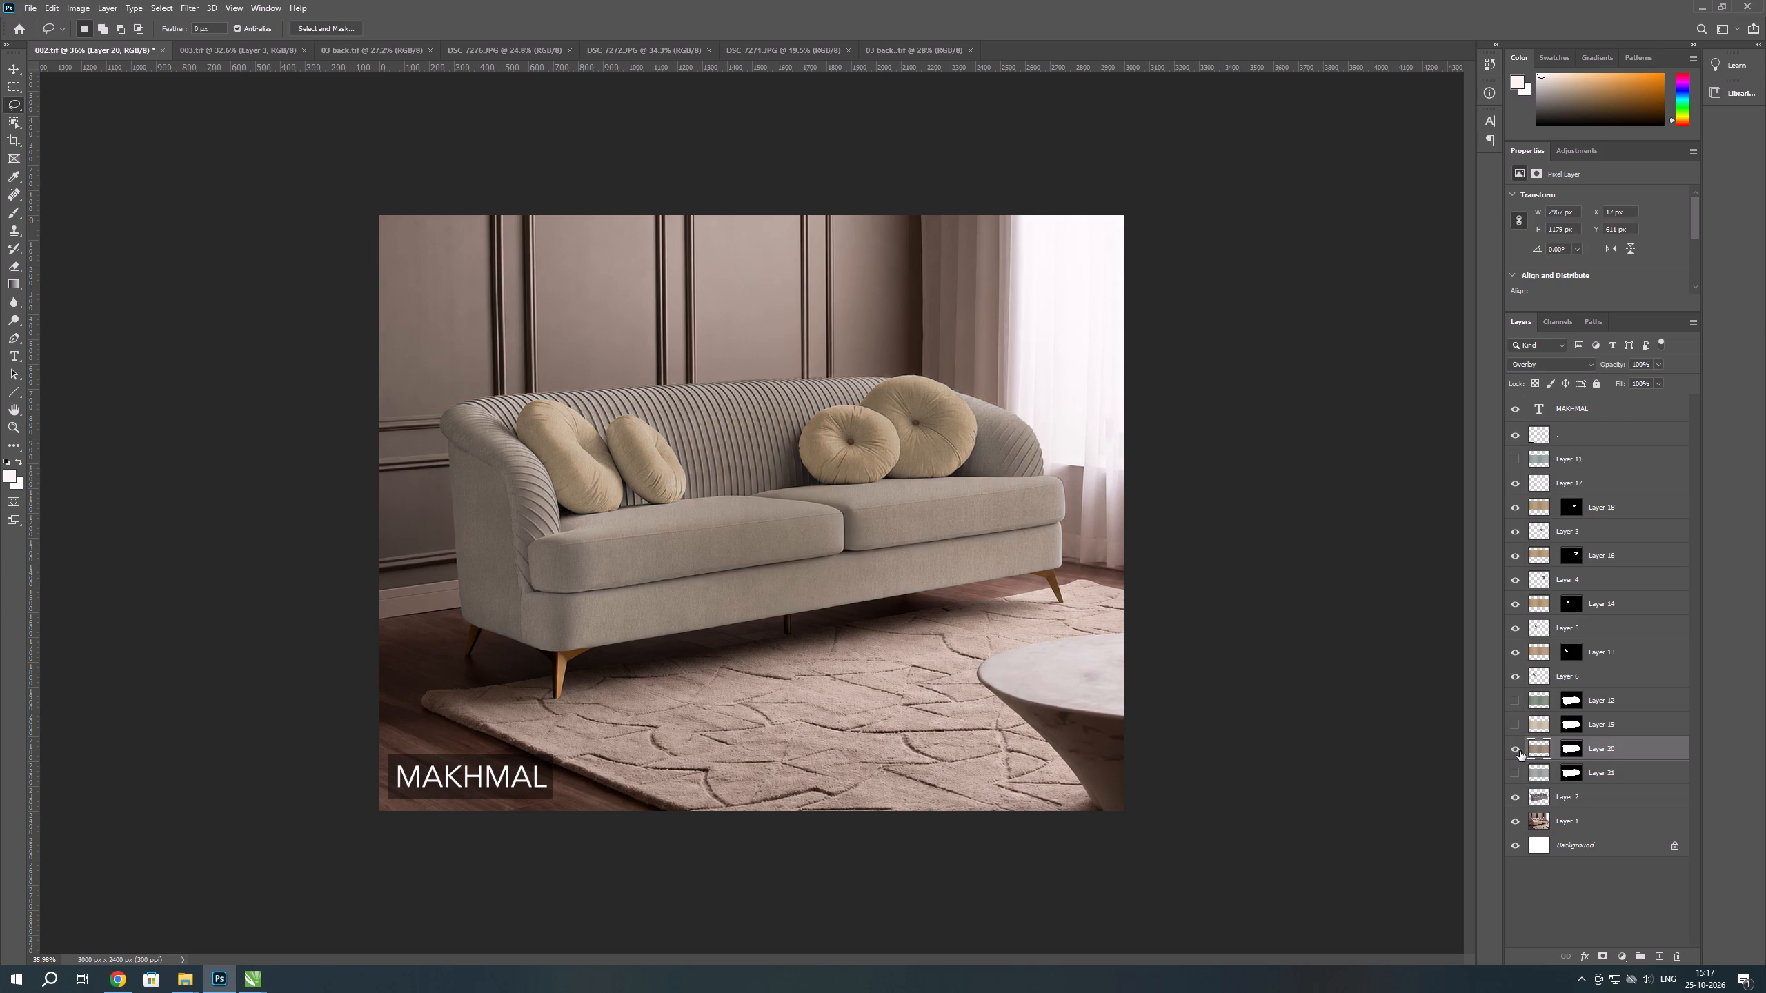
left_click(1520, 751)
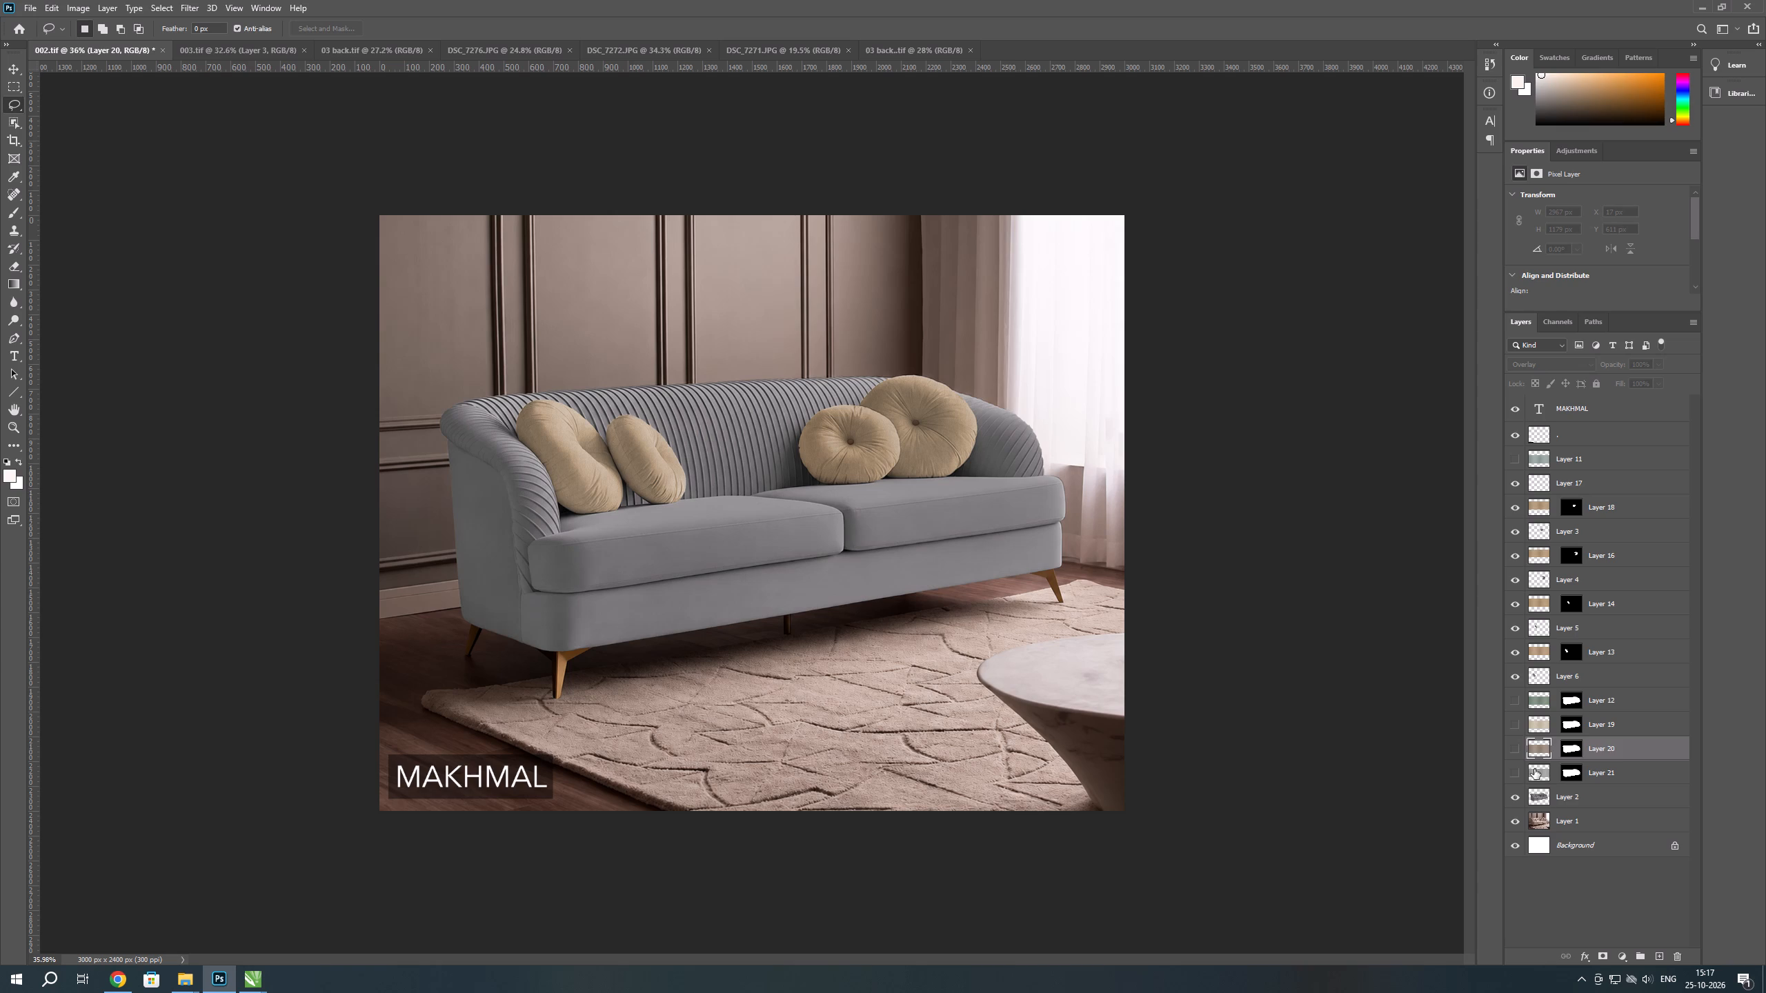
left_click(1534, 769)
left_click(1516, 770)
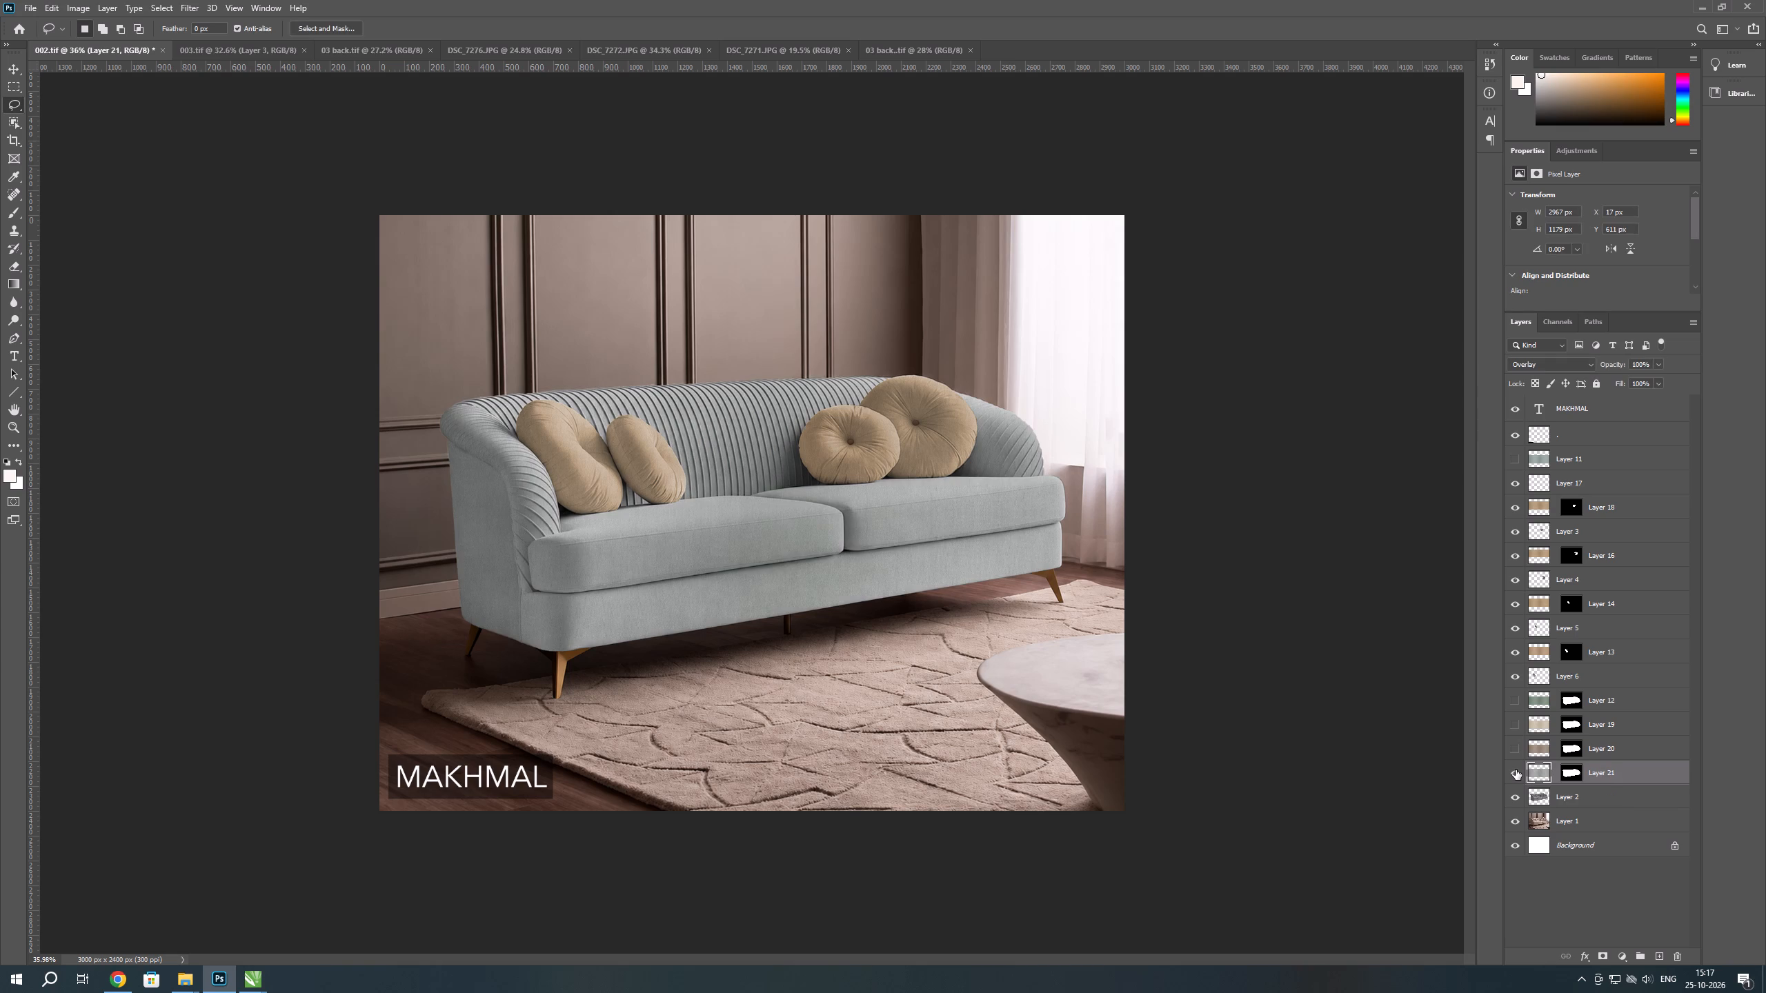
Hide Layer 21 and paste the copied green fabric into Layer 2's sofa outline as a masked layer directly above Layer 2.
left_click(1516, 770)
left_click(1542, 799, "ctrl")
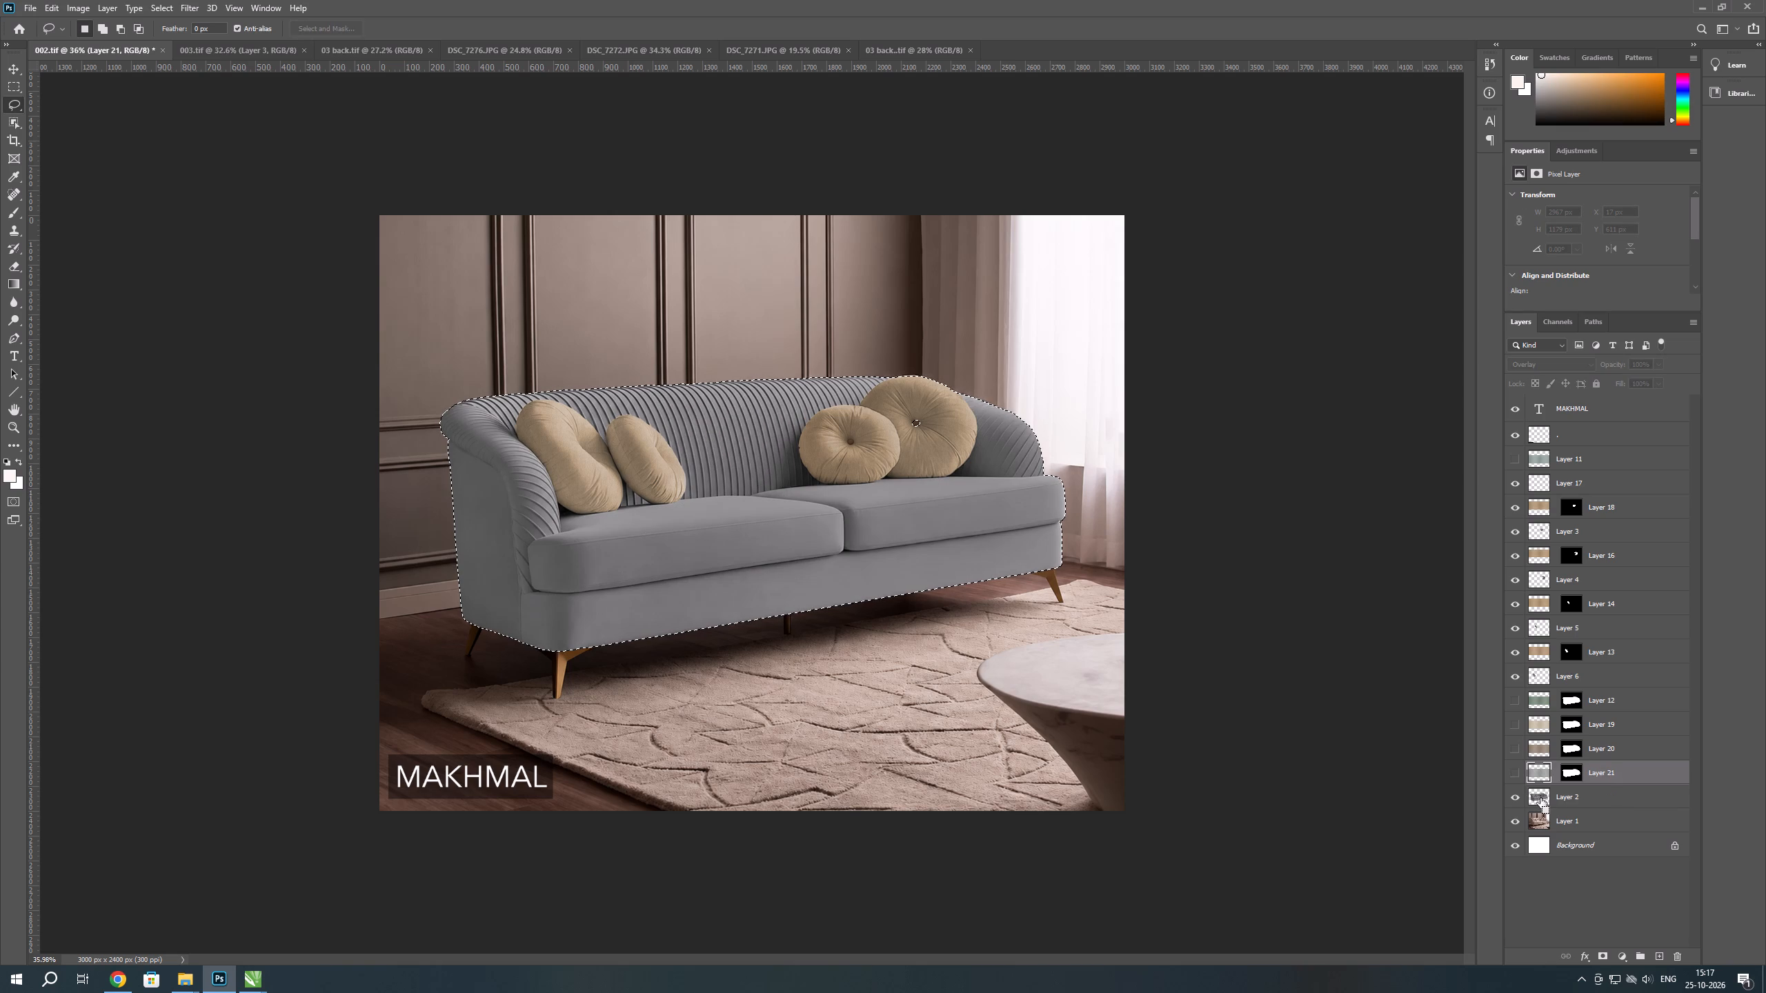
left_click(1540, 799, "ctrl")
left_click(1540, 799)
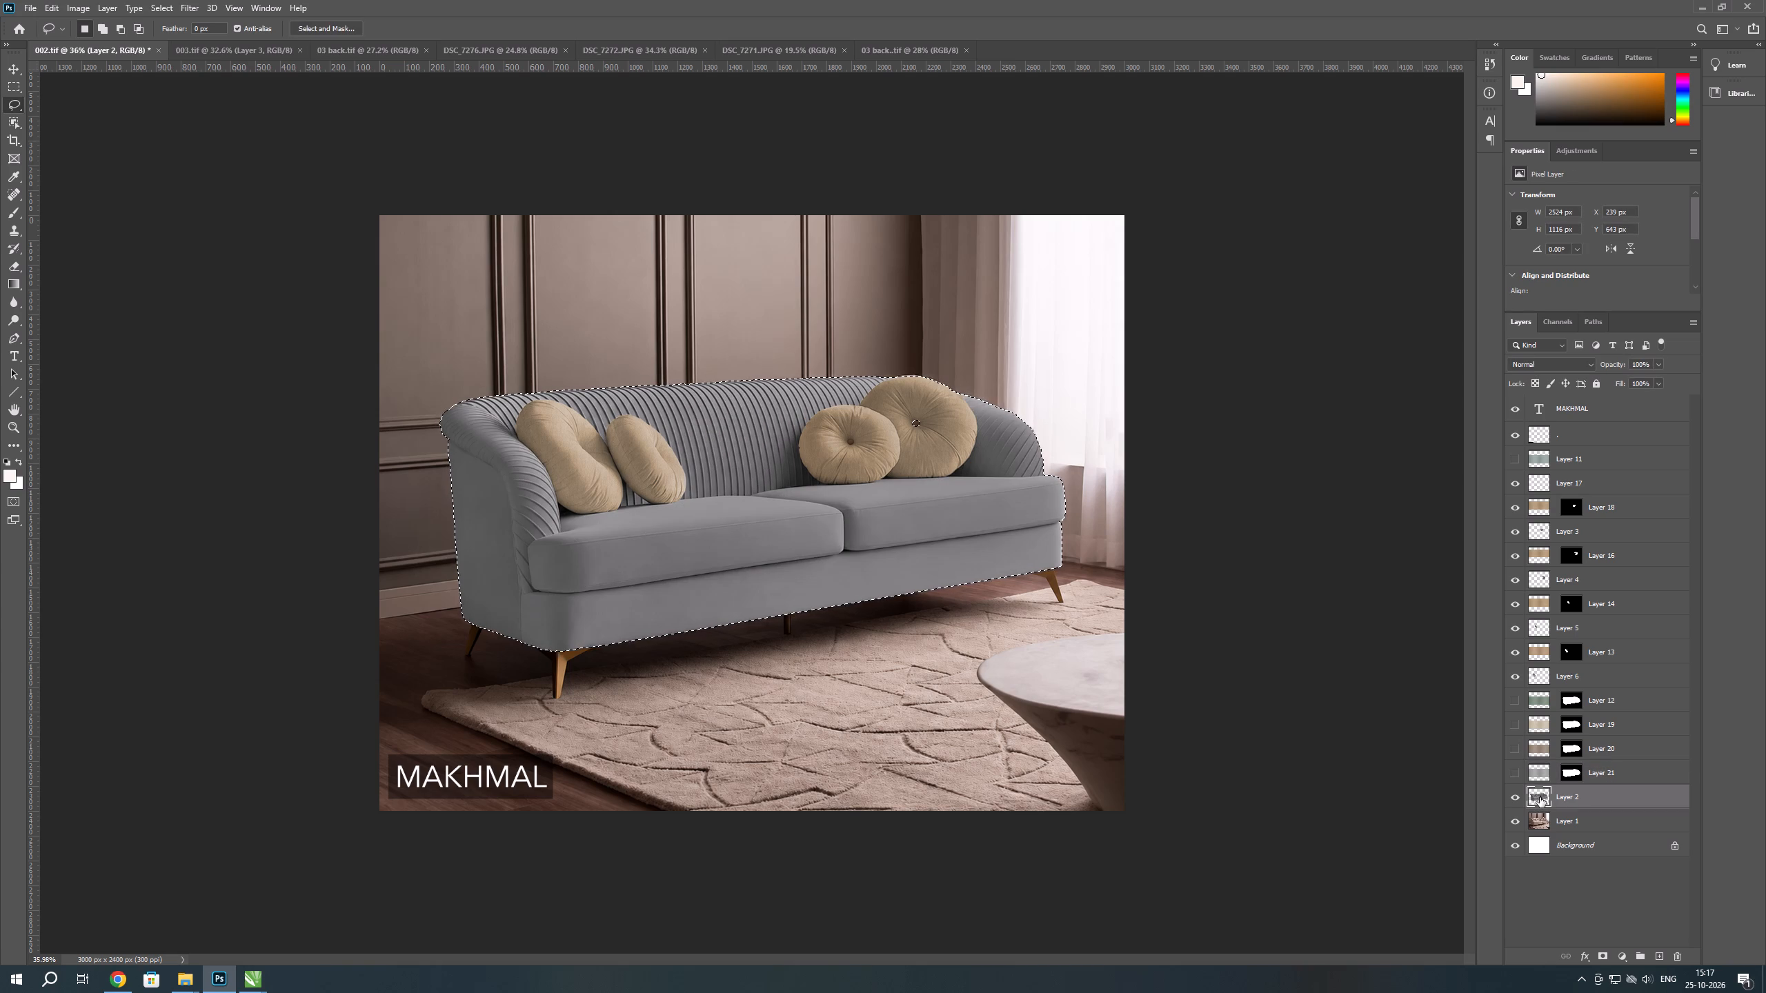
key("ctrl+alt+shift+v")
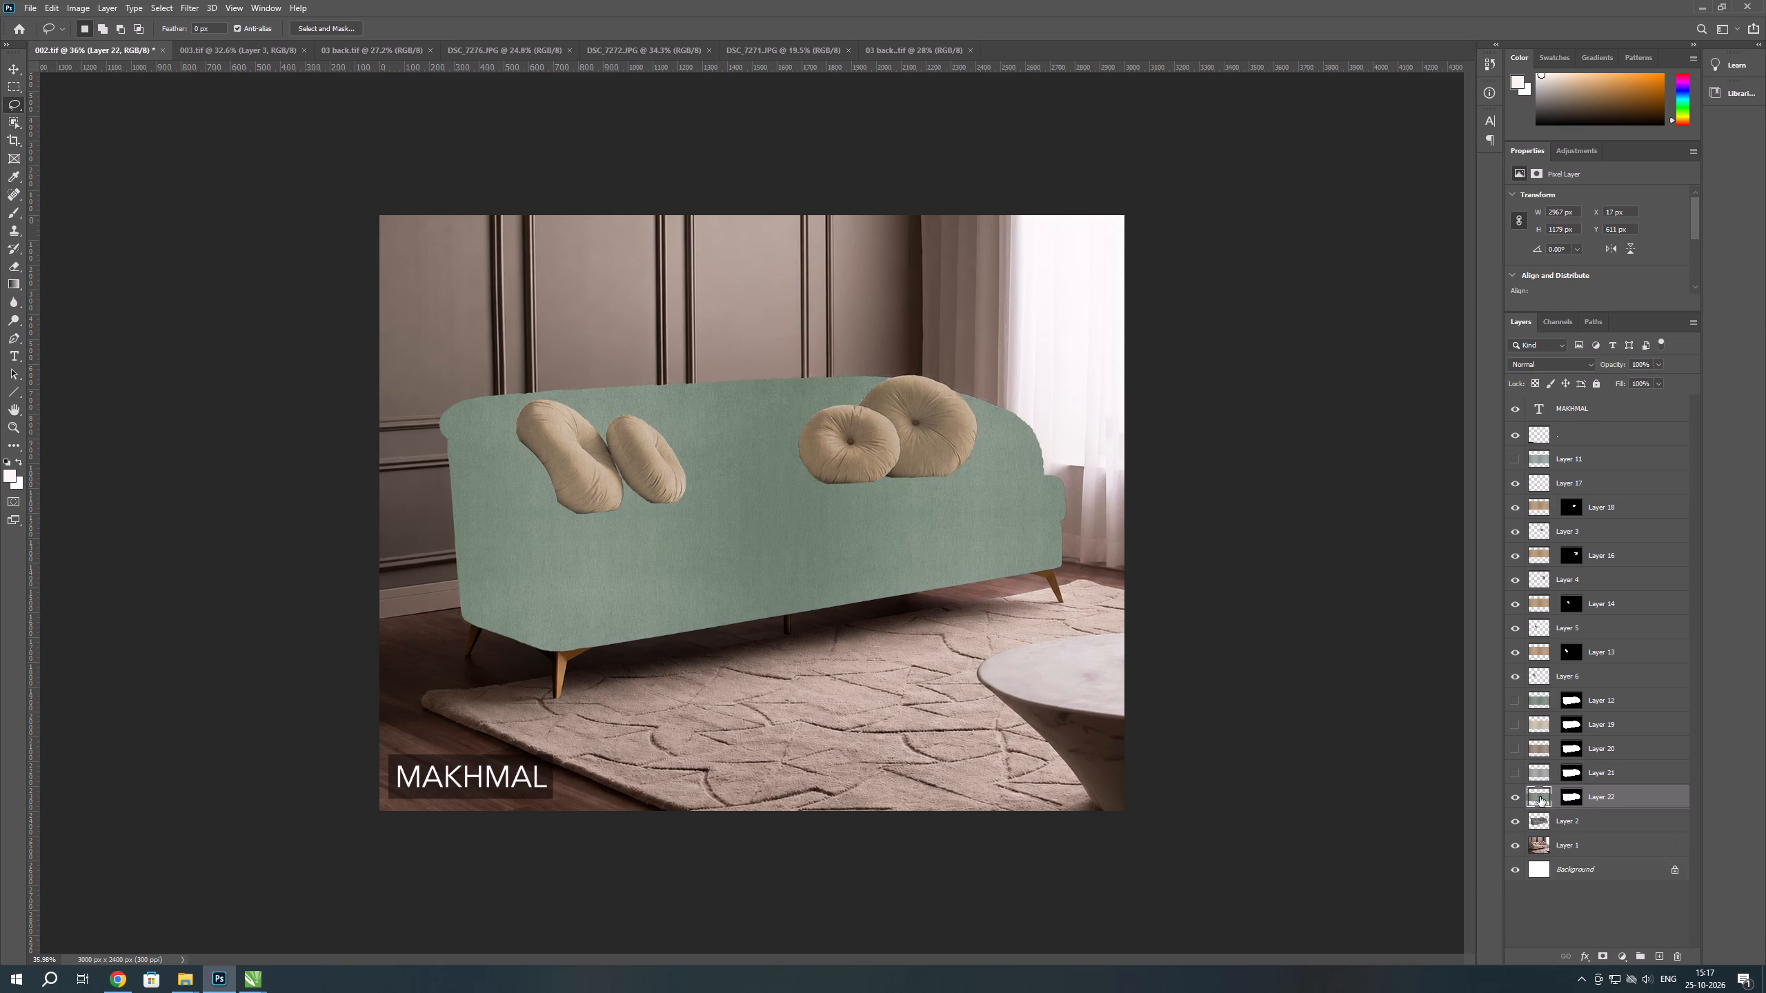
Set the pasted green fabric layer's blend mode to Overlay.
left_click(1559, 366)
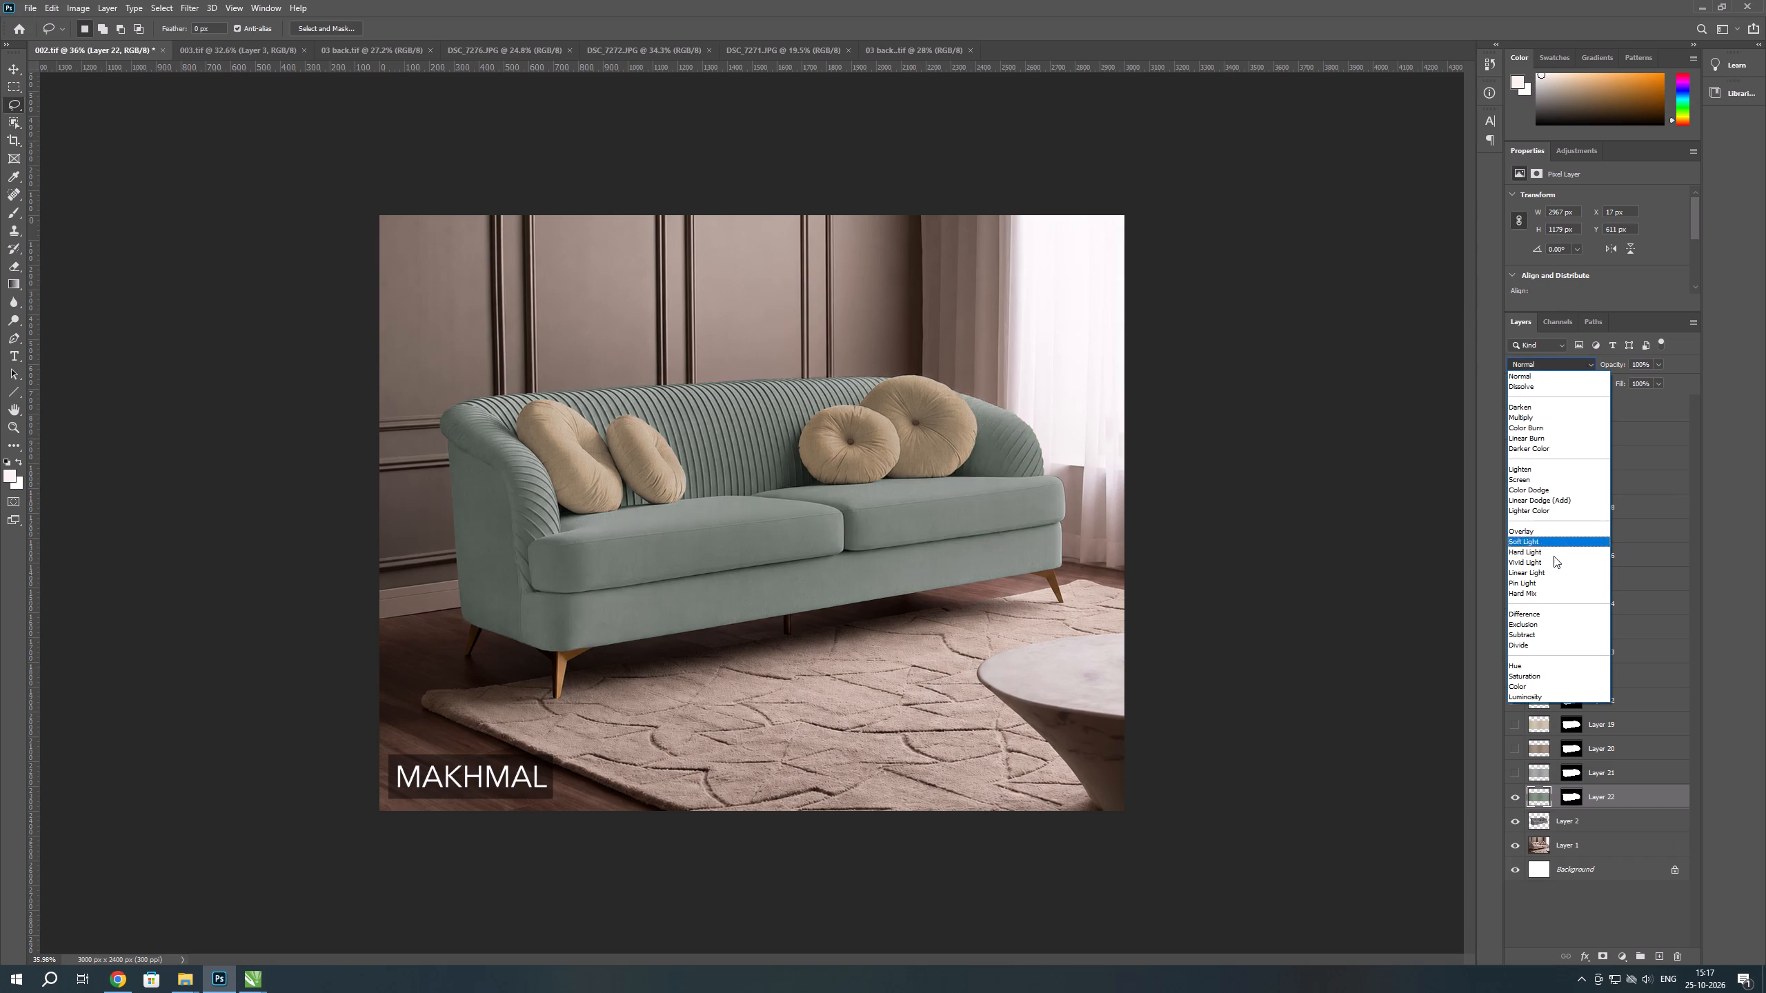
left_click(1538, 532)
left_click_drag(1575, 923, 1577, 914)
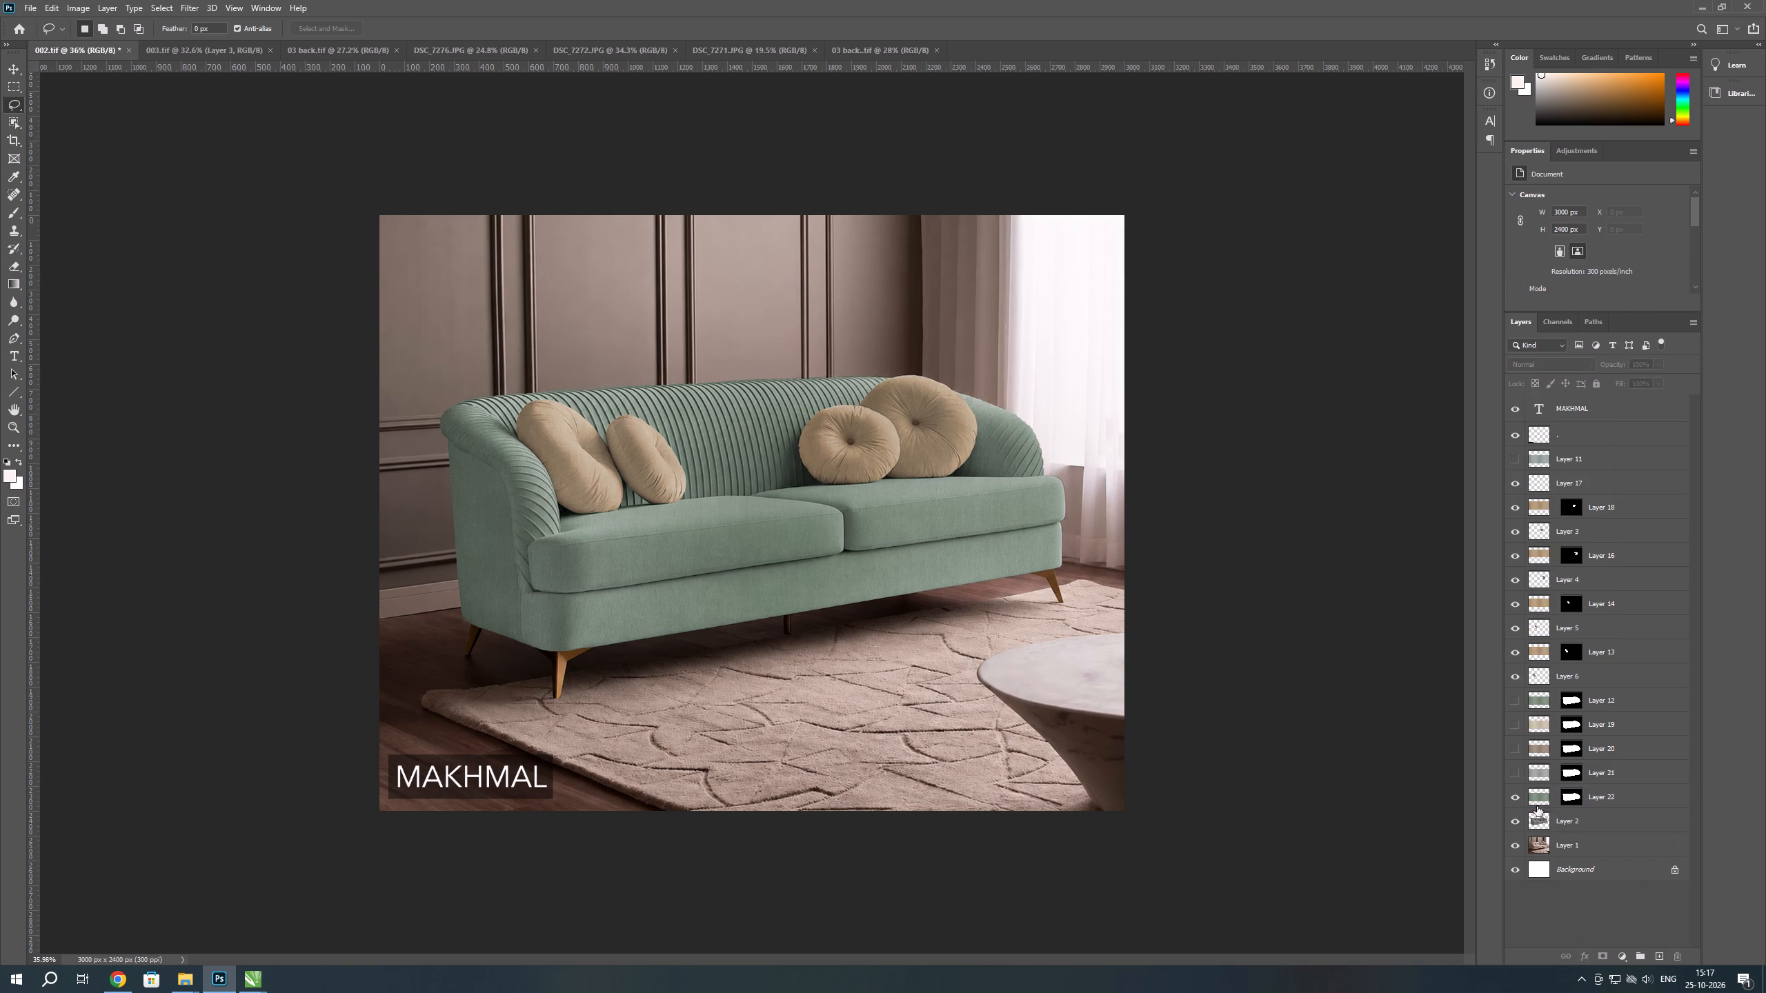
Select the fabric image on Layer 22 and desaturate it to neutral grey.
left_click(1540, 803)
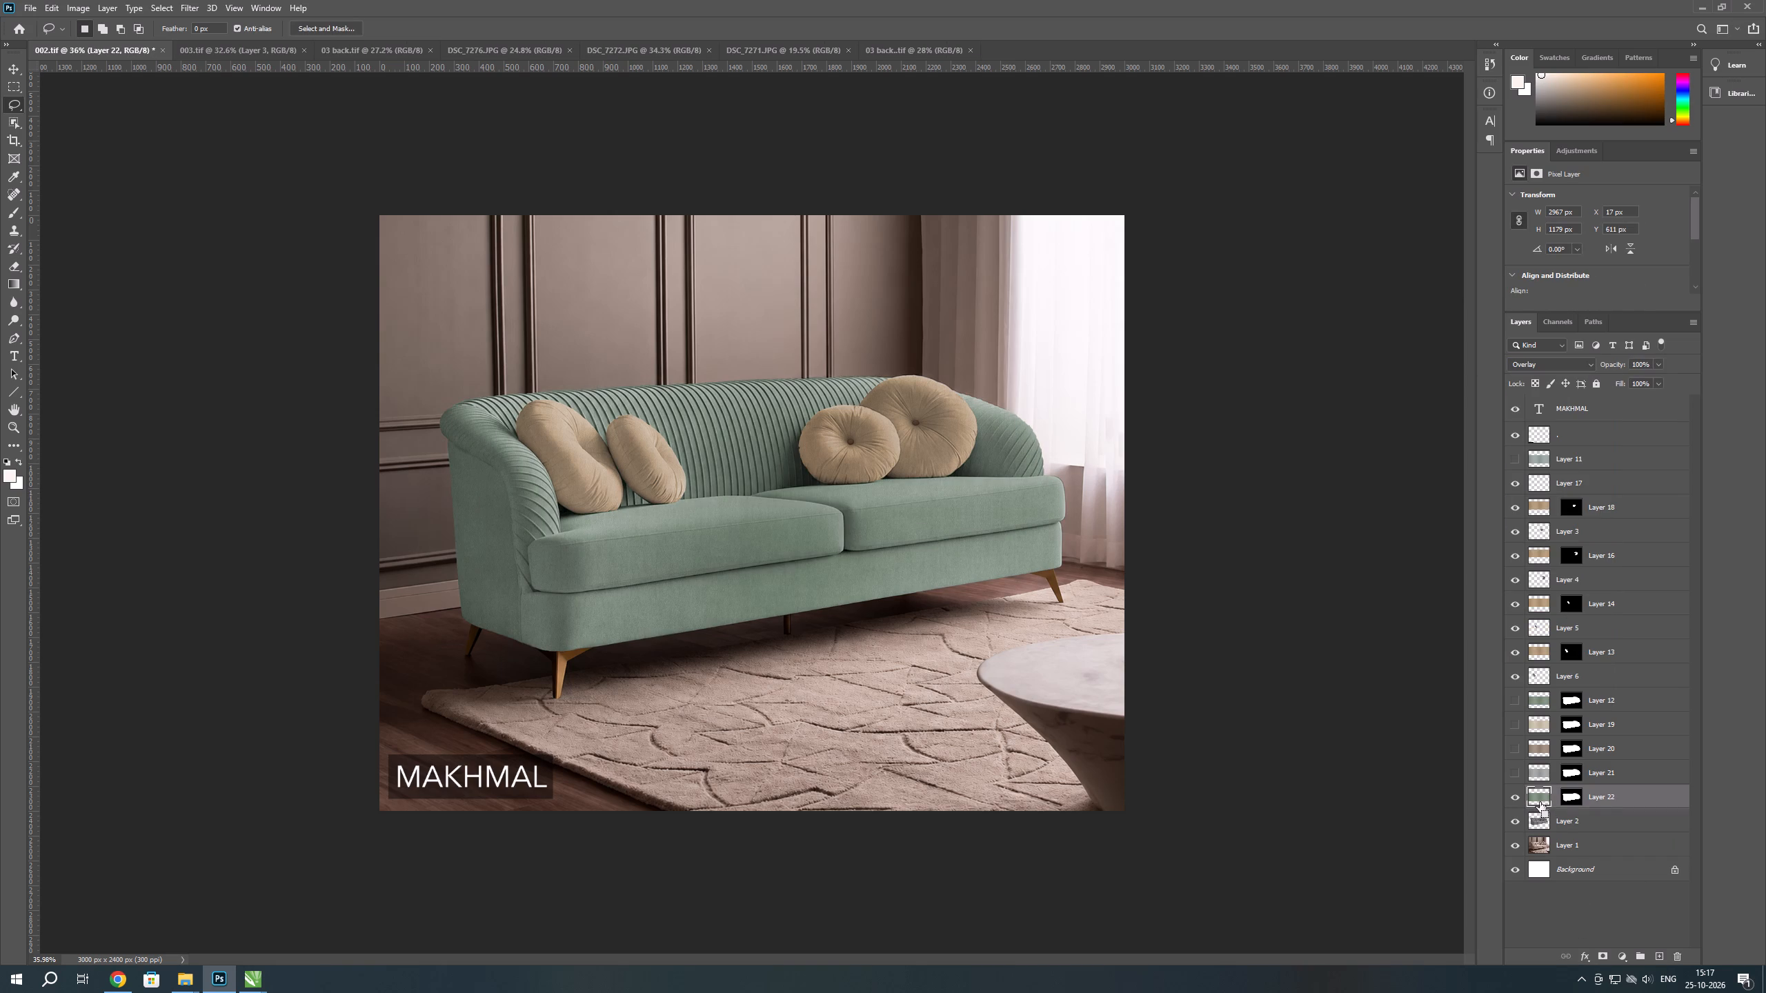
key("ctrl+shift+u")
key("ctrl+shift+u")
key("ctrl+shift+u")
key("ctrl+shift+u")
key("ctrl+shift+u")
key("ctrl+shift+u")
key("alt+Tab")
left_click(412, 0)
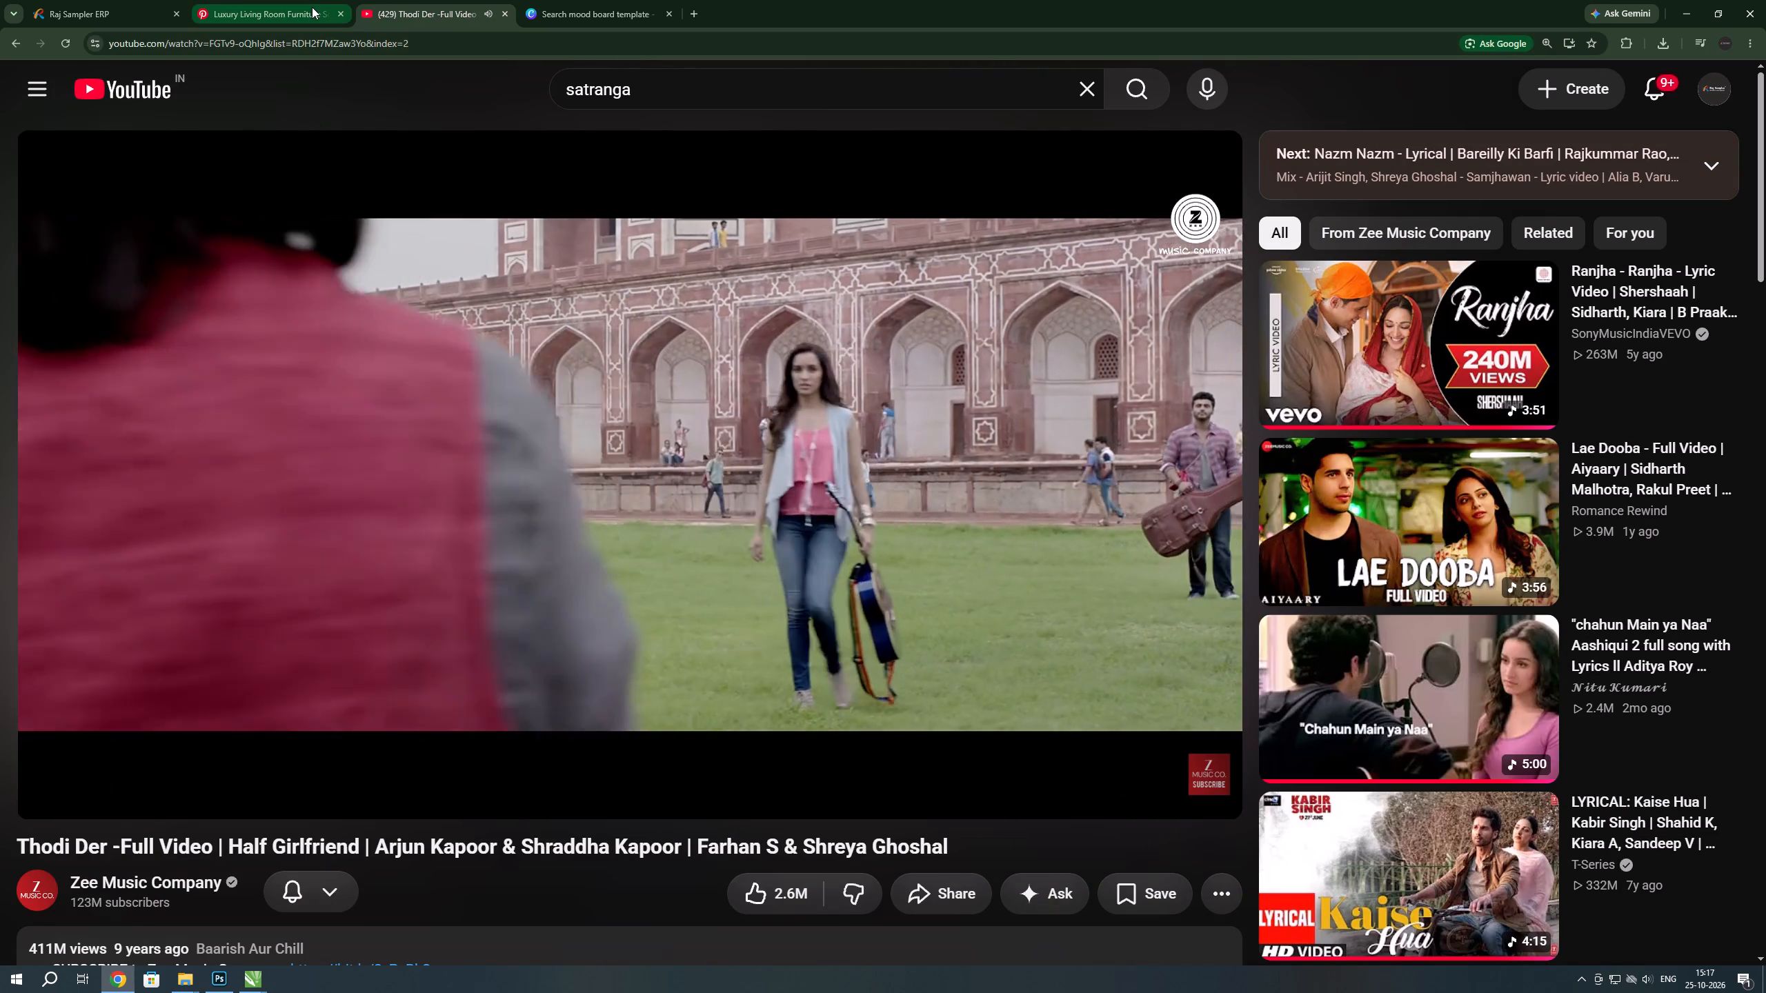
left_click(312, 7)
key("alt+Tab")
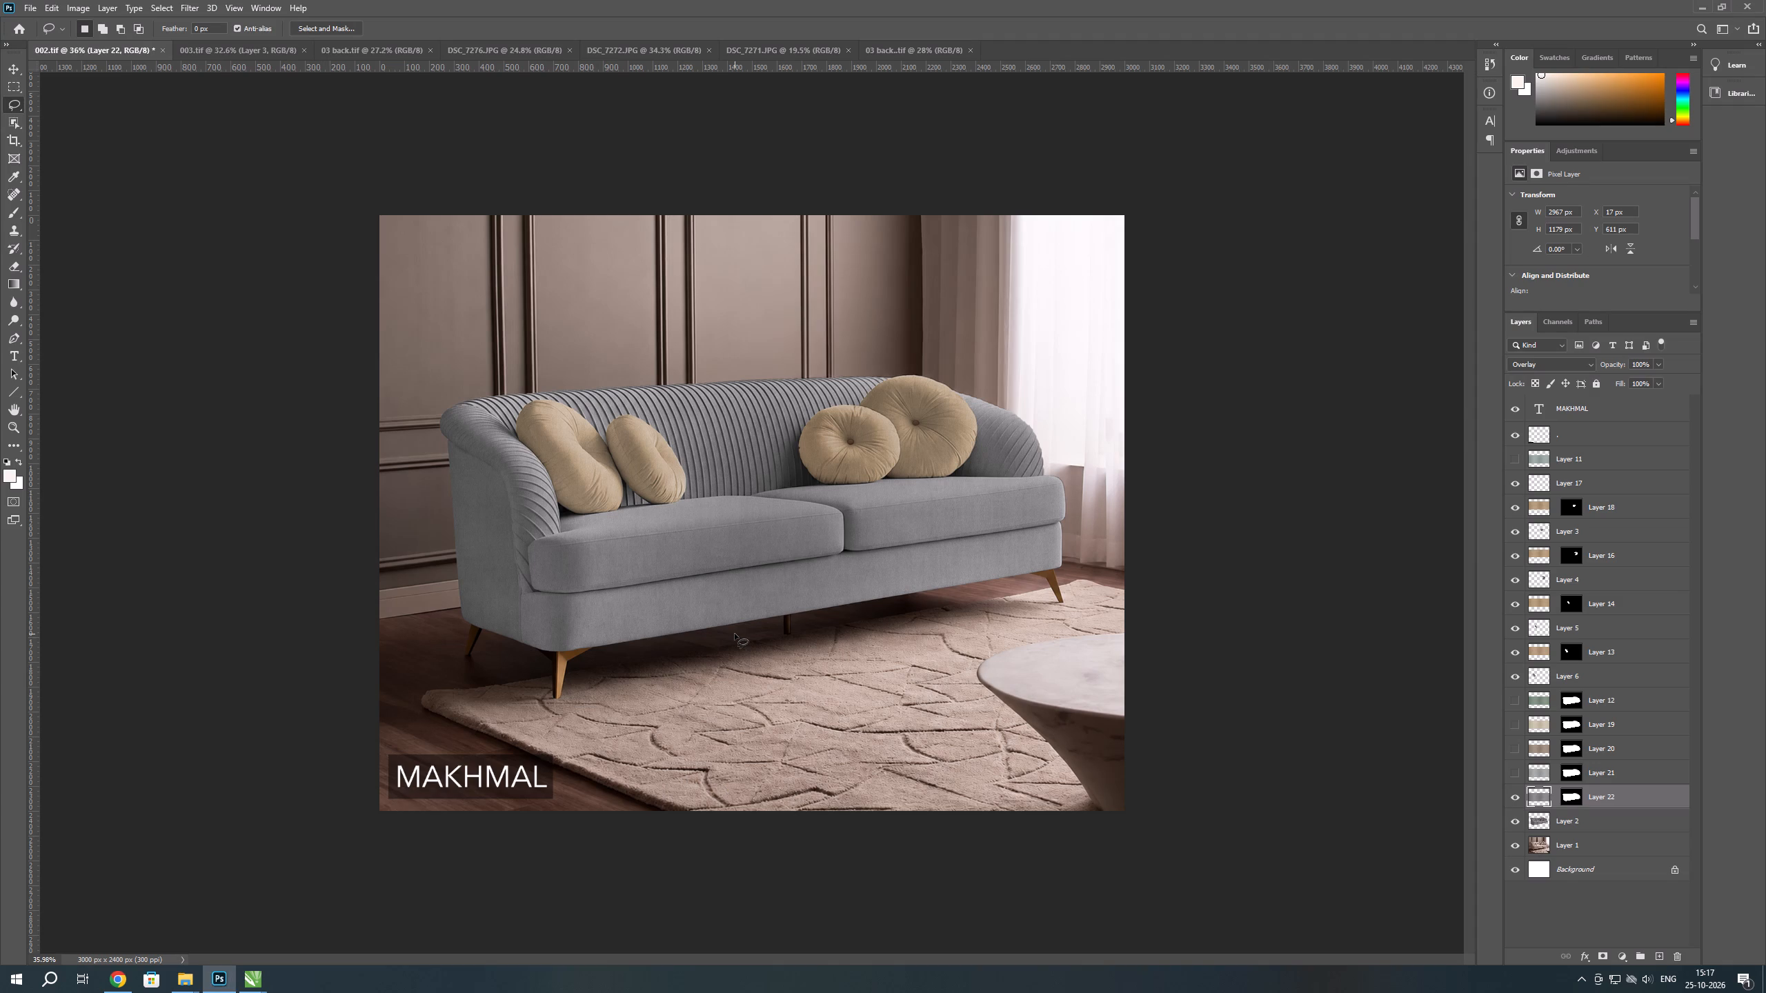
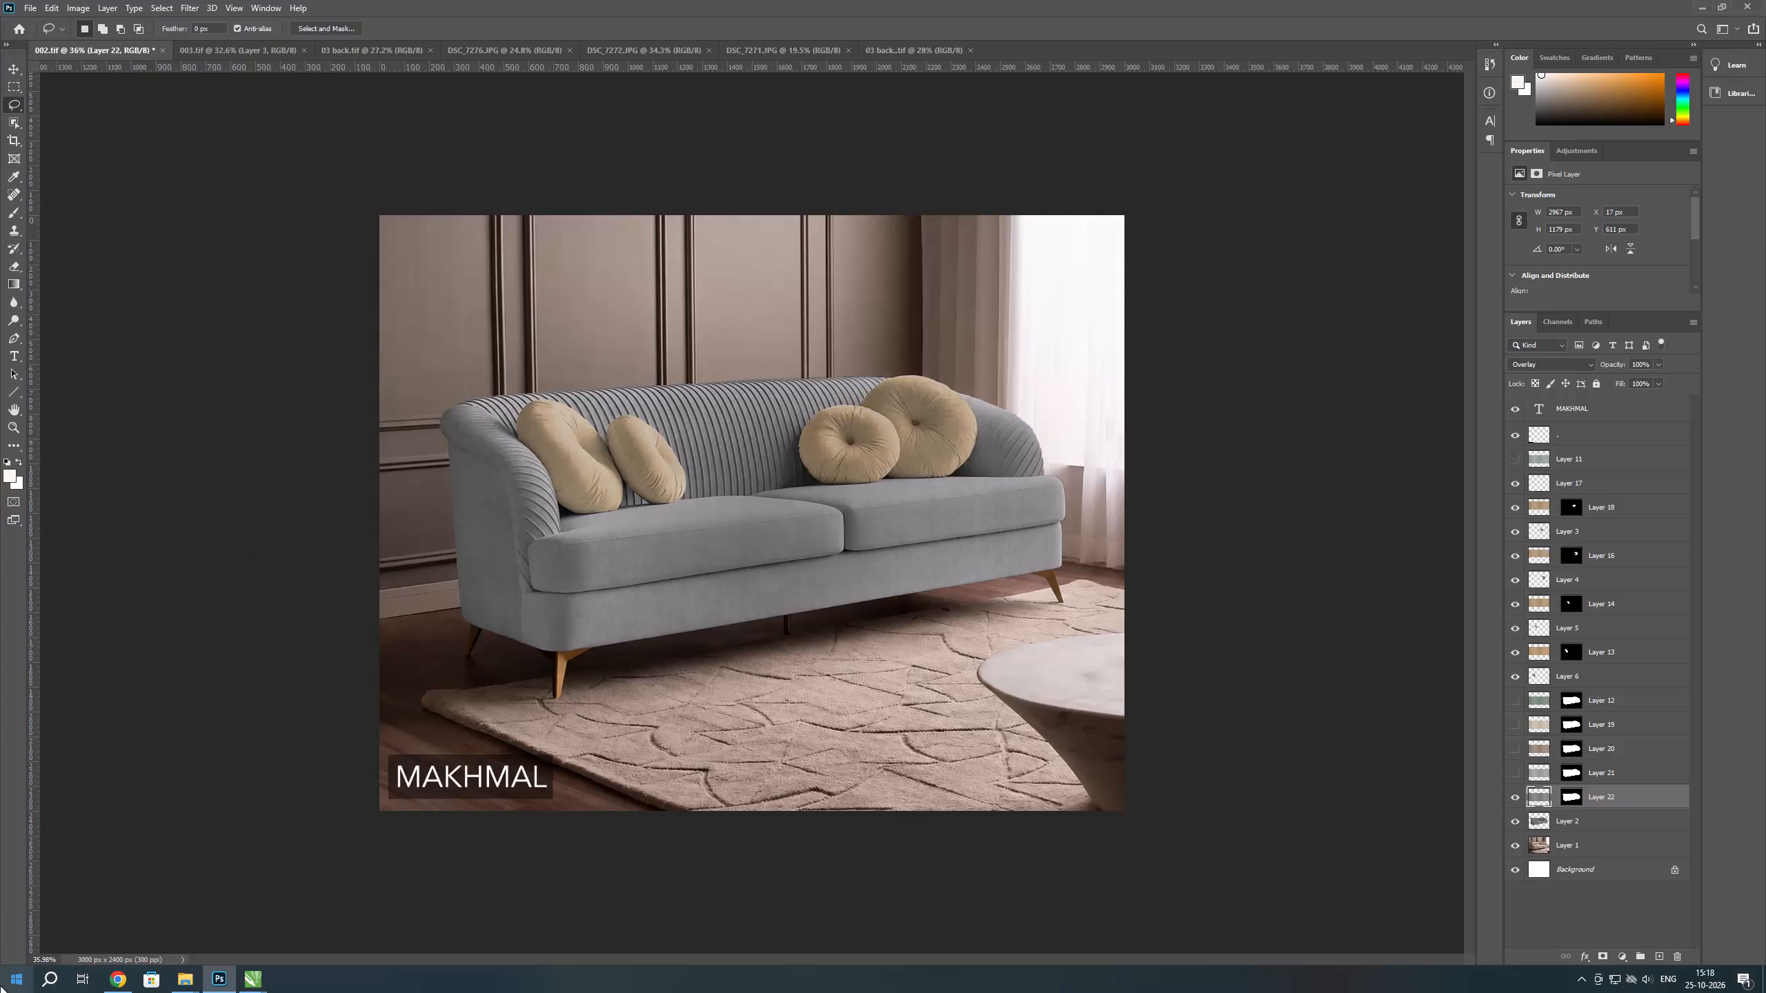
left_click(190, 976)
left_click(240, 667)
Compare the sofa fabric colours by toggling the visibility of Layers 22, 12, 19, 20 and 21 one at a time.
scroll(715, 579, "up", 2)
left_click(1514, 800)
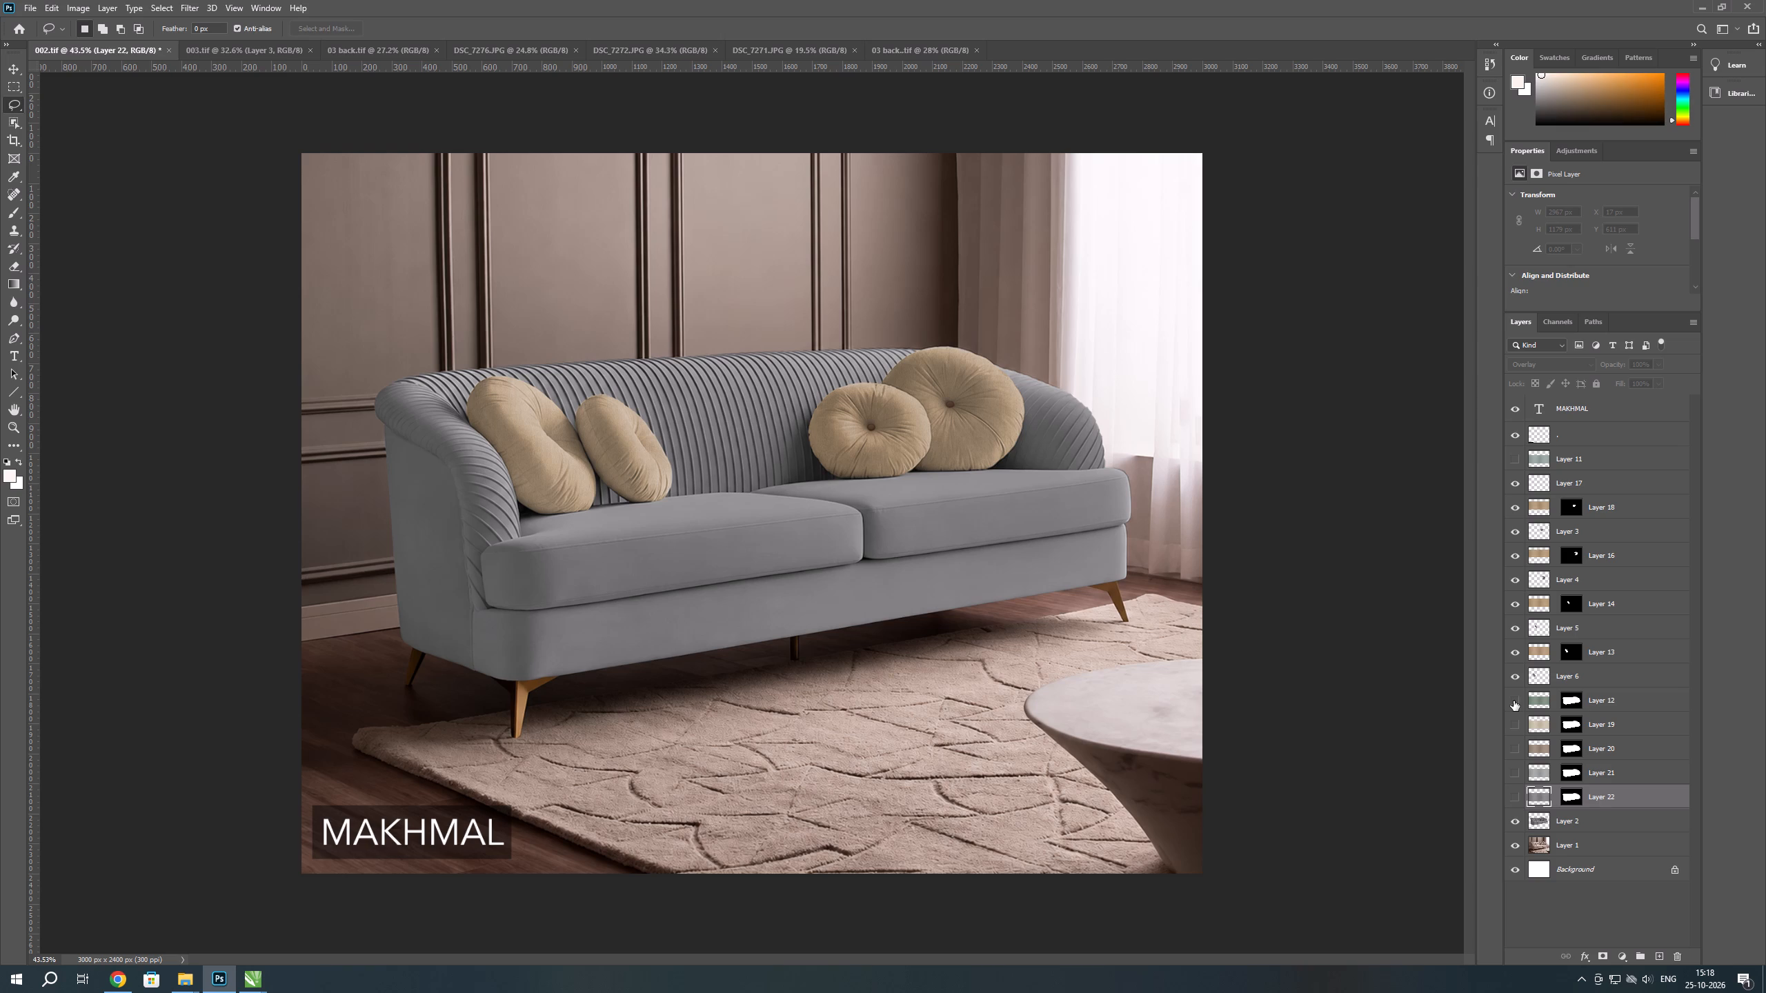
left_click(1514, 701)
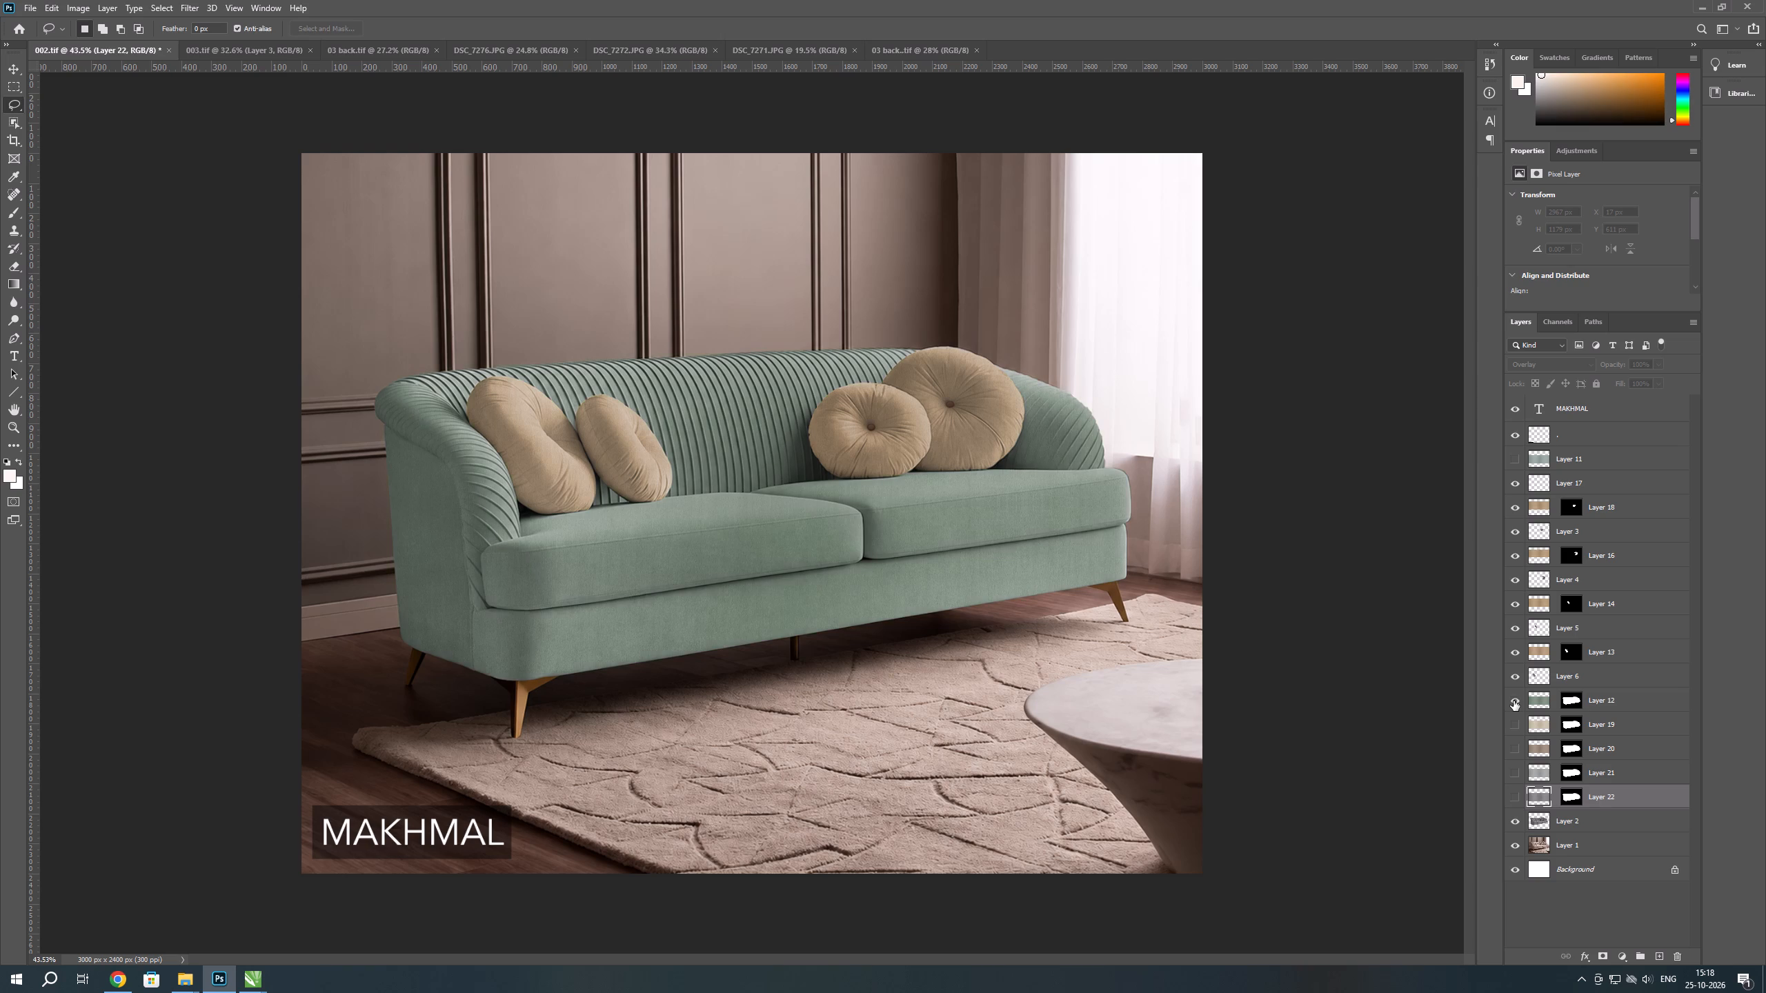
left_click(1514, 701)
left_click(1512, 727)
left_click(1512, 727)
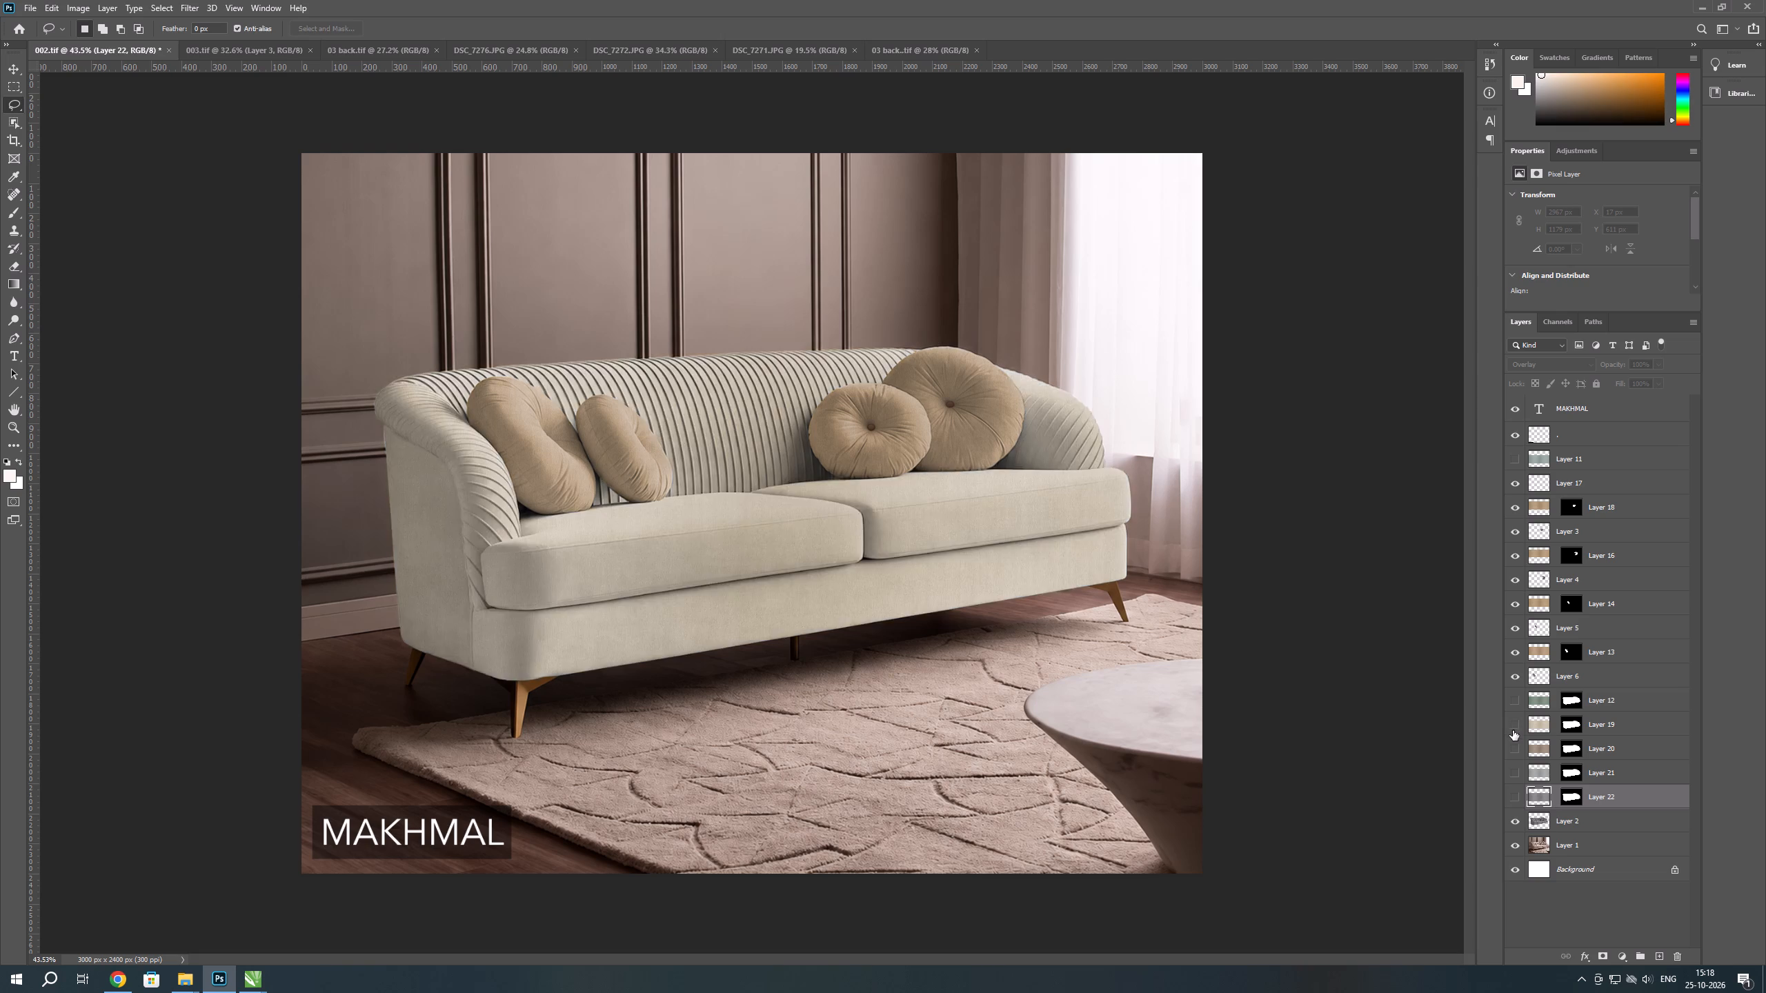
left_click(1511, 745)
left_click(1511, 745)
left_click(1514, 768)
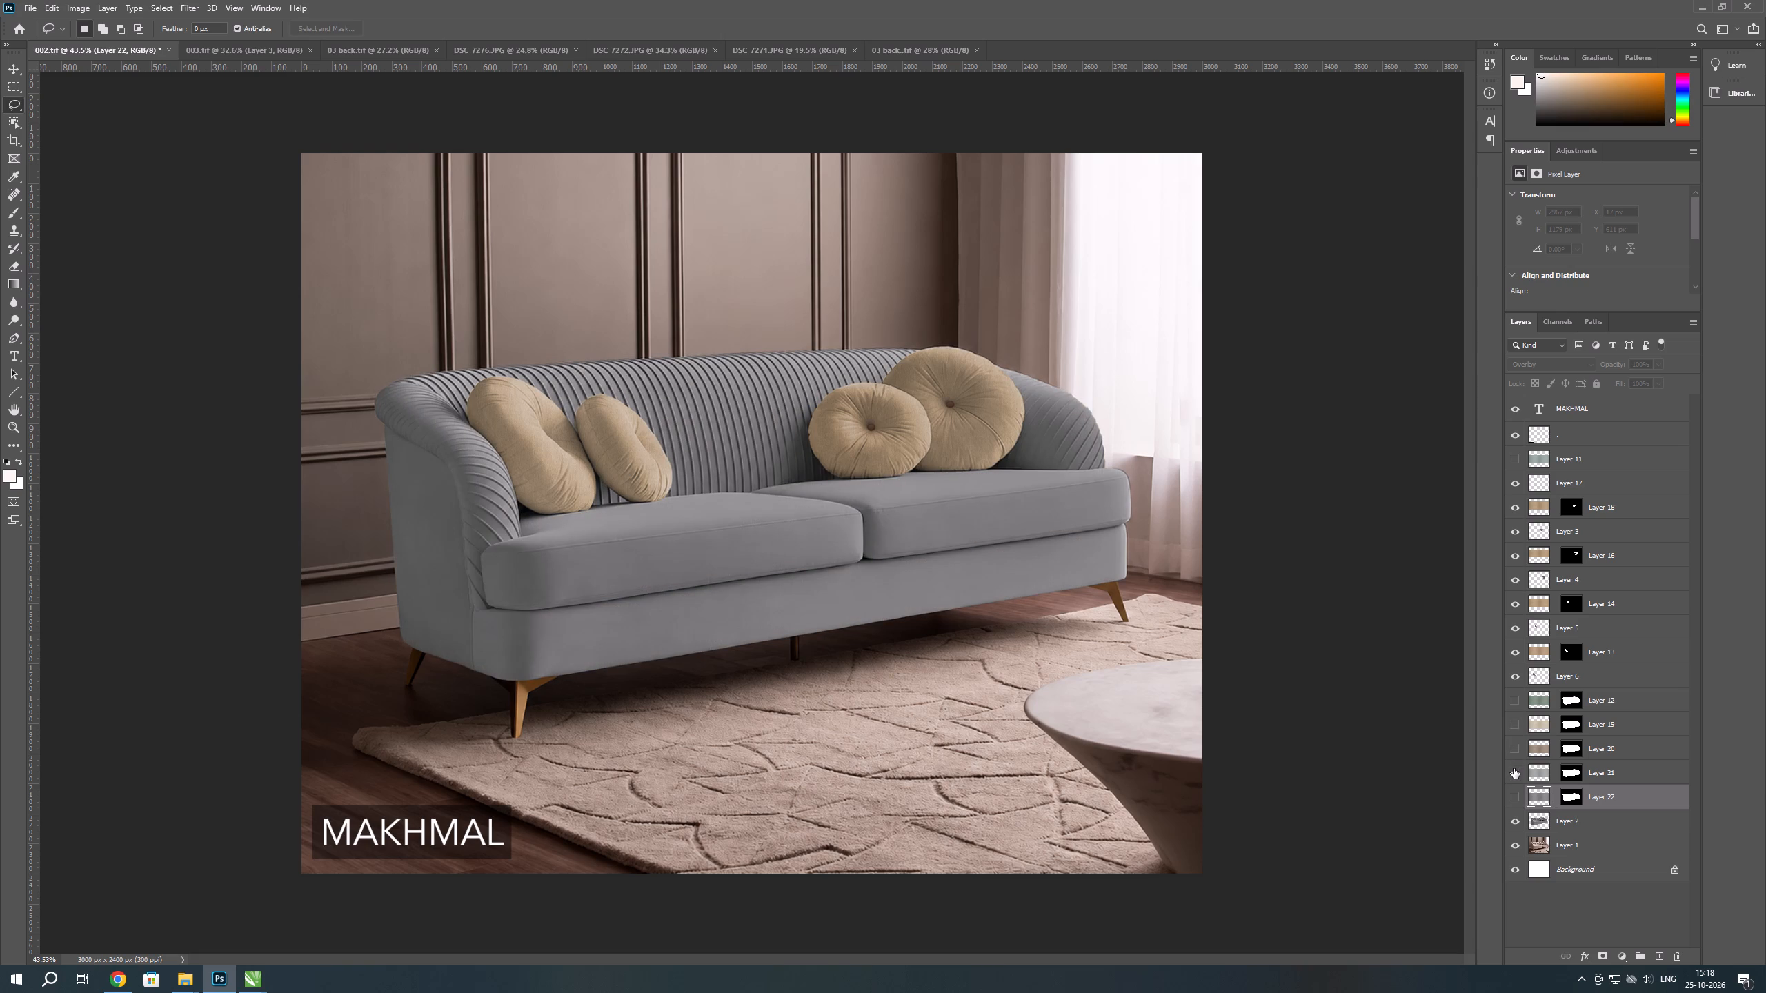
left_click(1514, 768)
left_click(1510, 794)
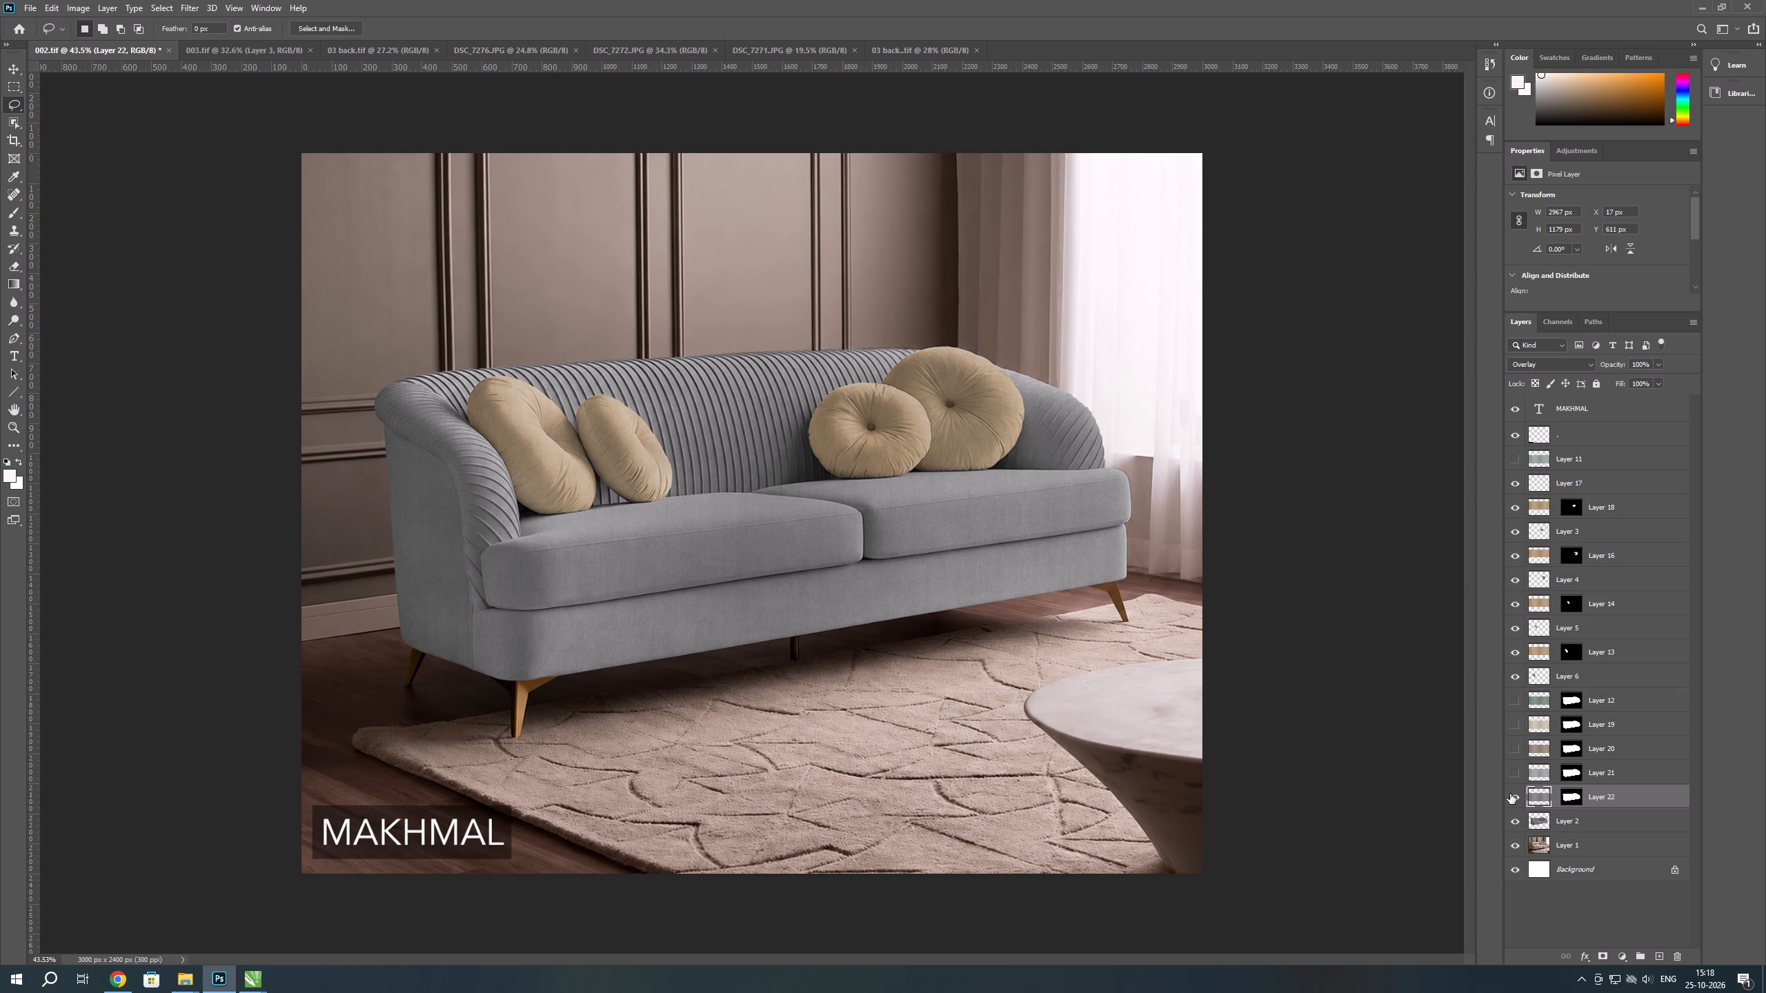
Hide Layer 22 and the grey sofa base on Layer 2, and inspect the original sofa upholstery up close.
left_click(1511, 794)
left_click(1513, 819)
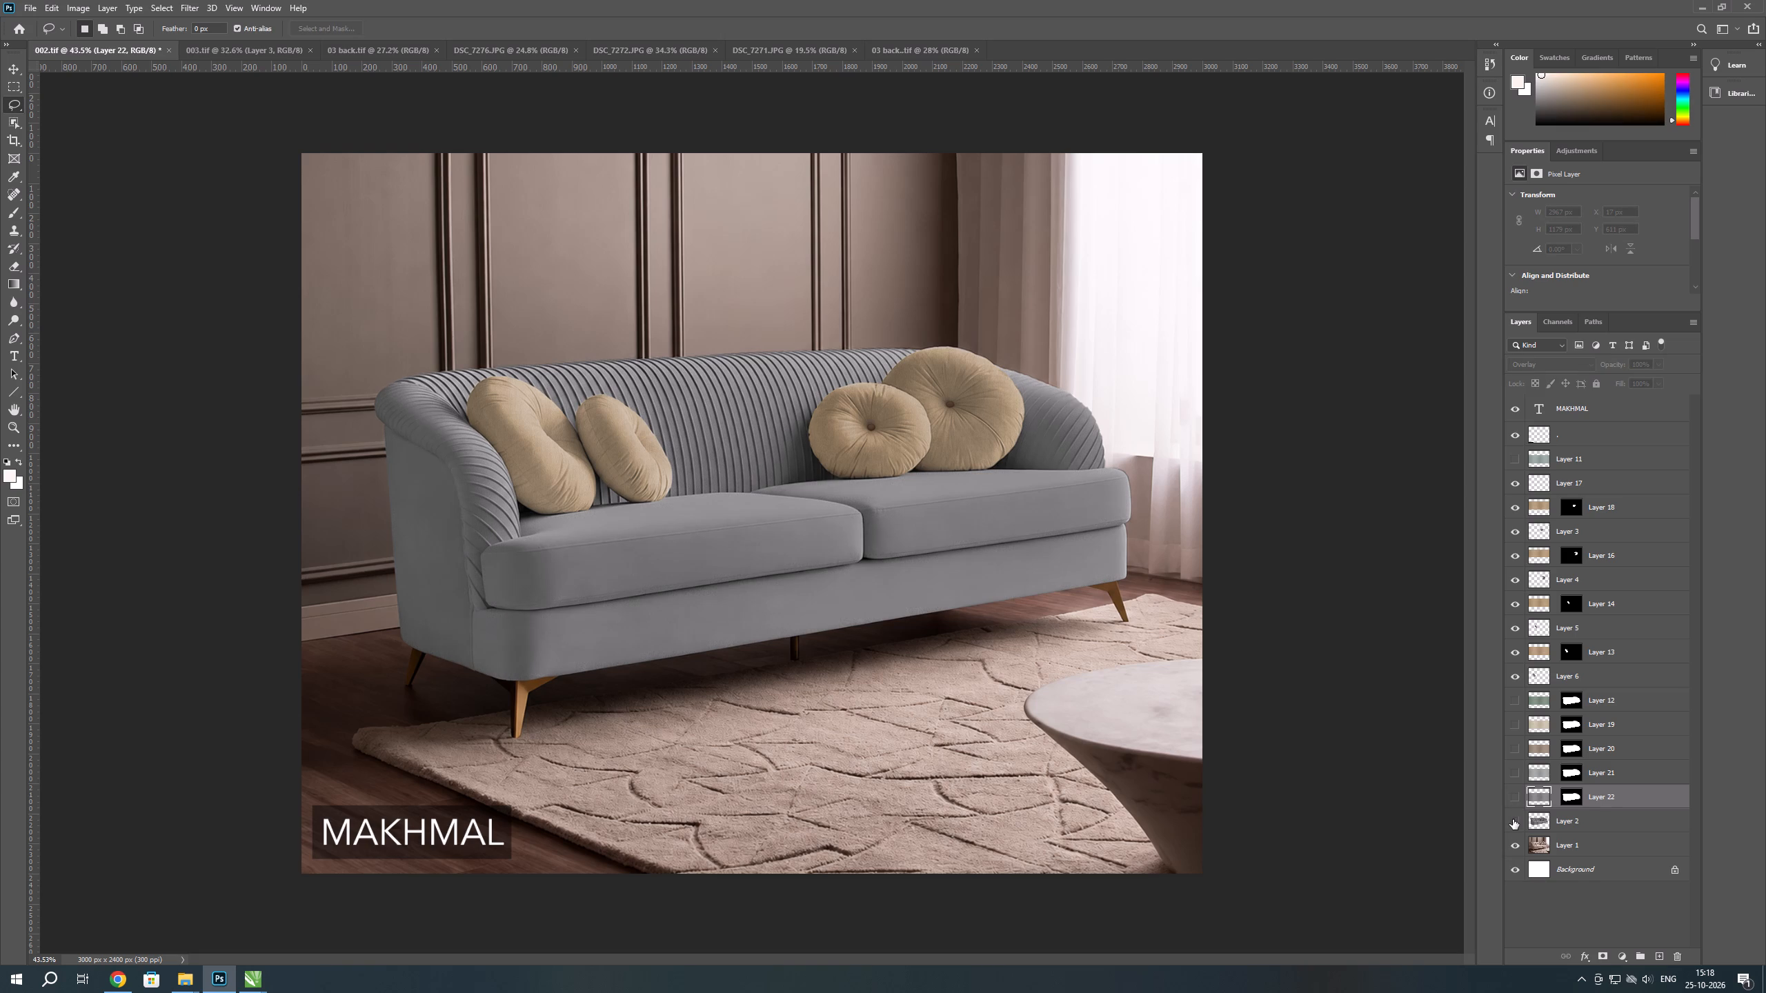
scroll(657, 352, "up", 11)
scroll(926, 657, "down", 2)
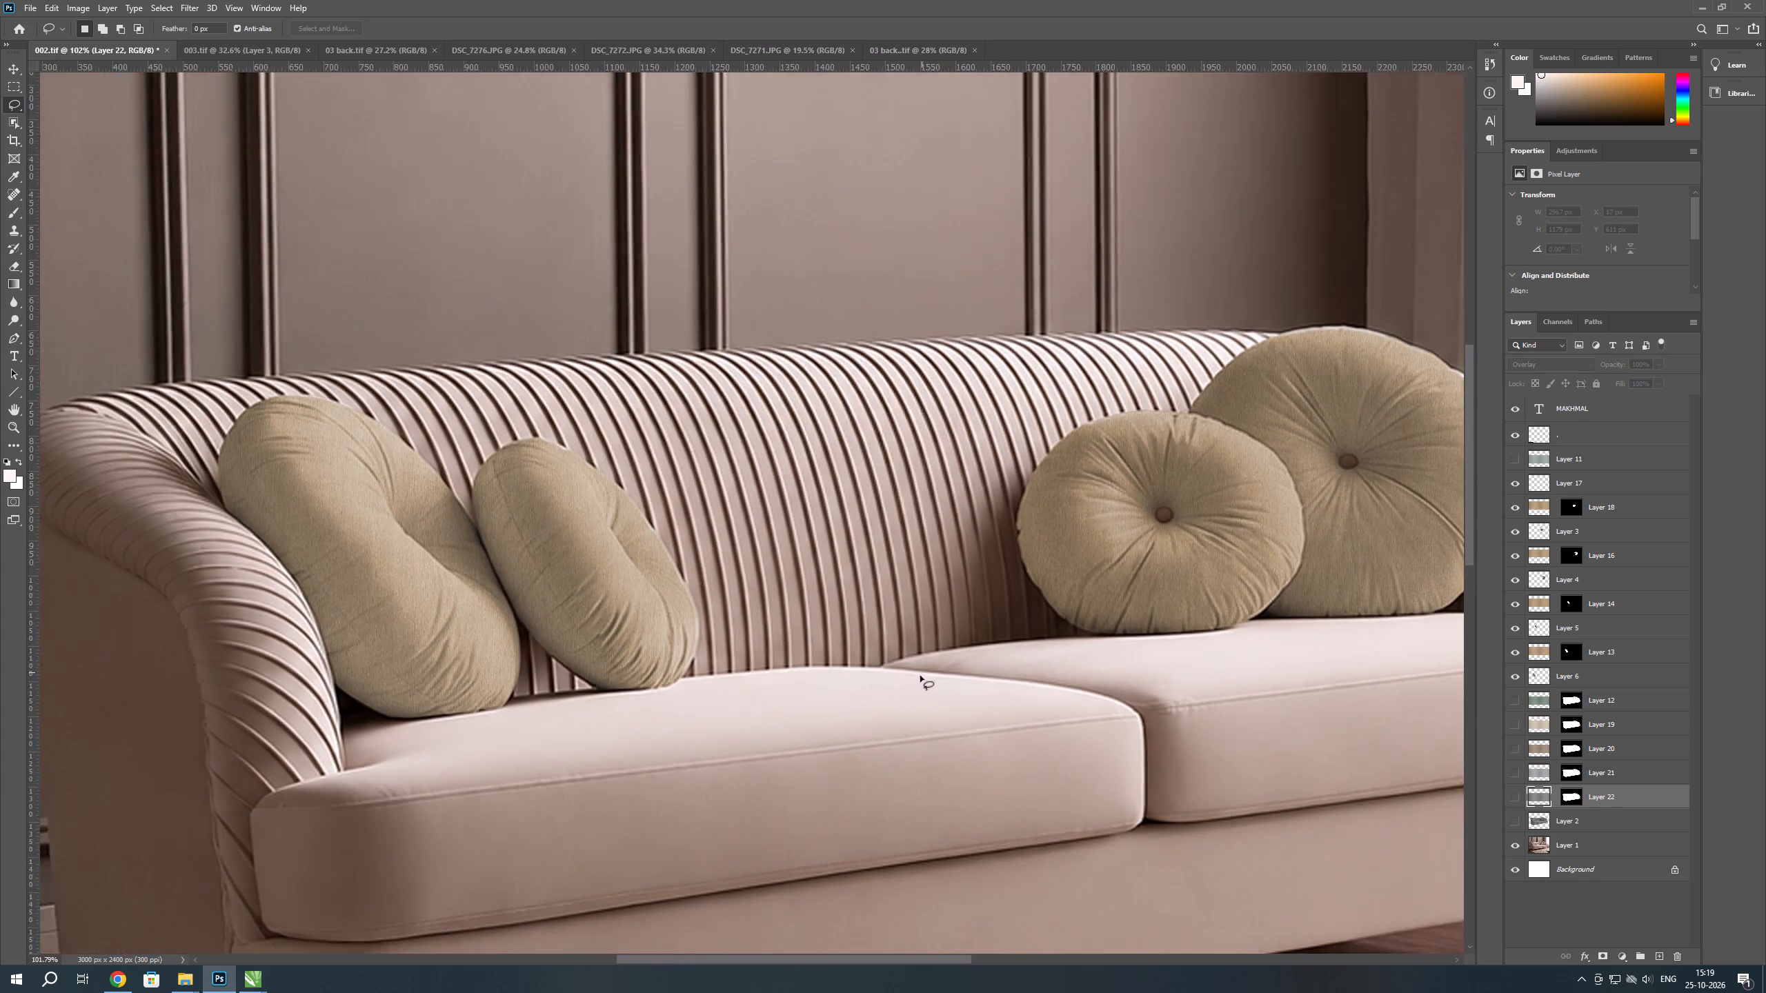
scroll(920, 676, "down", 2)
scroll(696, 795, "up", 6)
scroll(571, 751, "down", 6)
scroll(644, 734, "down", 5)
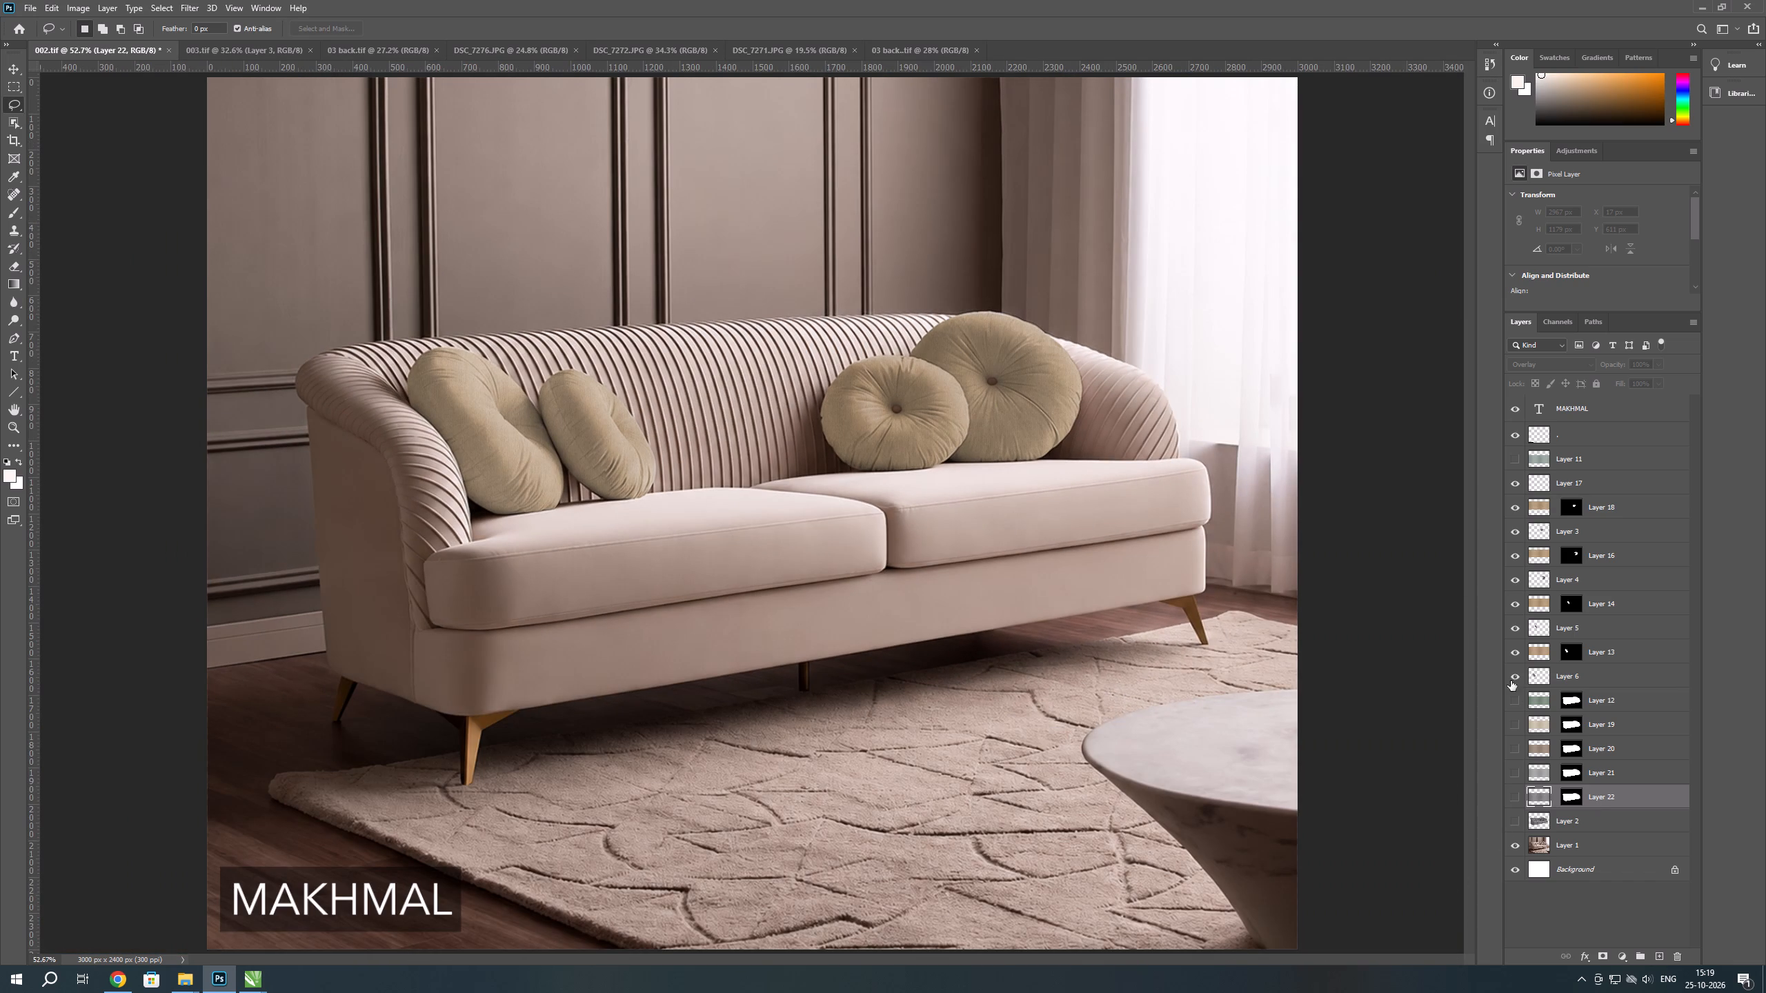
Hide all the cushion recolouring layers: Layers 4, 16, 3, 18, 17, 14, 5, 13 and 6.
left_click(1511, 578)
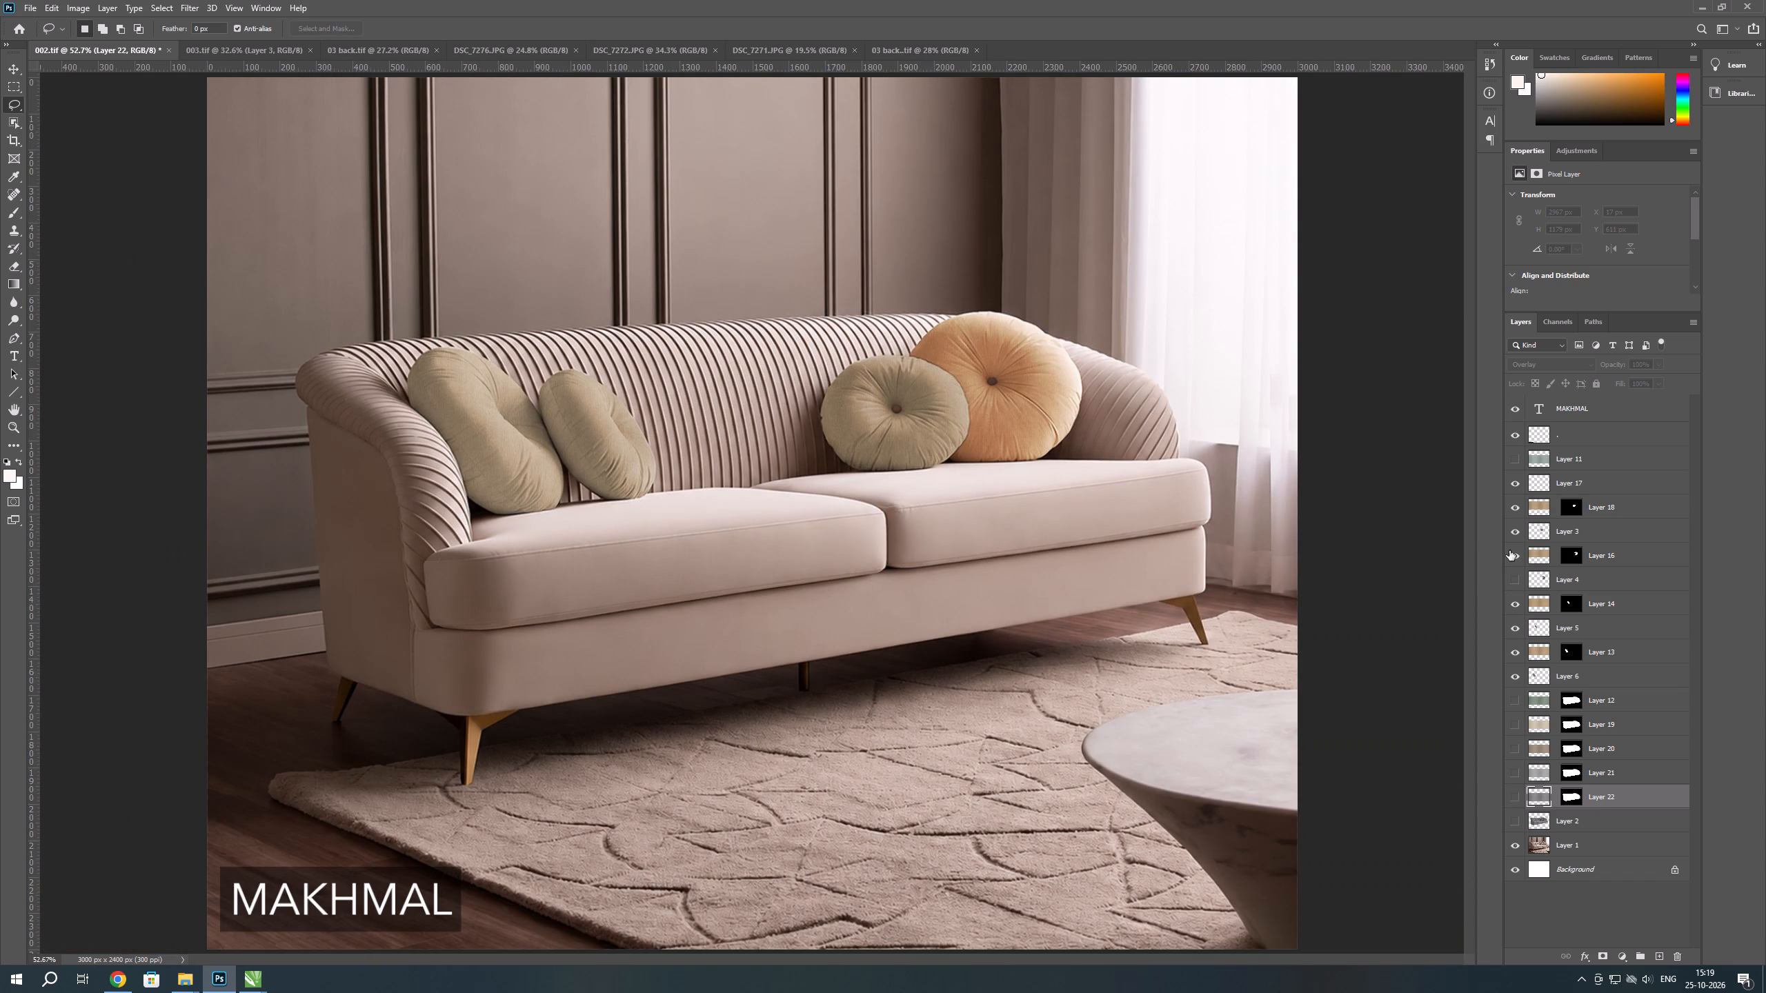
left_click(1509, 554)
left_click(1509, 530)
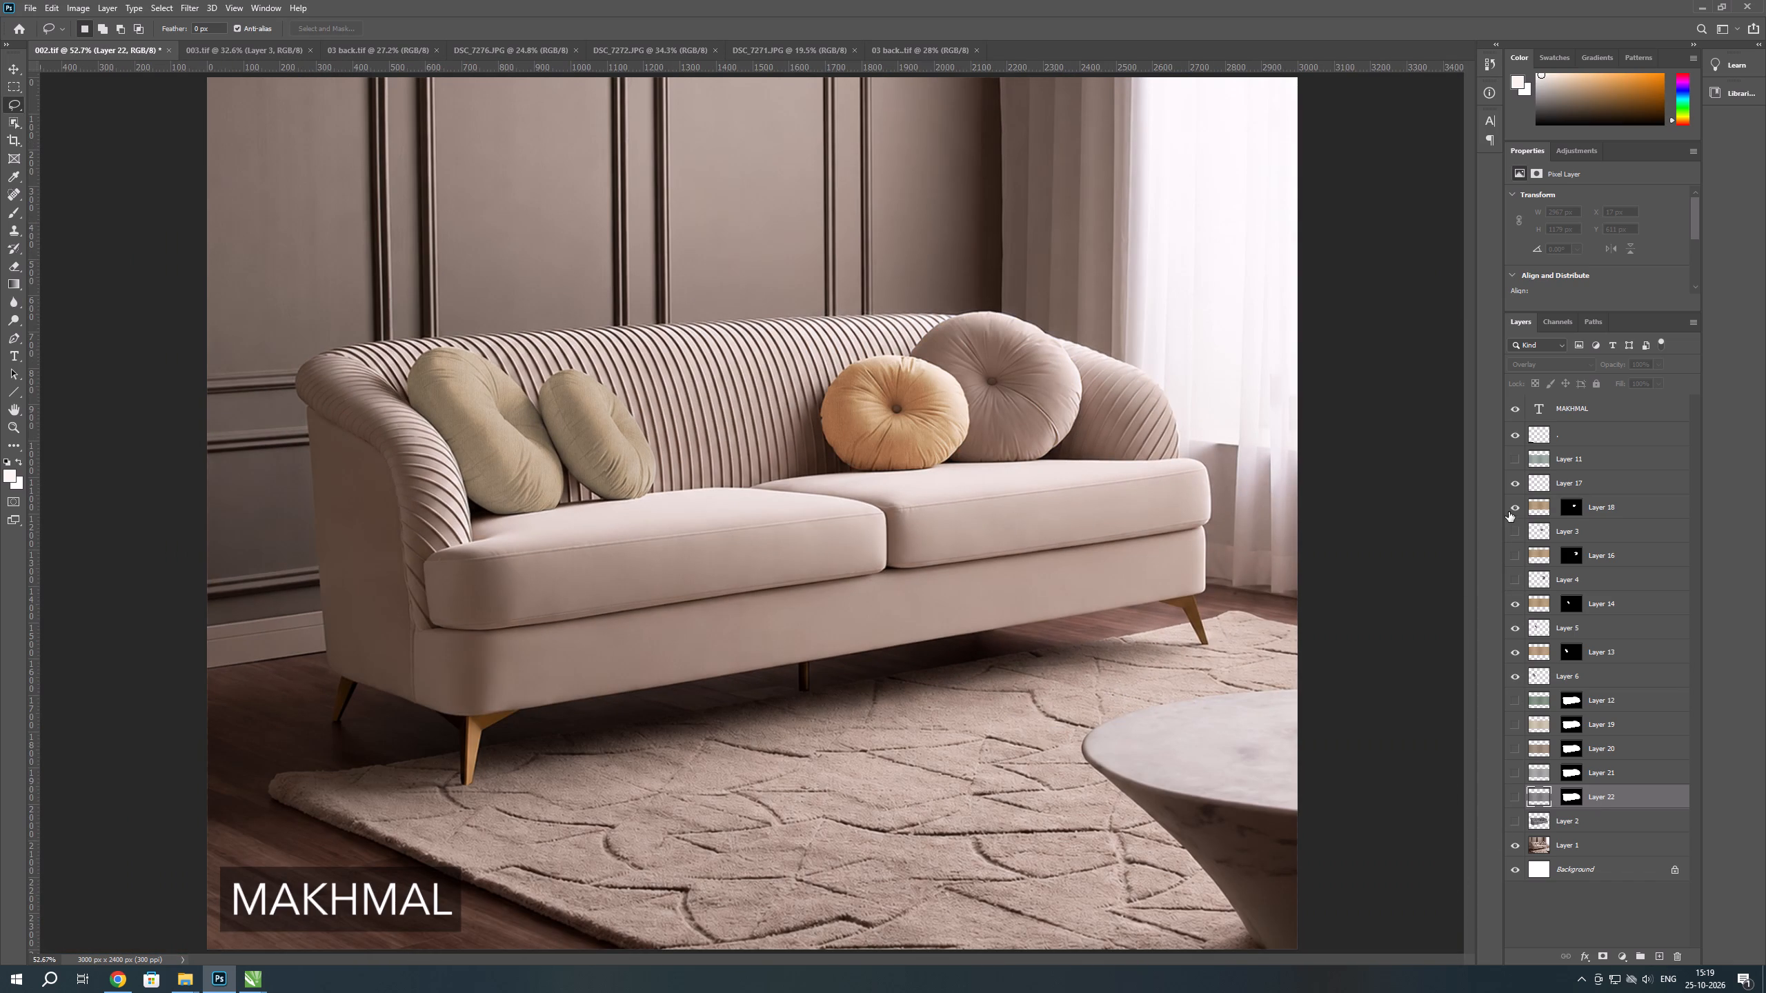
left_click(1509, 508)
left_click(1512, 490)
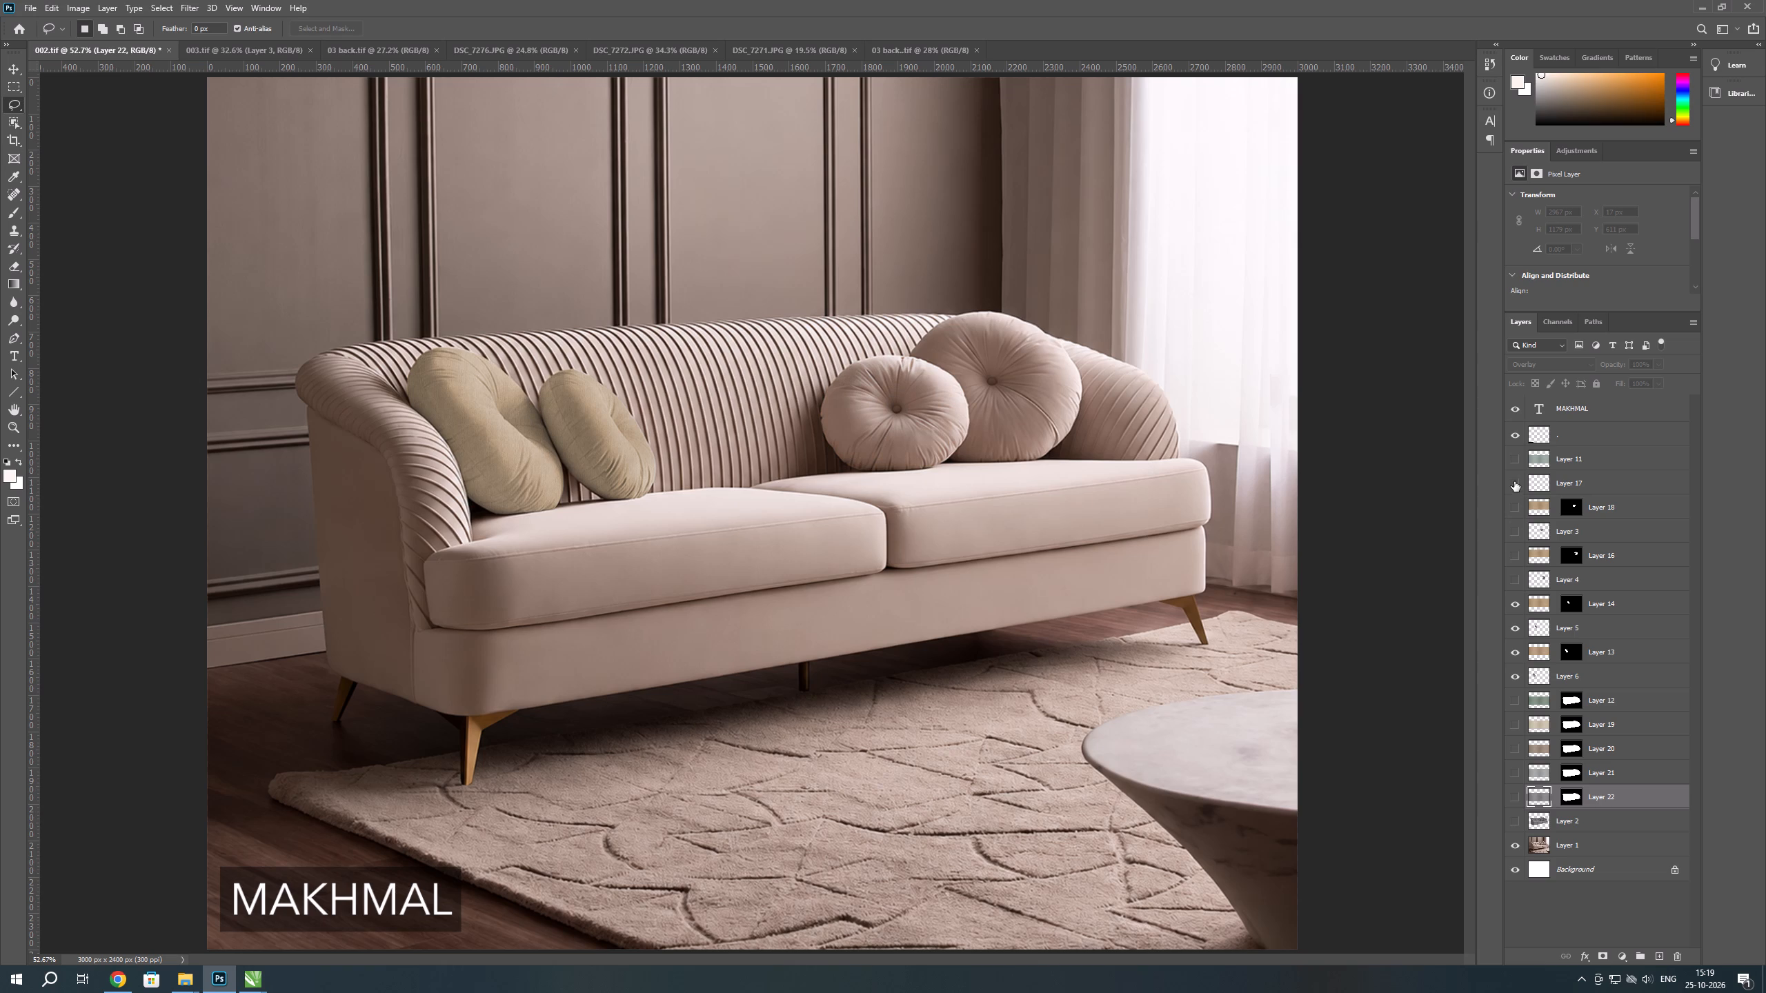
left_click(1517, 505)
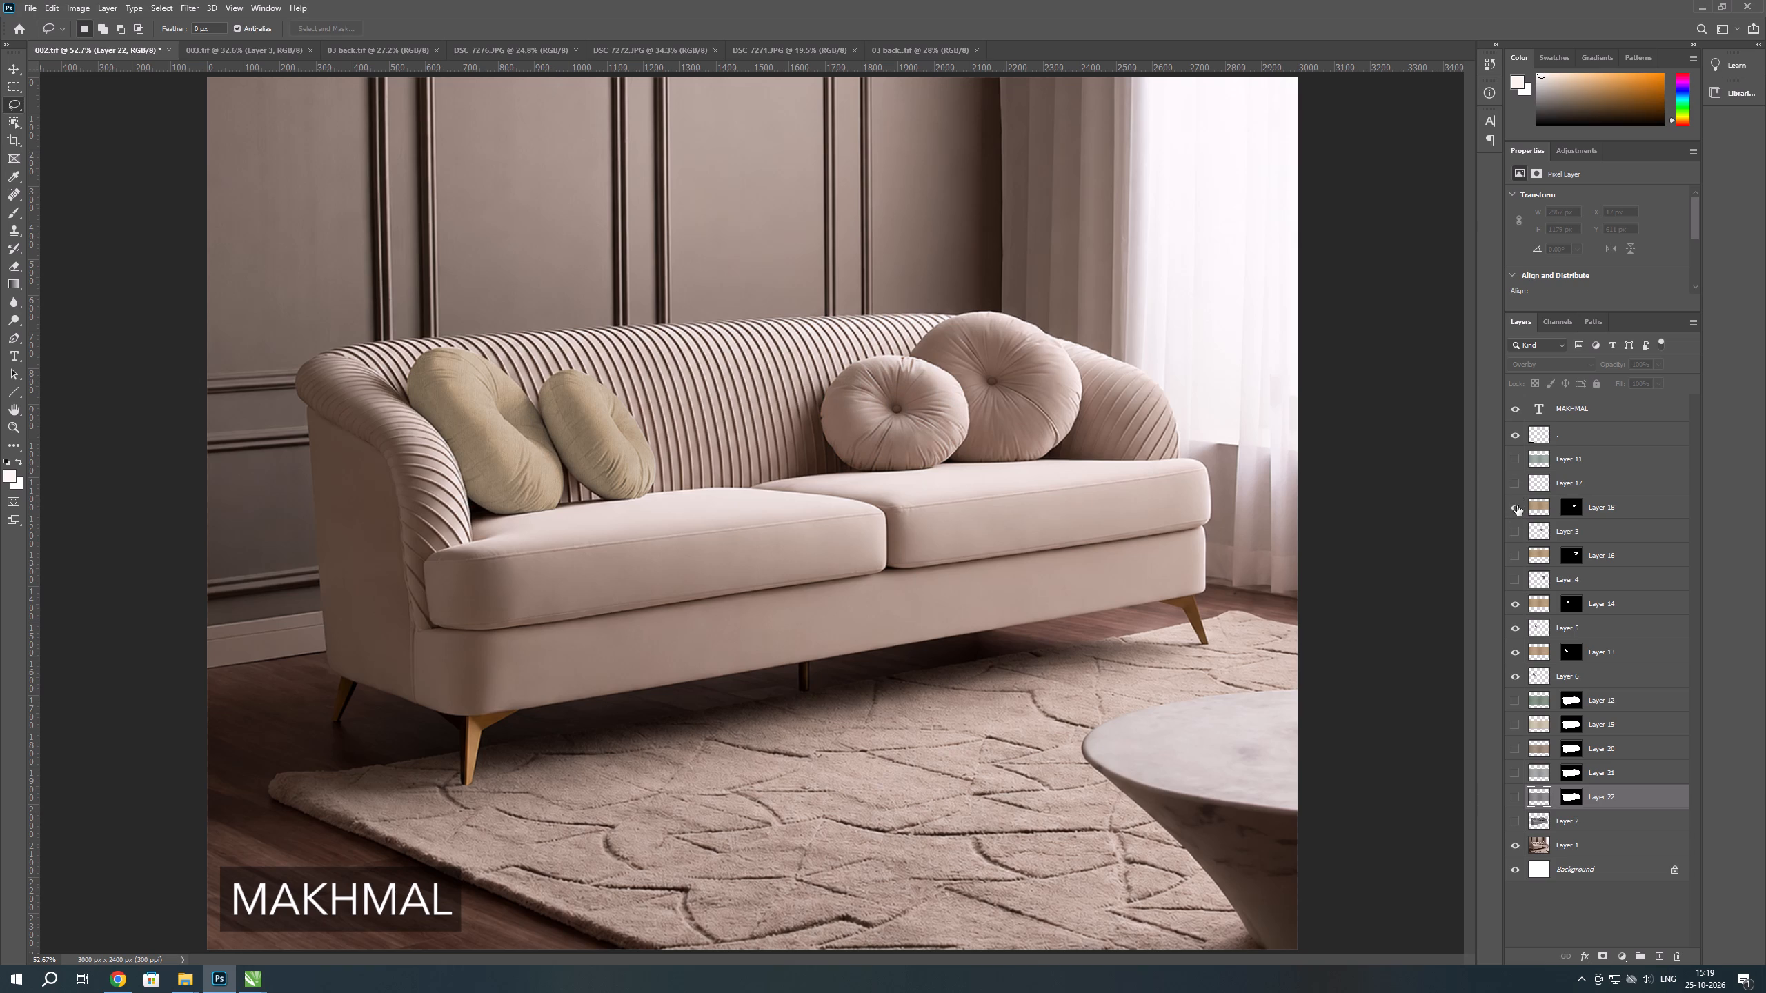
left_click(1517, 505)
left_click(1511, 601)
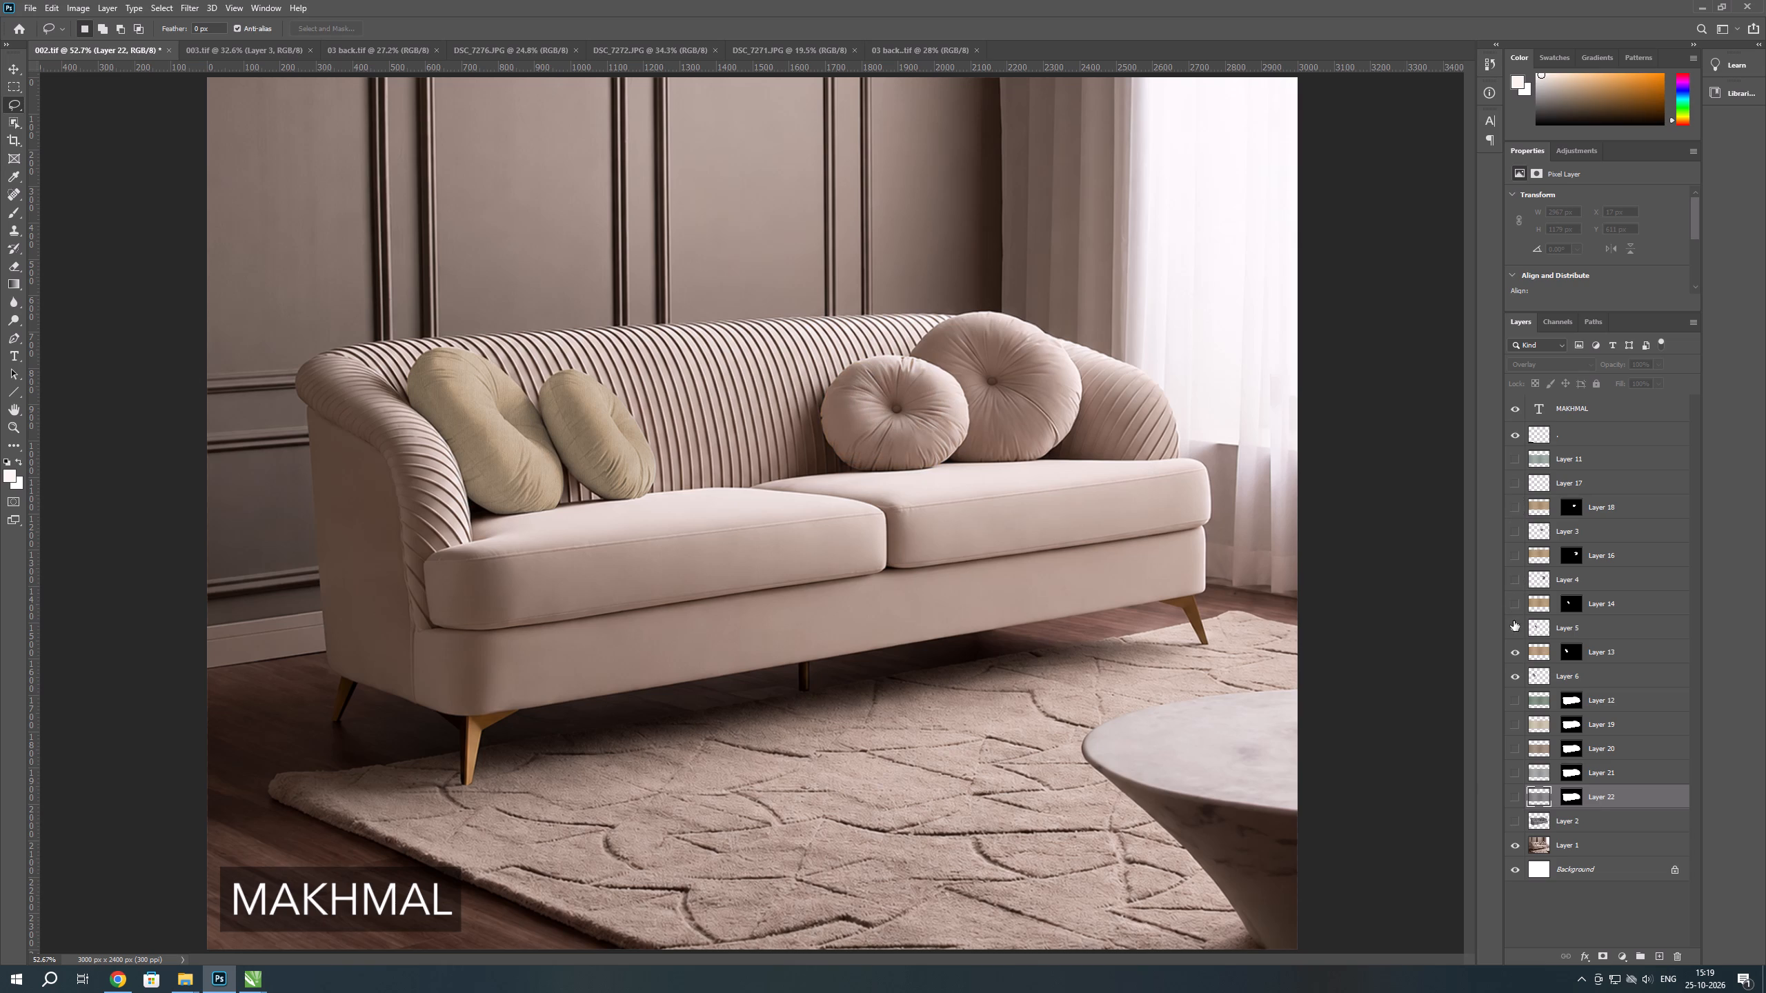
left_click(1515, 630)
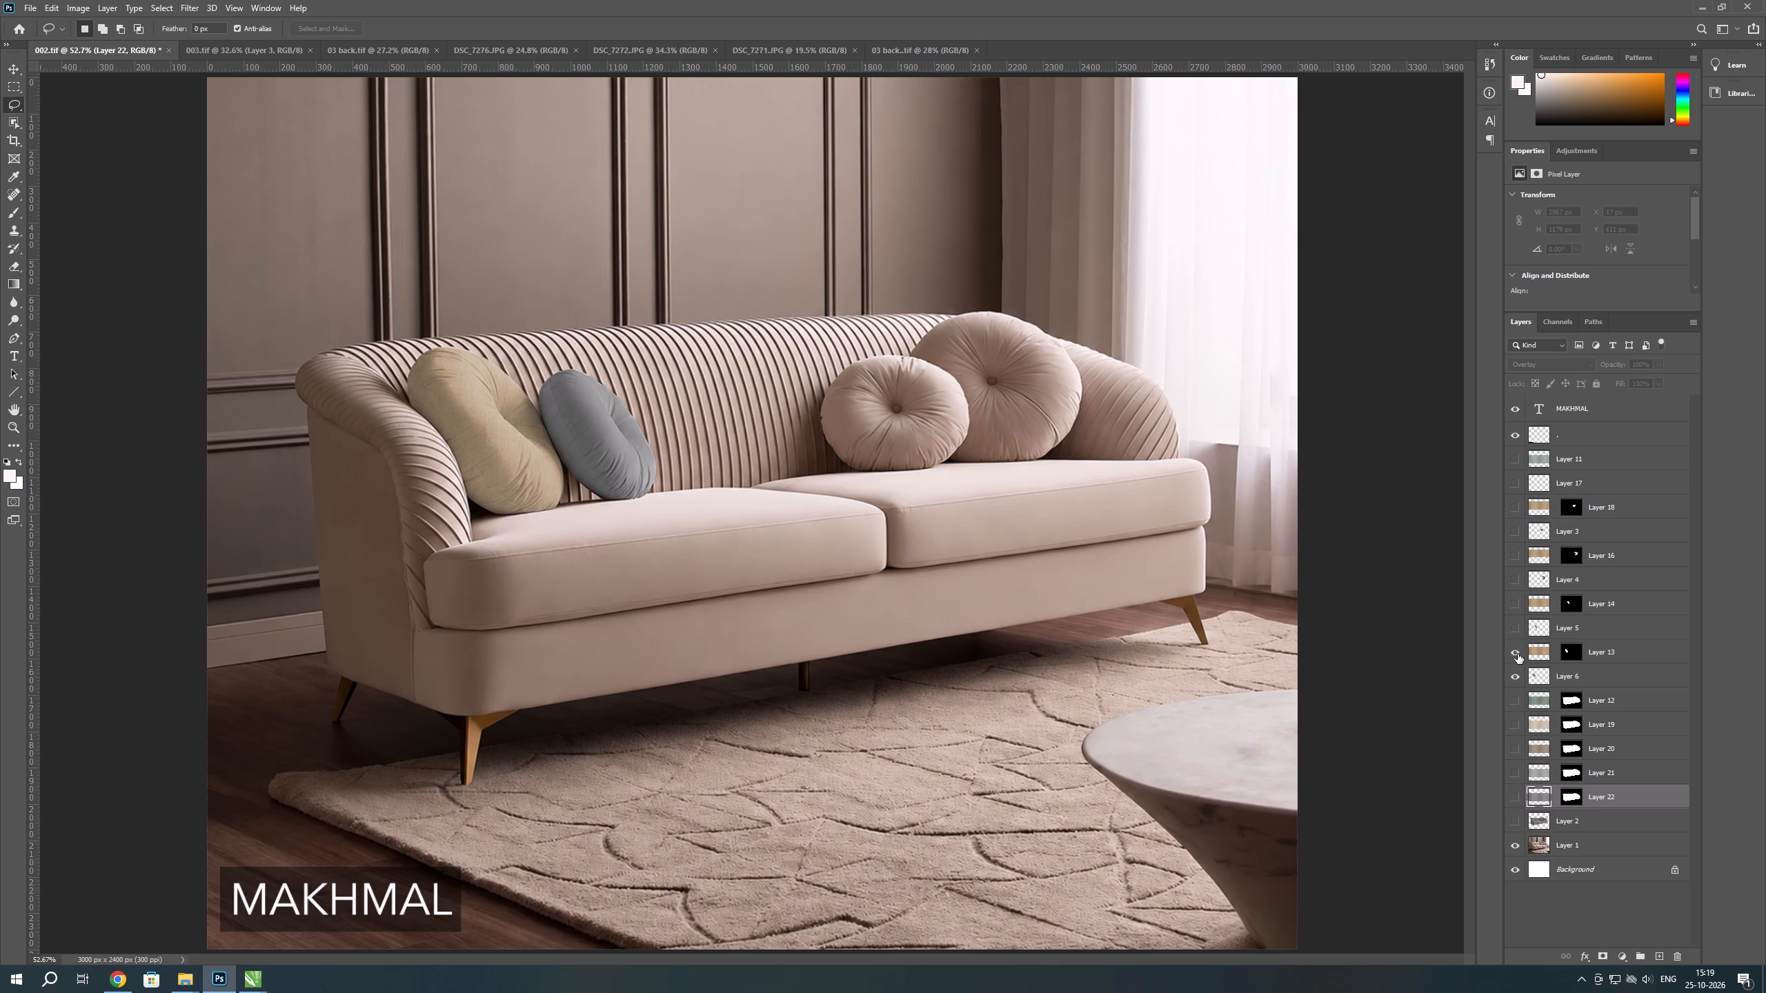
left_click(1518, 654)
left_click(1517, 674)
scroll(1075, 835, "down", 5)
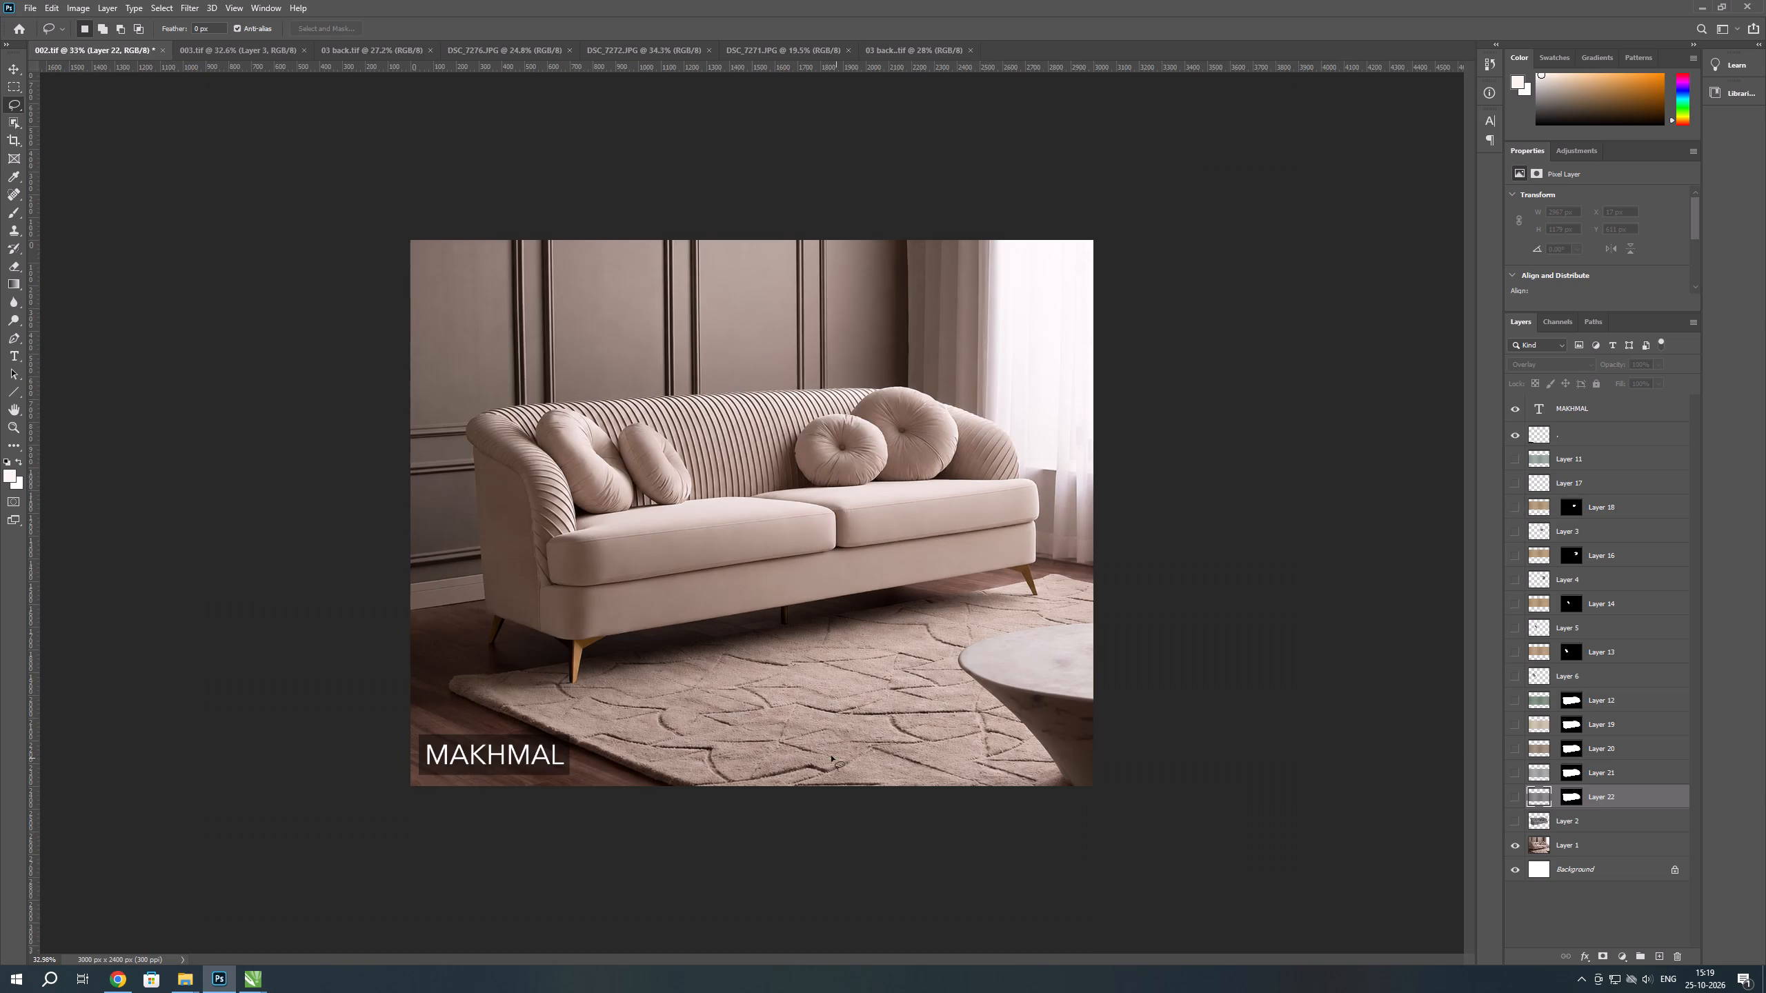
scroll(803, 752, "up", 2)
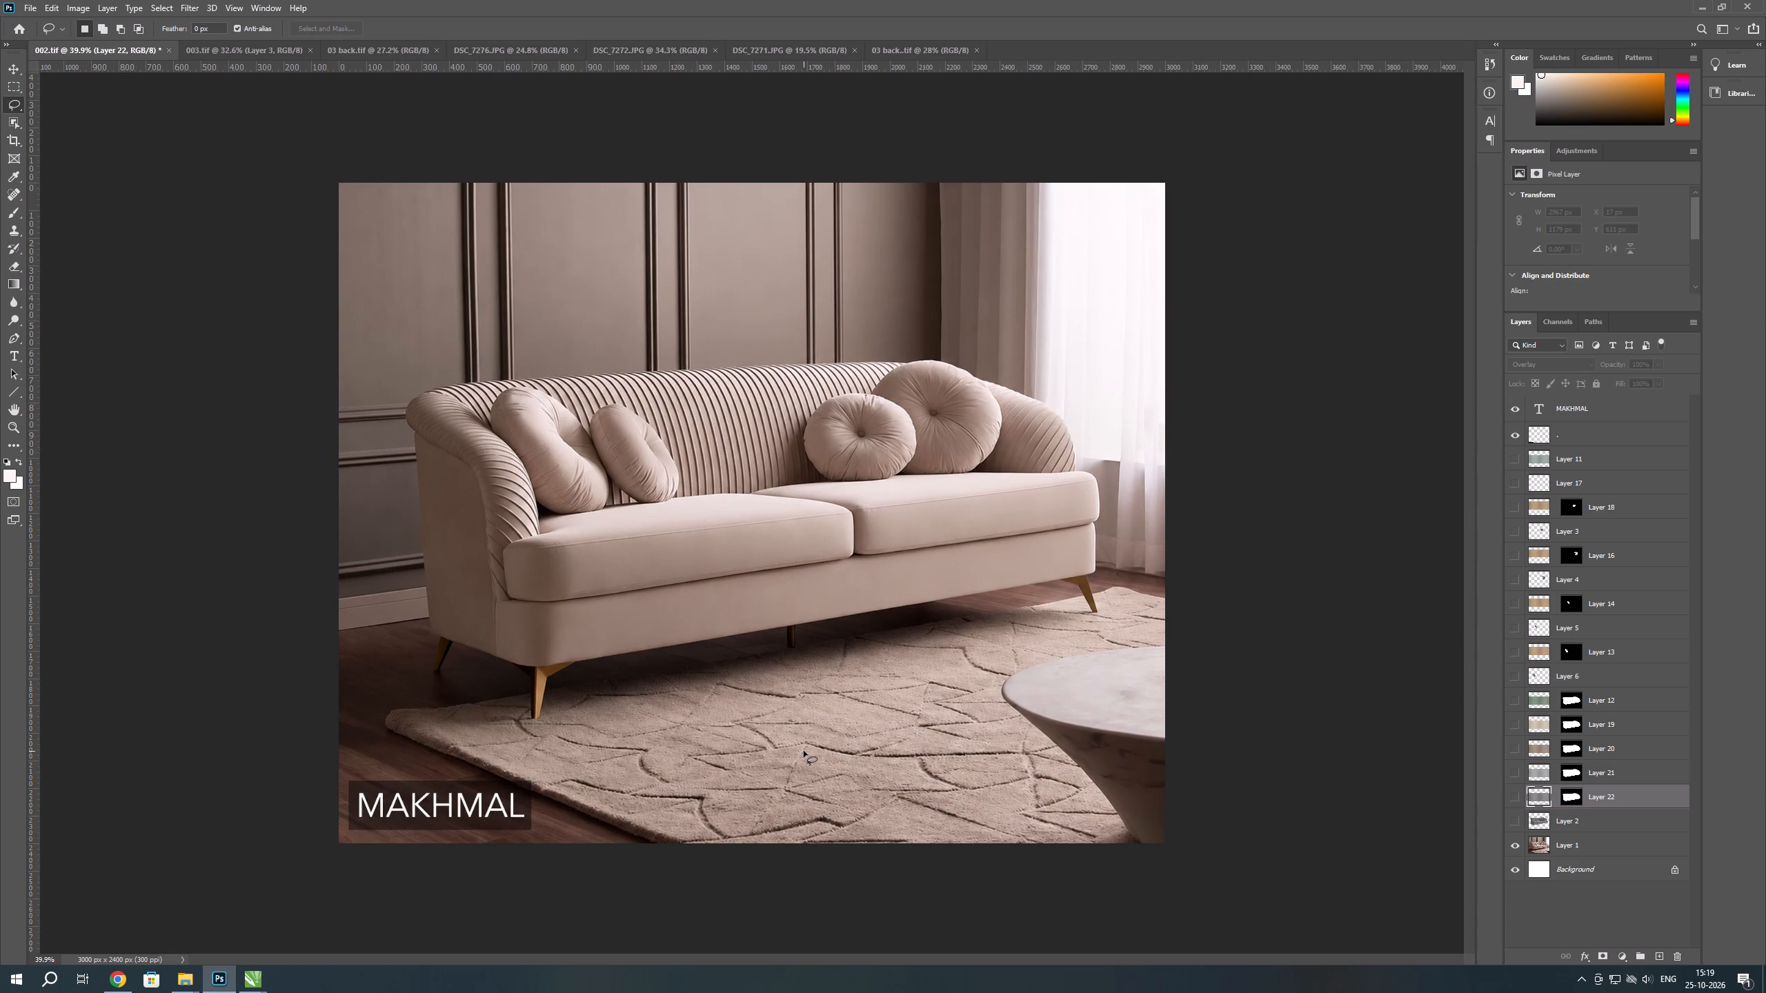